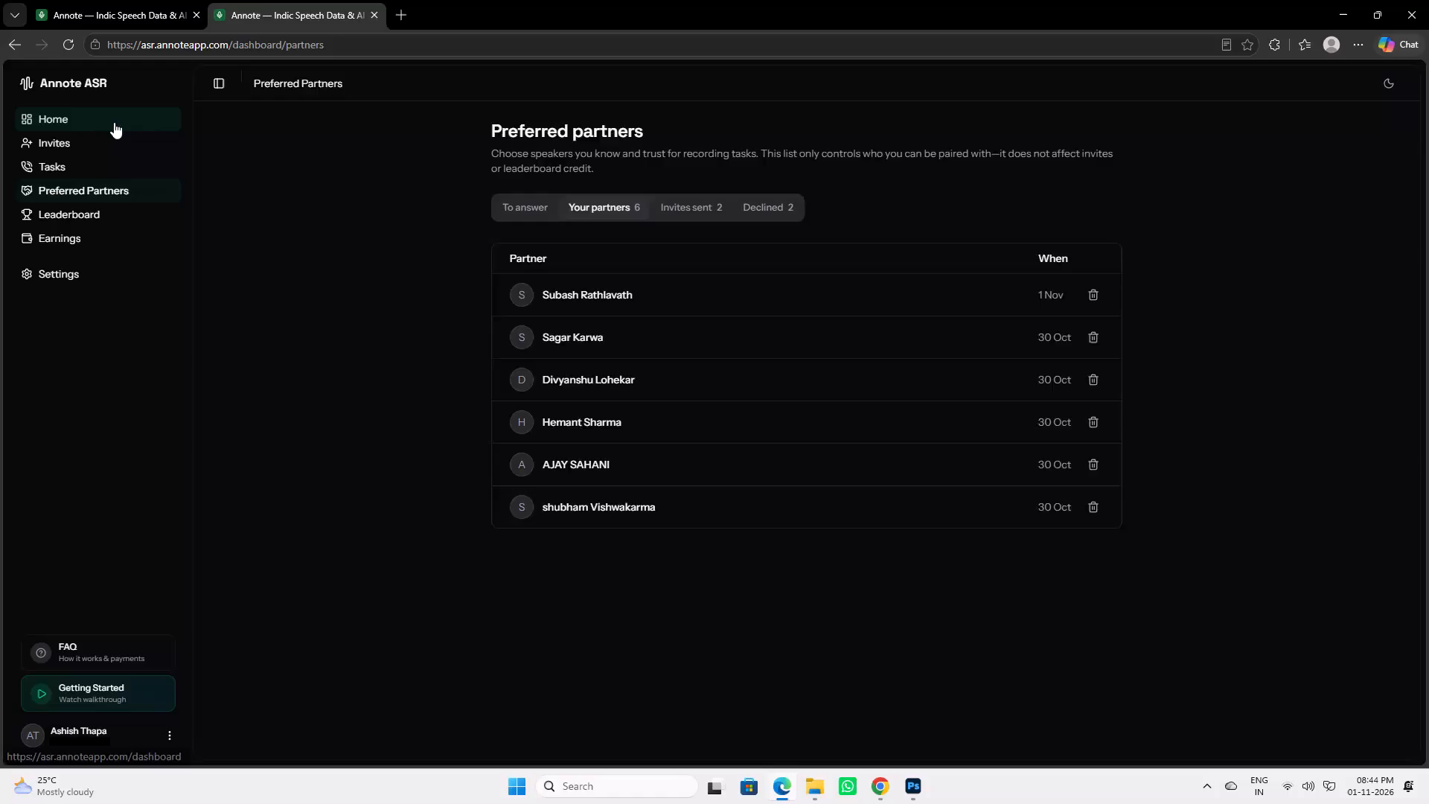
{"action": "left_click", "coordinate": [114, 122]}
{"action": "left_click", "coordinate": [310, 0]}
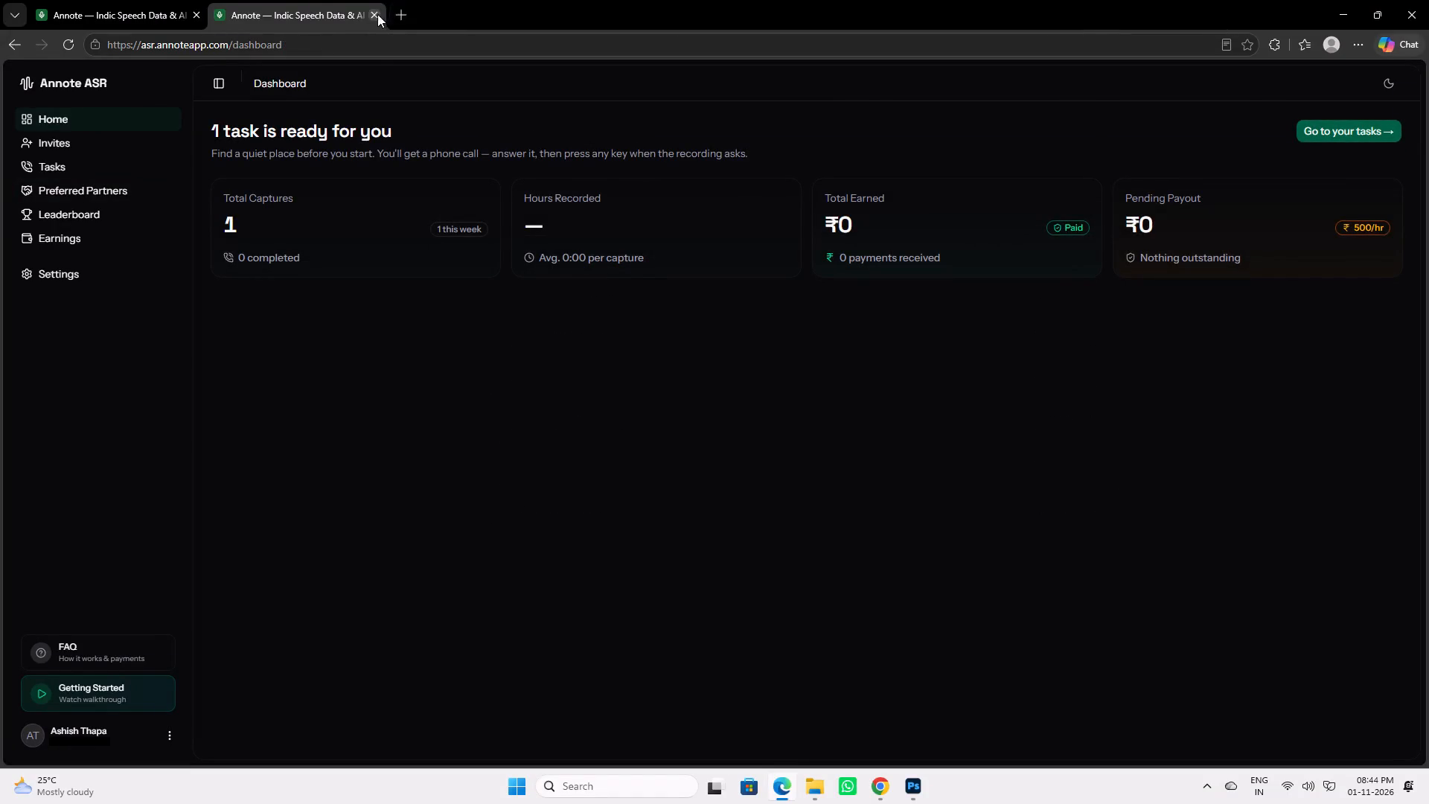
{"action": "left_click", "coordinate": [377, 14]}
{"action": "left_click", "coordinate": [223, 15]}
{"action": "left_click", "coordinate": [195, 16]}
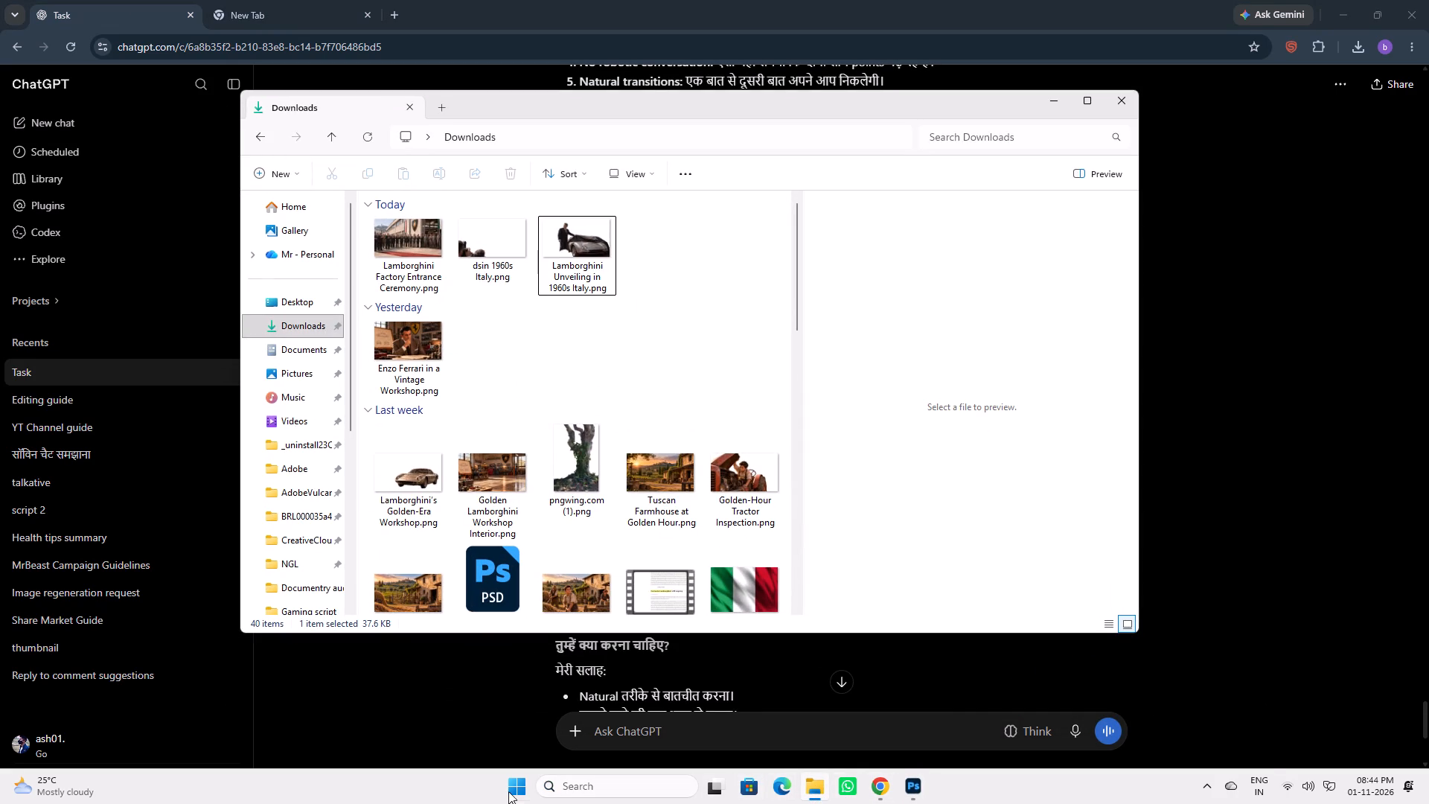
Launch Adobe After Effects, dismiss the Adobe licensing window, and open the recent Untitled Project.aep.
{"action": "left_click", "coordinate": [516, 788]}
{"action": "left_click", "coordinate": [758, 558]}
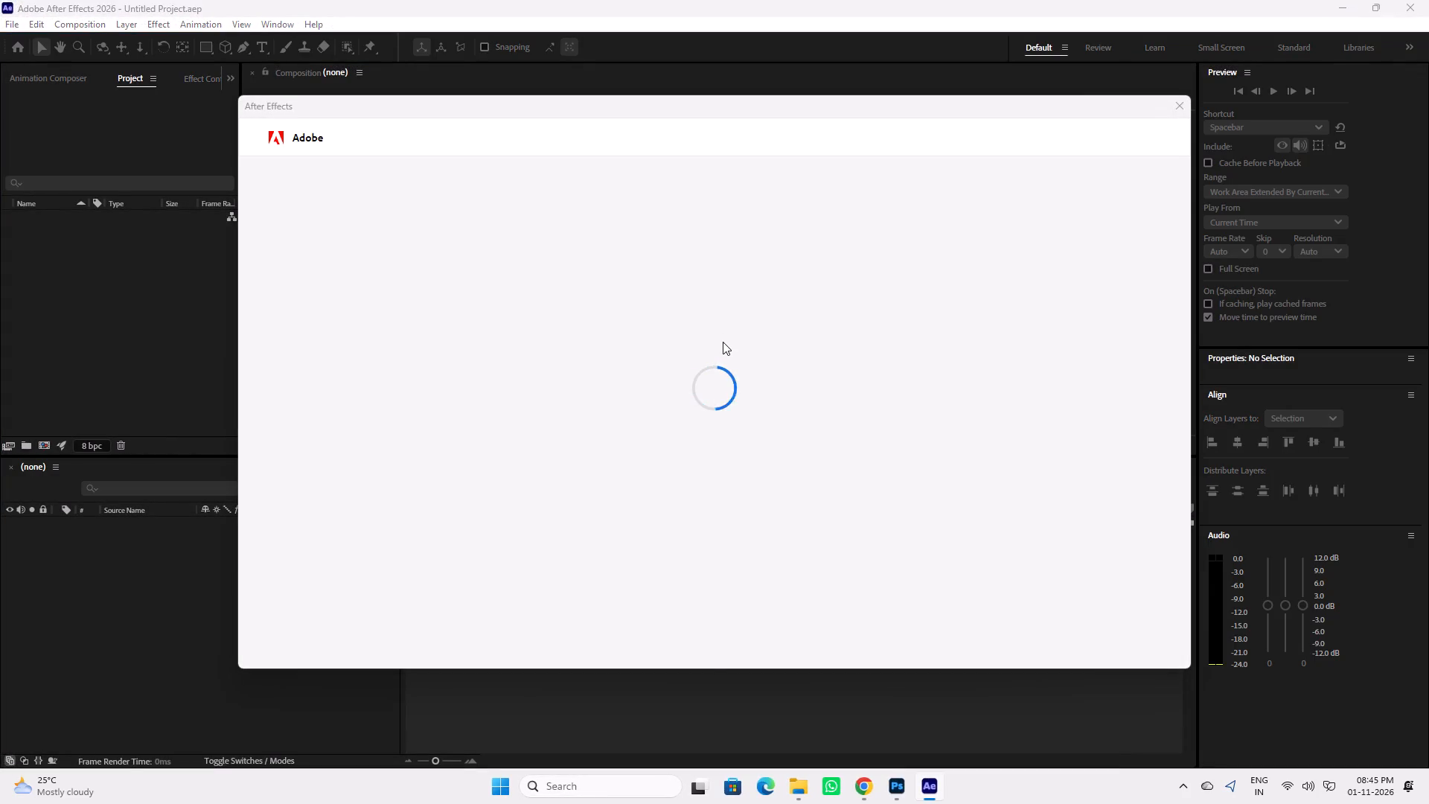
{"action": "left_click", "coordinate": [1172, 104]}
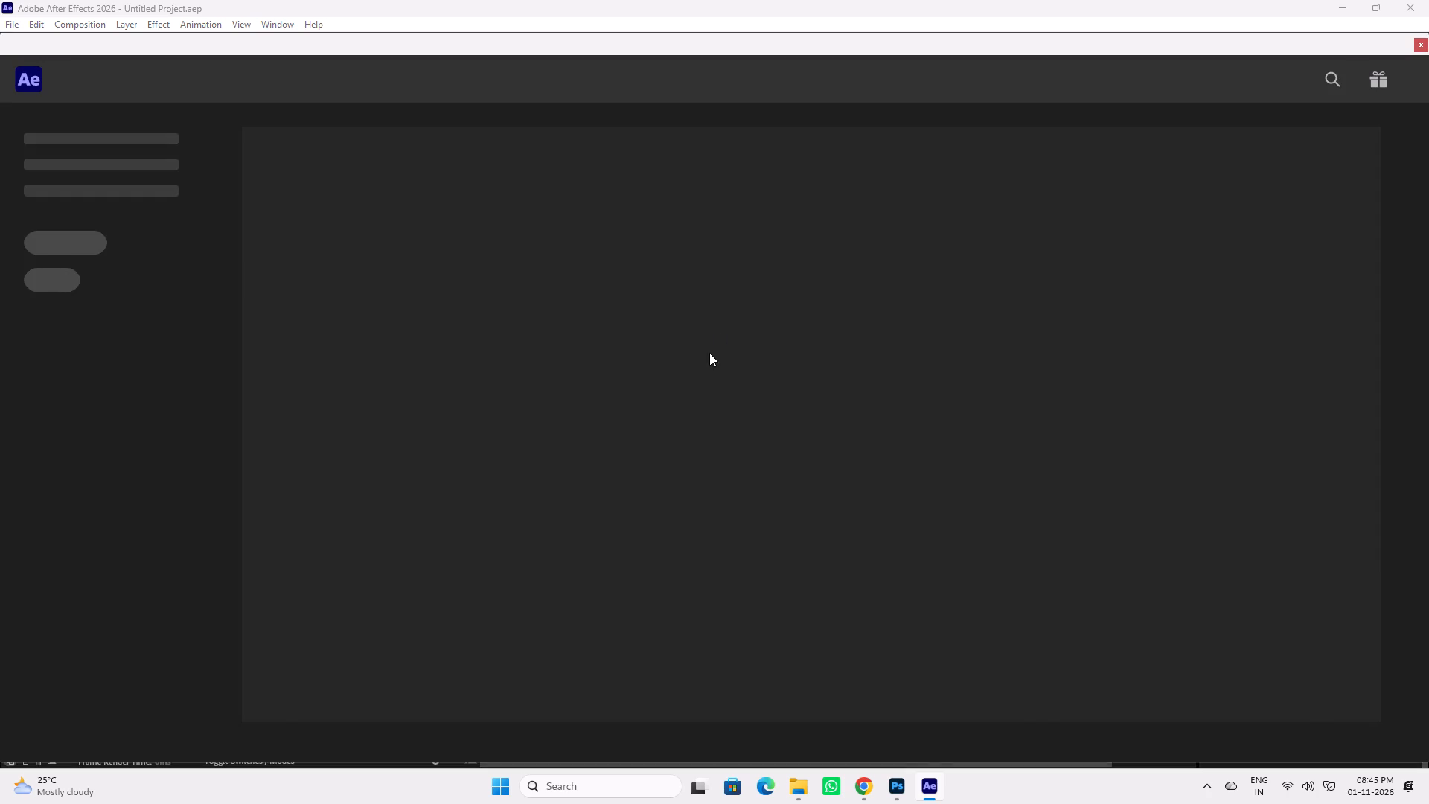
{"action": "left_click", "coordinate": [729, 306]}
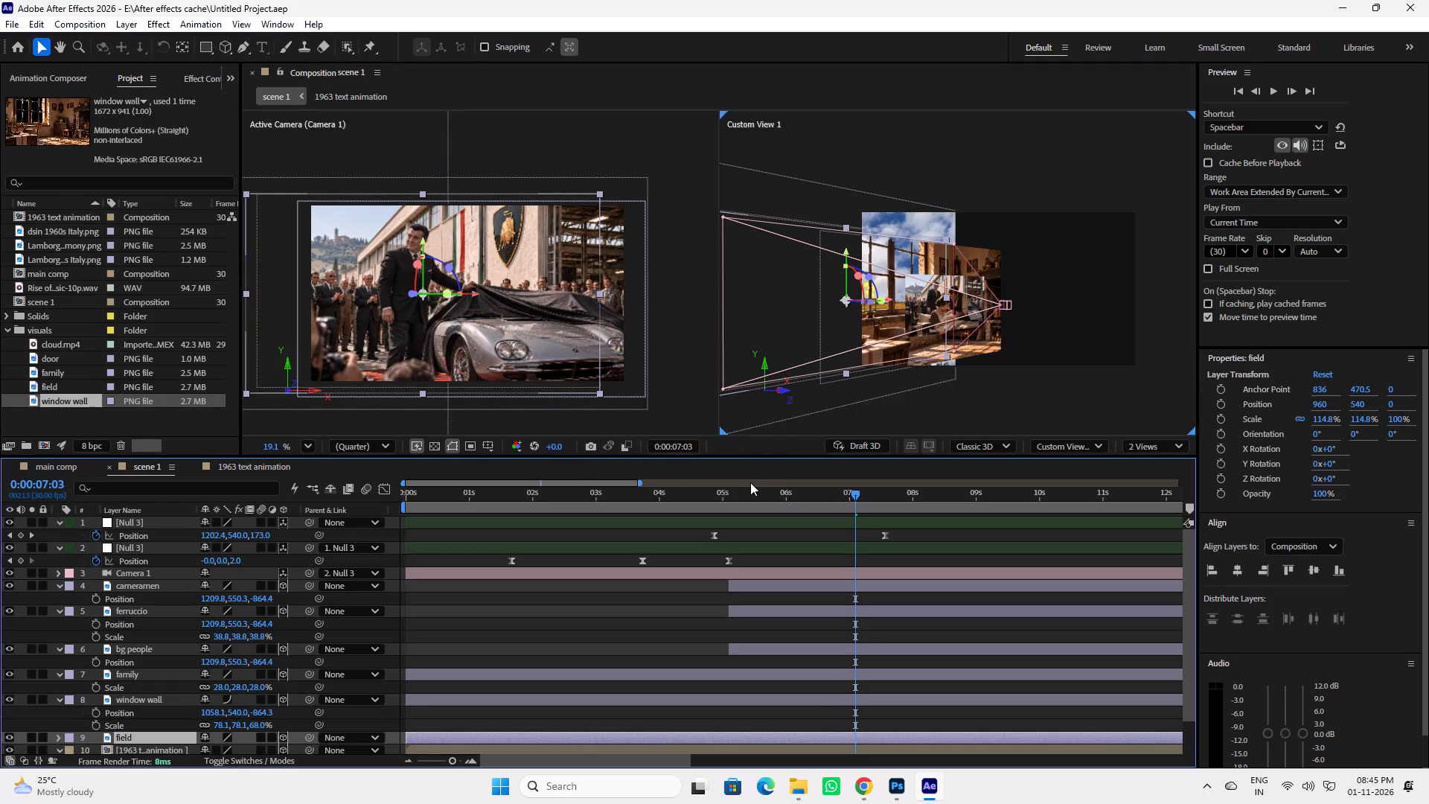
At 0:00:07:10 in scene 1, bring the ferruccio layer toward the camera to a Z position of -1013.4.
{"action": "left_click_drag", "start_coordinate": [834, 498], "coordinate": [790, 500]}
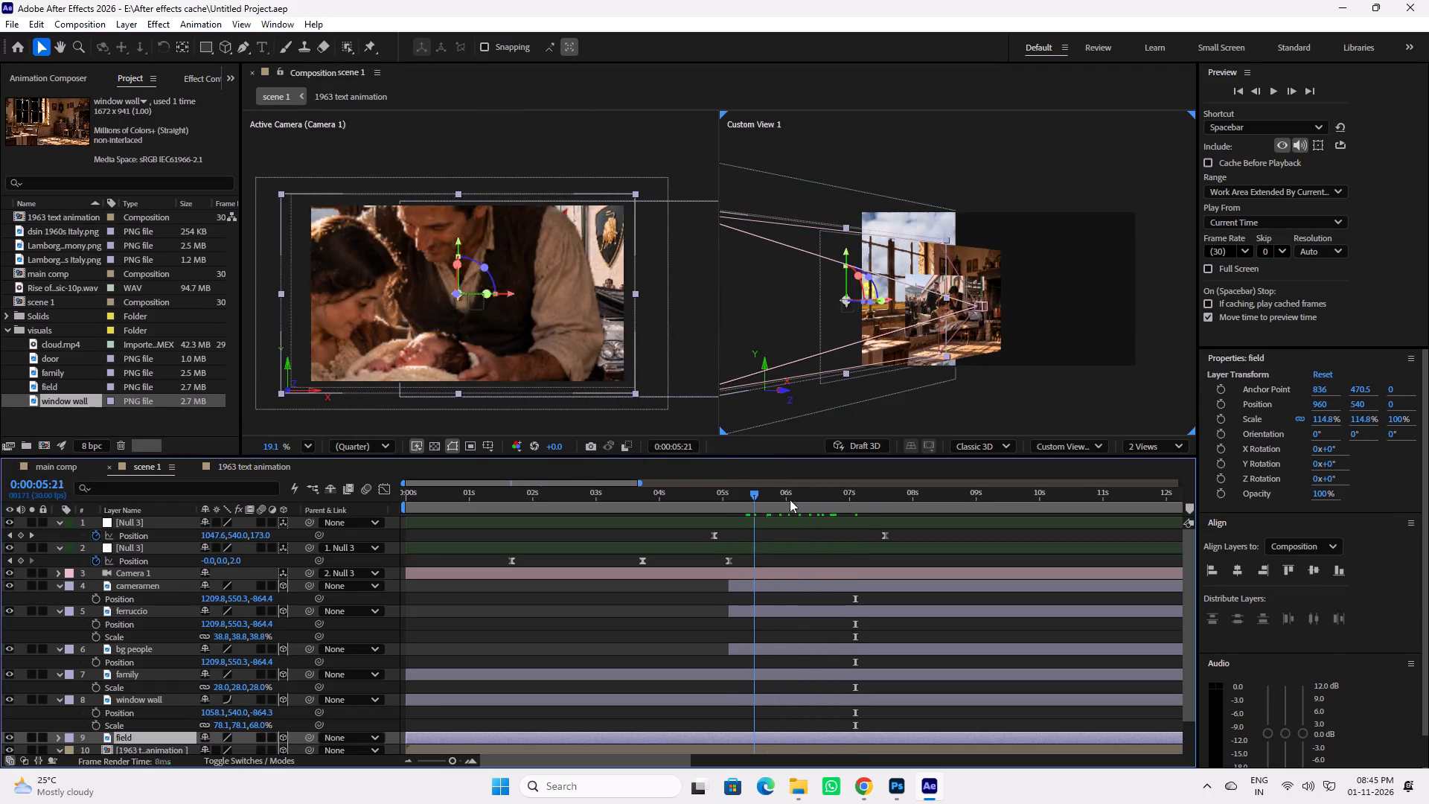
{"action": "left_click_drag", "start_coordinate": [790, 500], "coordinate": [880, 511]}
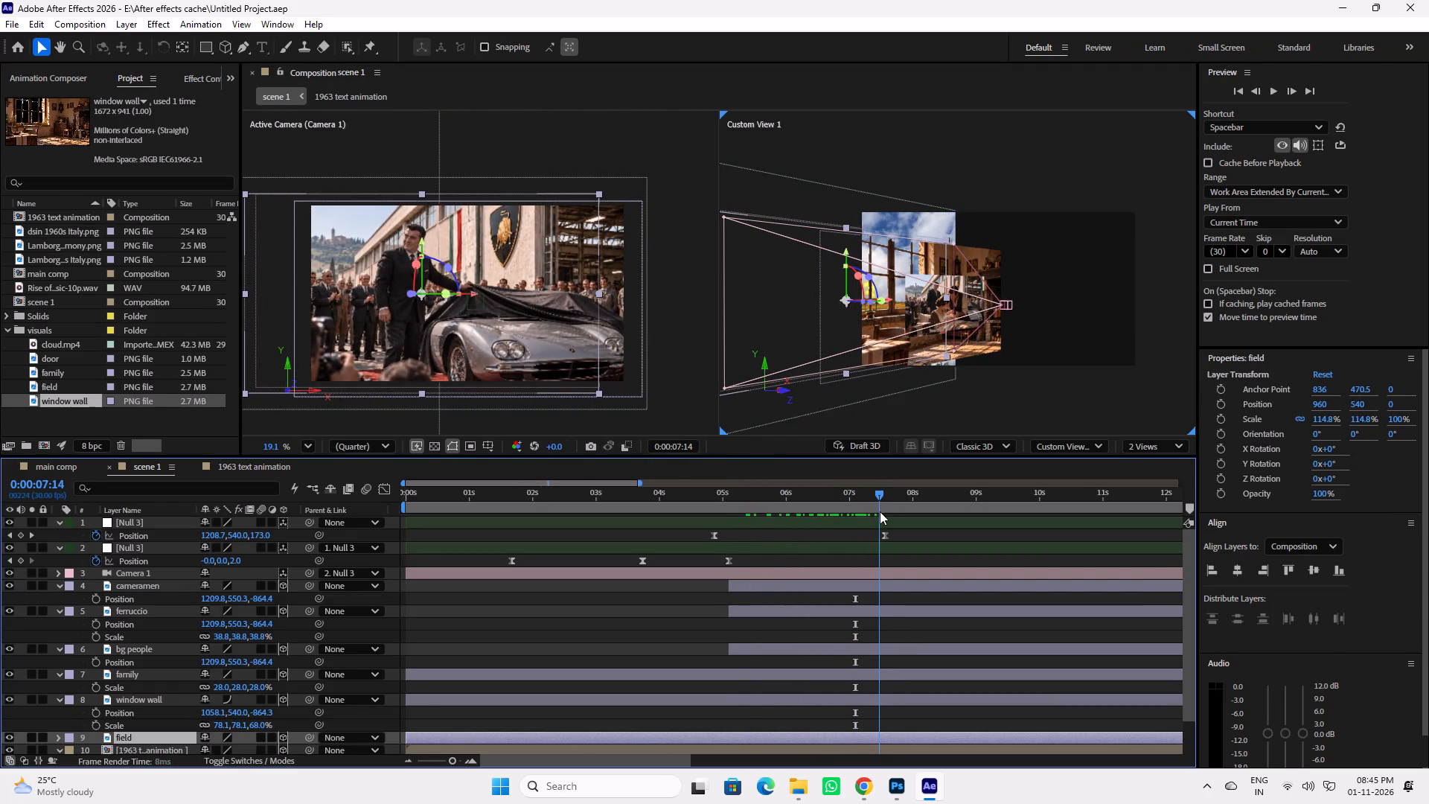
{"action": "left_click_drag", "start_coordinate": [880, 511], "coordinate": [869, 512]}
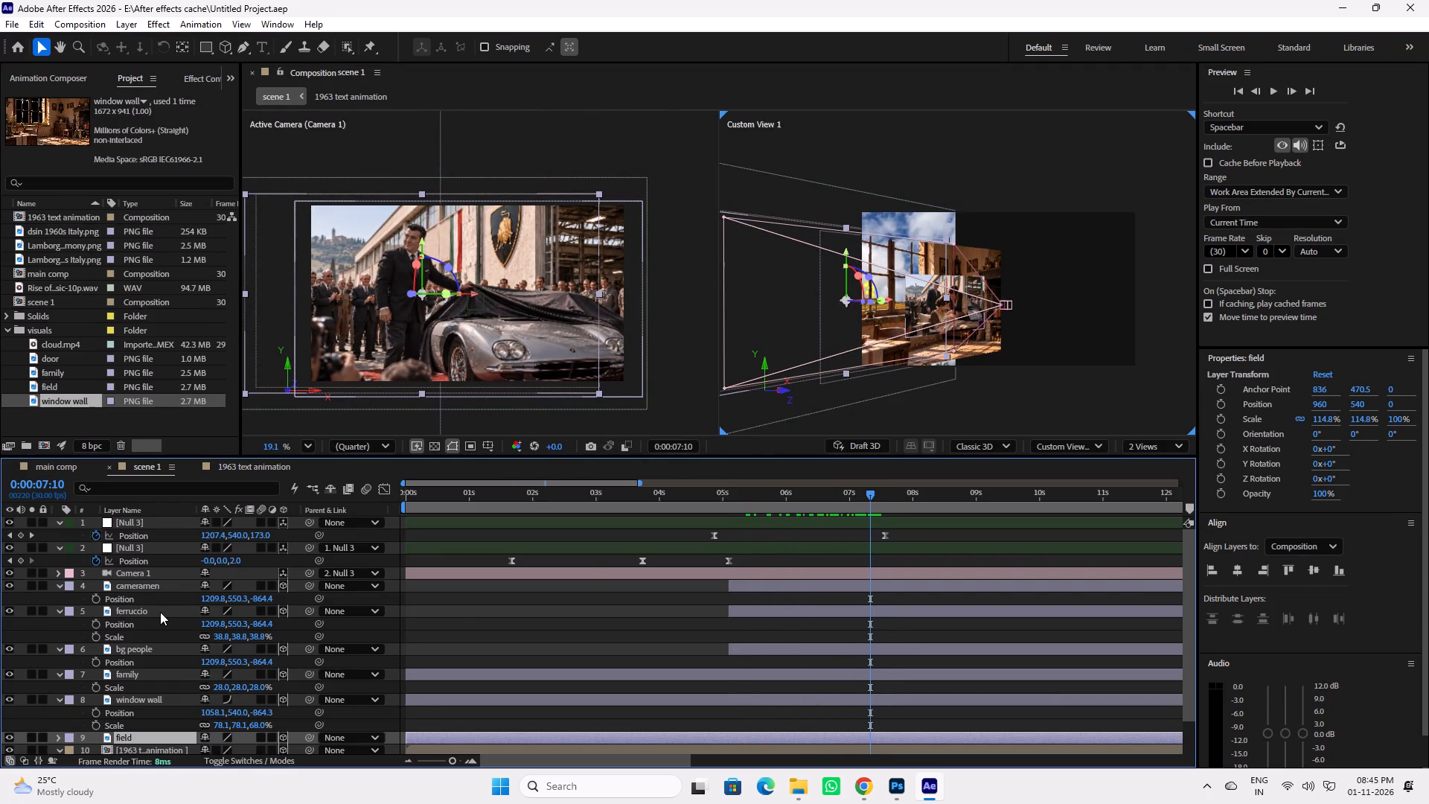
{"action": "left_click", "coordinate": [150, 613]}
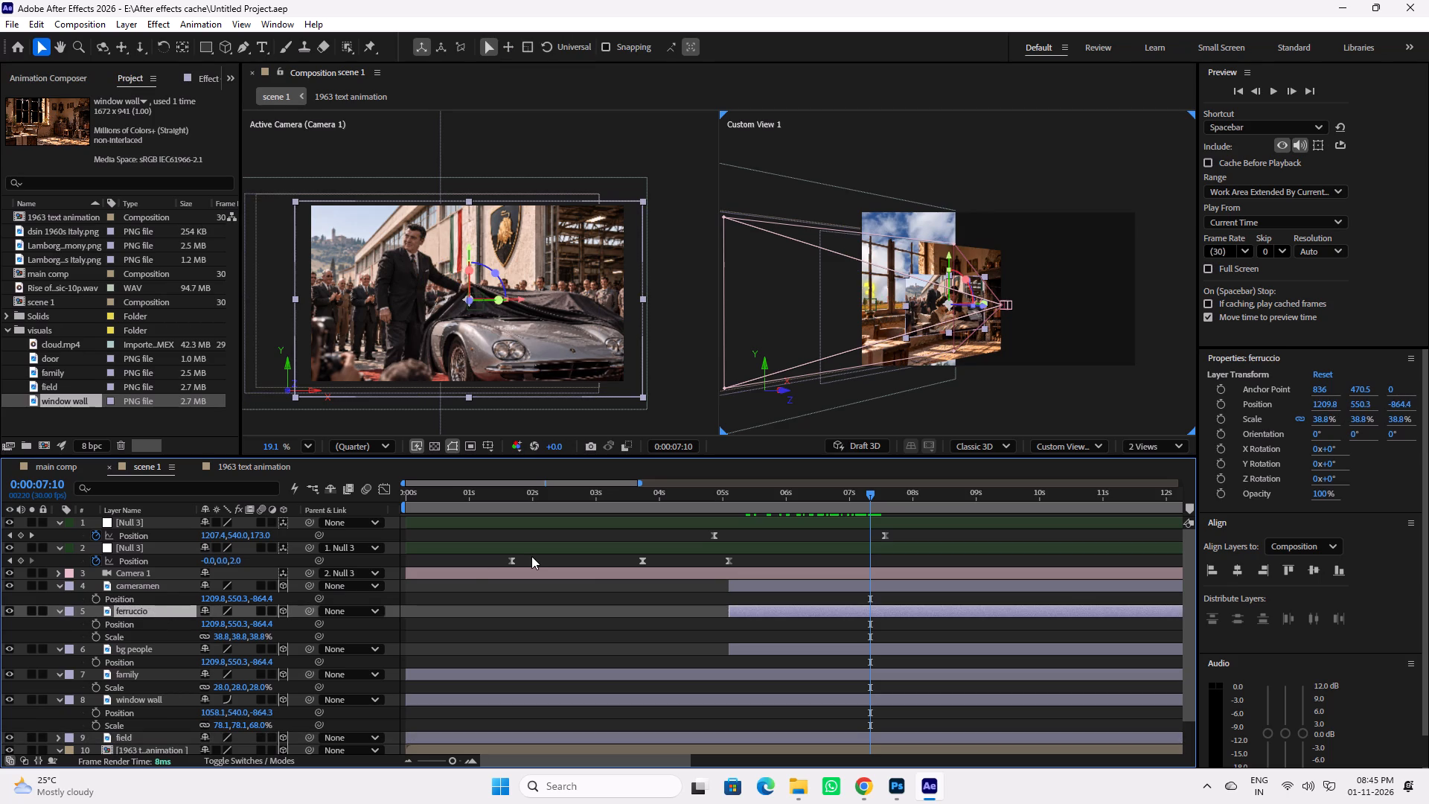
{"action": "left_click_drag", "start_coordinate": [947, 315], "coordinate": [968, 317], "text": "alt"}
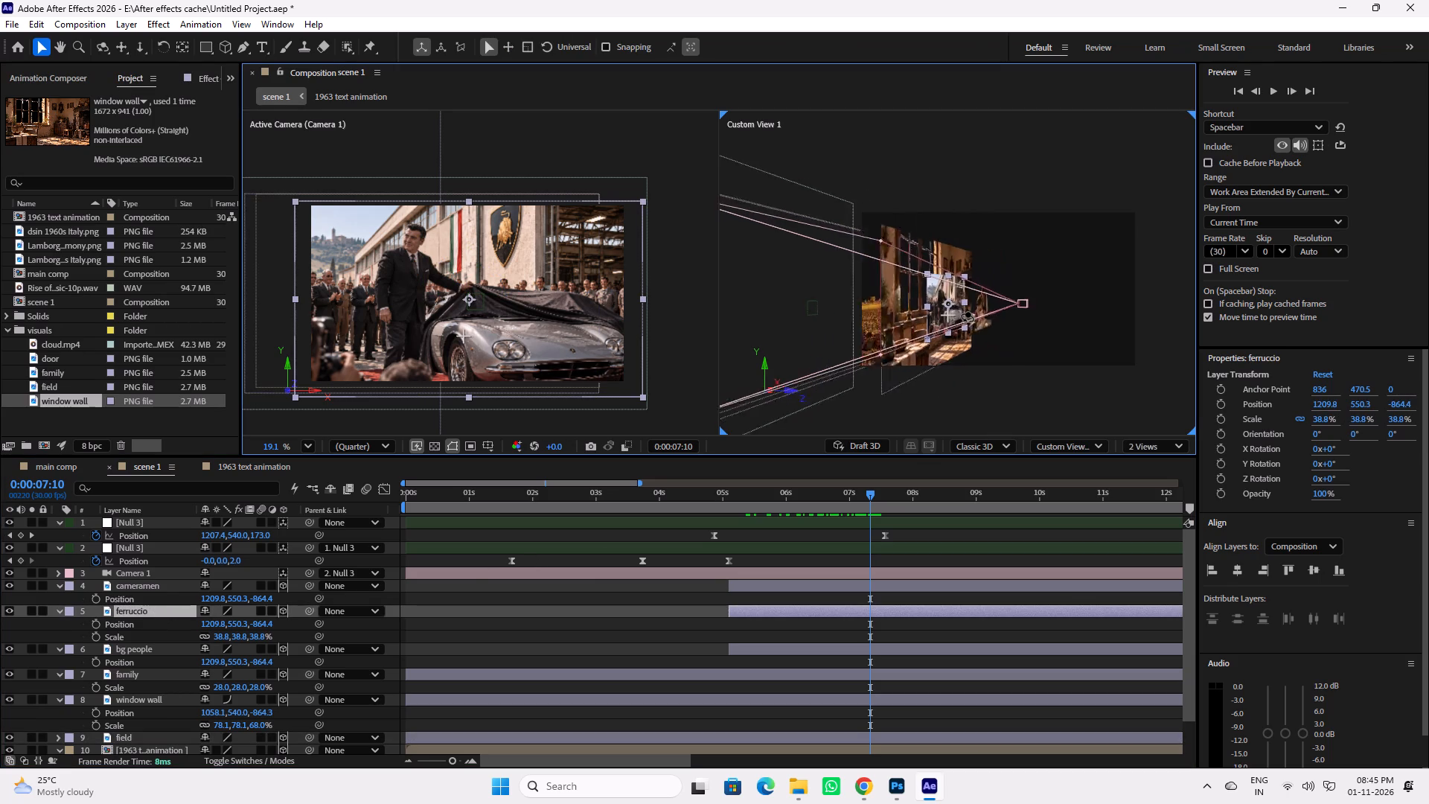
{"action": "left_click_drag", "start_coordinate": [968, 317], "coordinate": [941, 339], "text": "alt"}
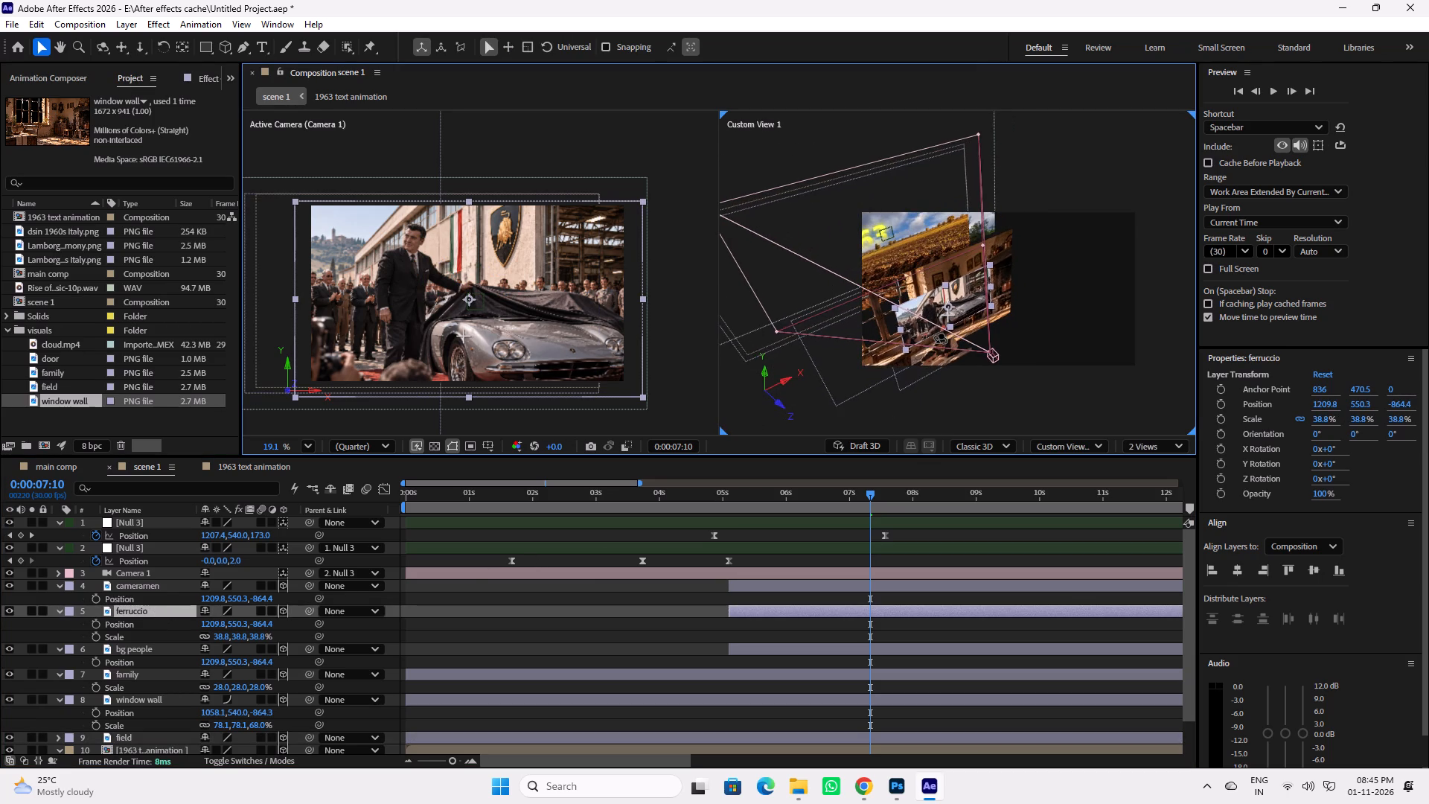
{"action": "left_click_drag", "start_coordinate": [941, 339], "coordinate": [926, 313], "text": "alt"}
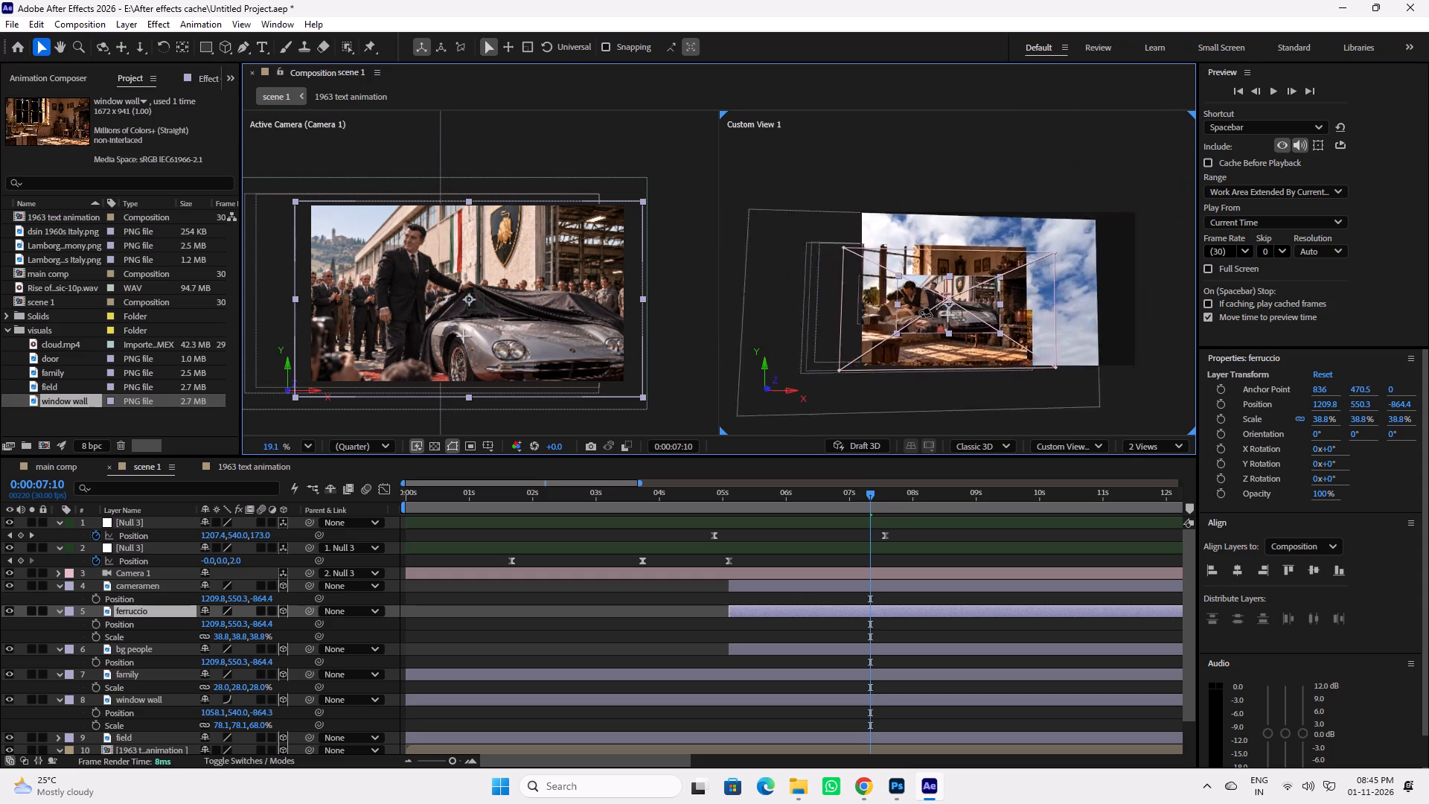
{"action": "left_click_drag", "start_coordinate": [926, 313], "coordinate": [924, 317], "text": "alt"}
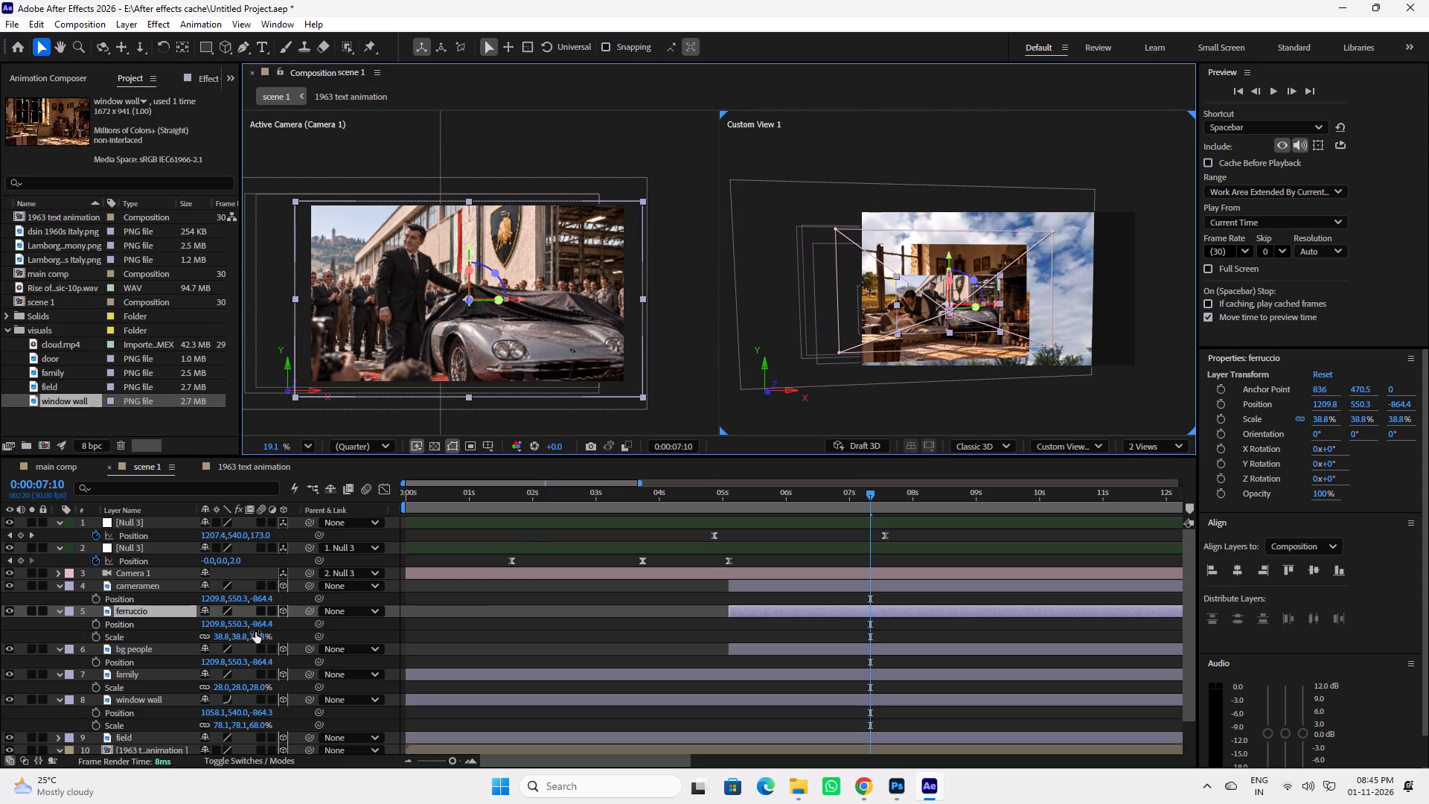
{"action": "left_click_drag", "start_coordinate": [265, 625], "coordinate": [227, 627]}
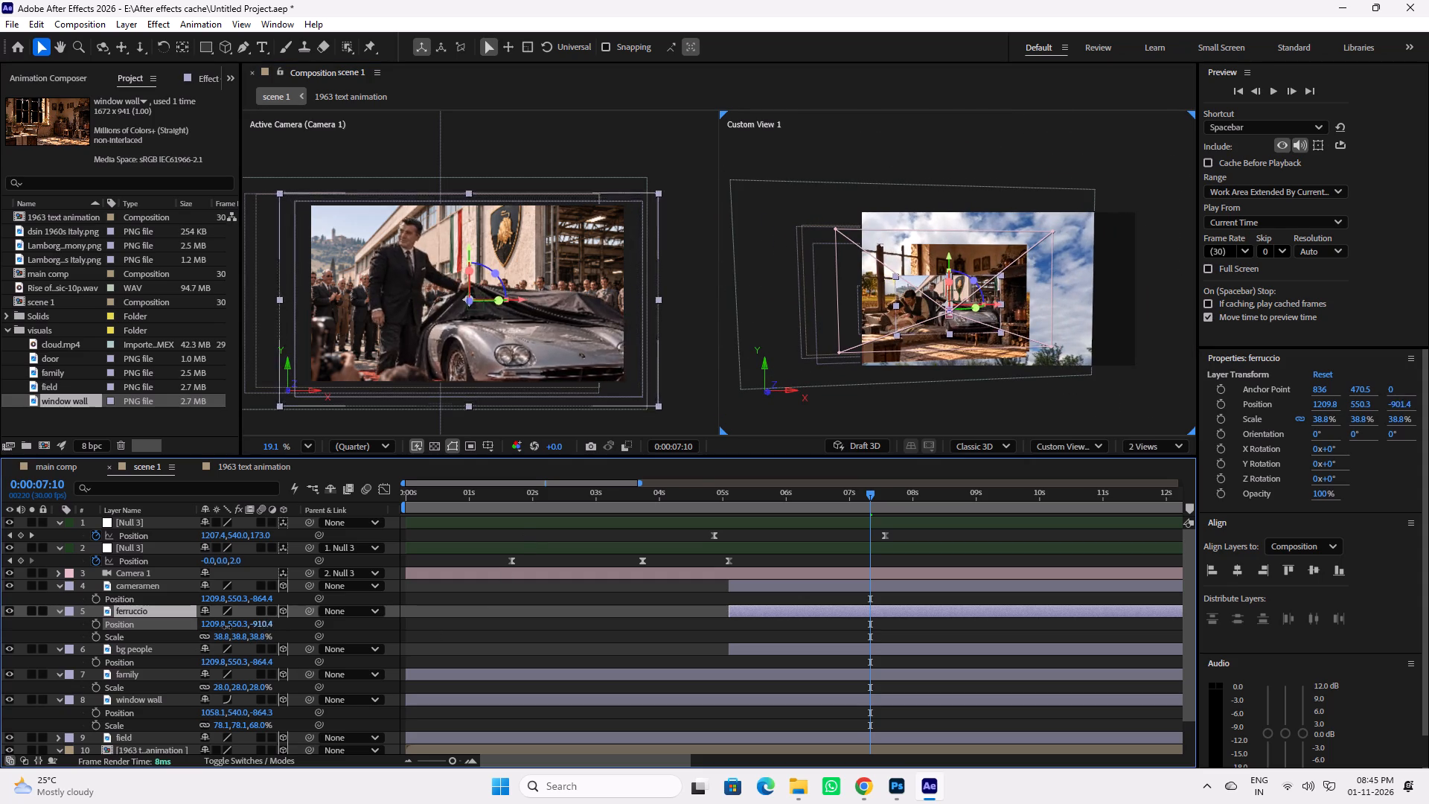
{"action": "left_click_drag", "start_coordinate": [227, 627], "coordinate": [124, 632]}
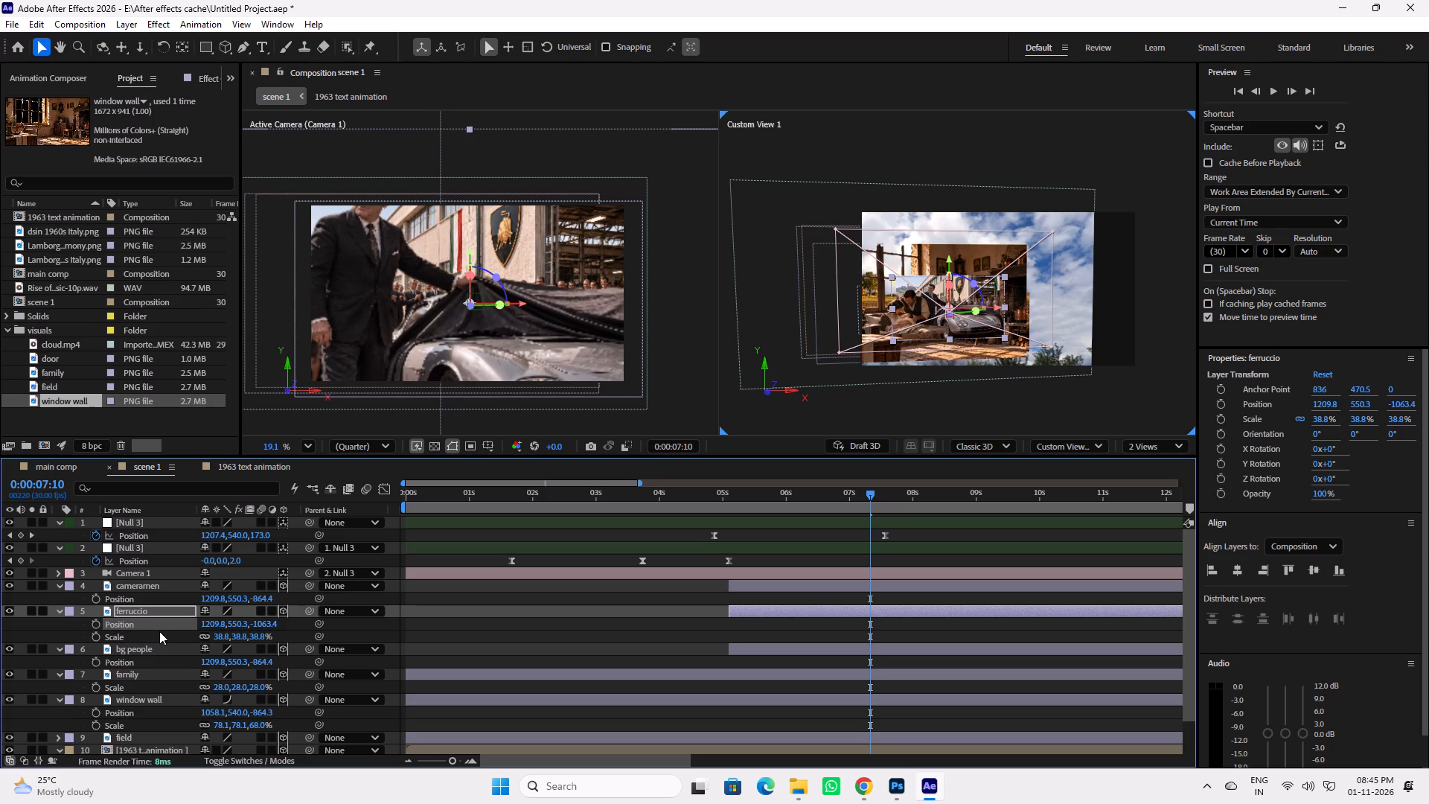
{"action": "left_click_drag", "start_coordinate": [943, 328], "coordinate": [950, 328], "text": "alt"}
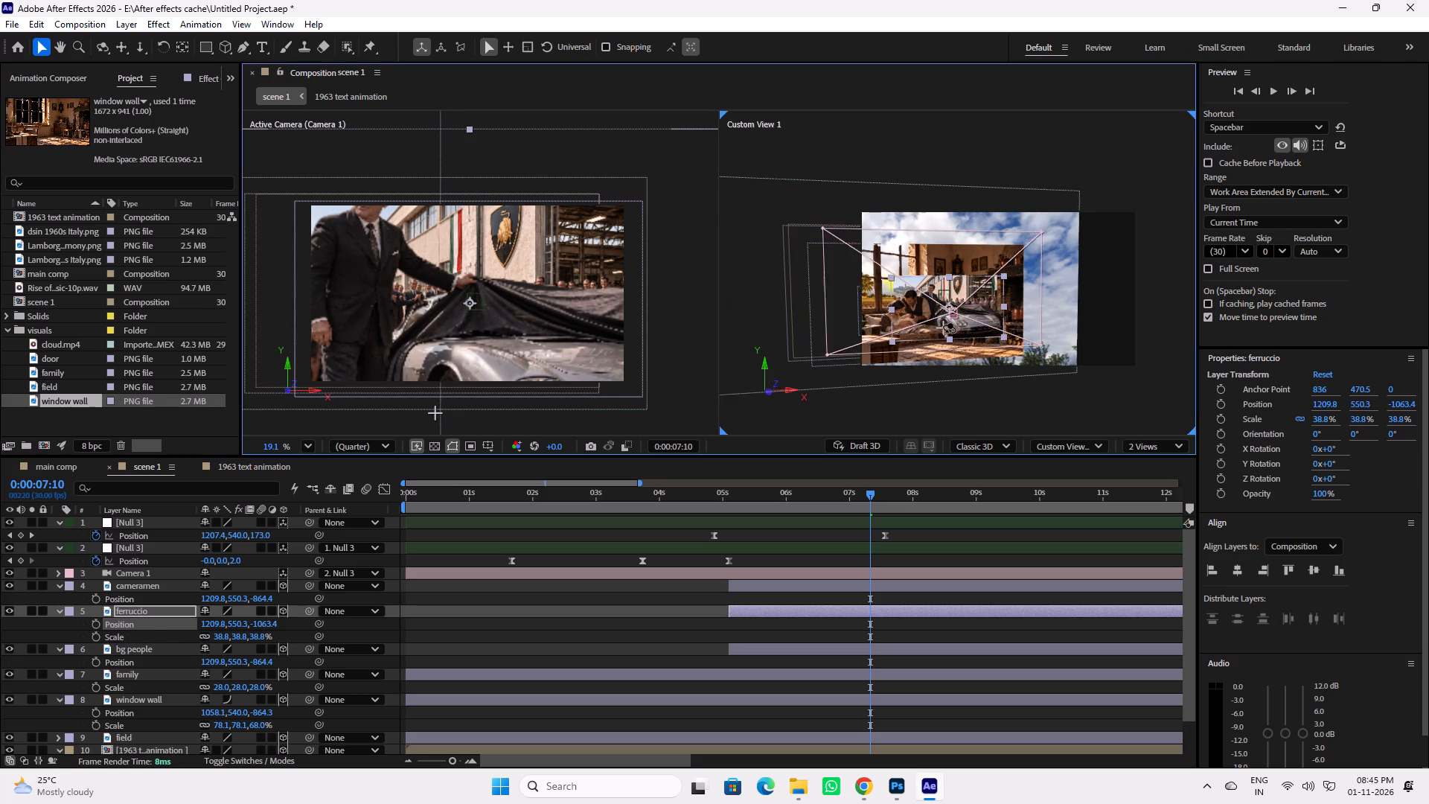
{"action": "left_click_drag", "start_coordinate": [950, 328], "coordinate": [985, 333], "text": "alt"}
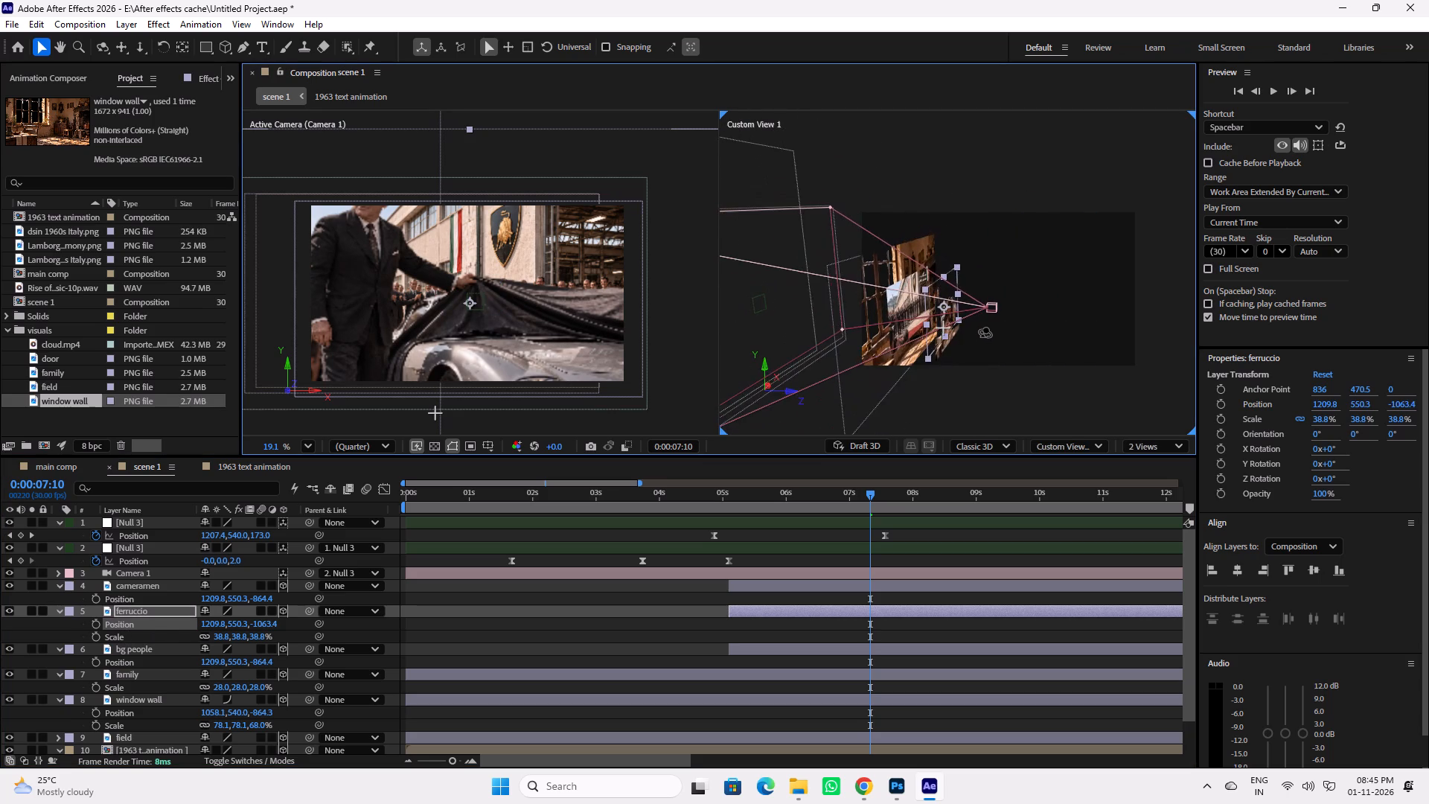
{"action": "left_click_drag", "start_coordinate": [985, 333], "coordinate": [993, 341], "text": "alt"}
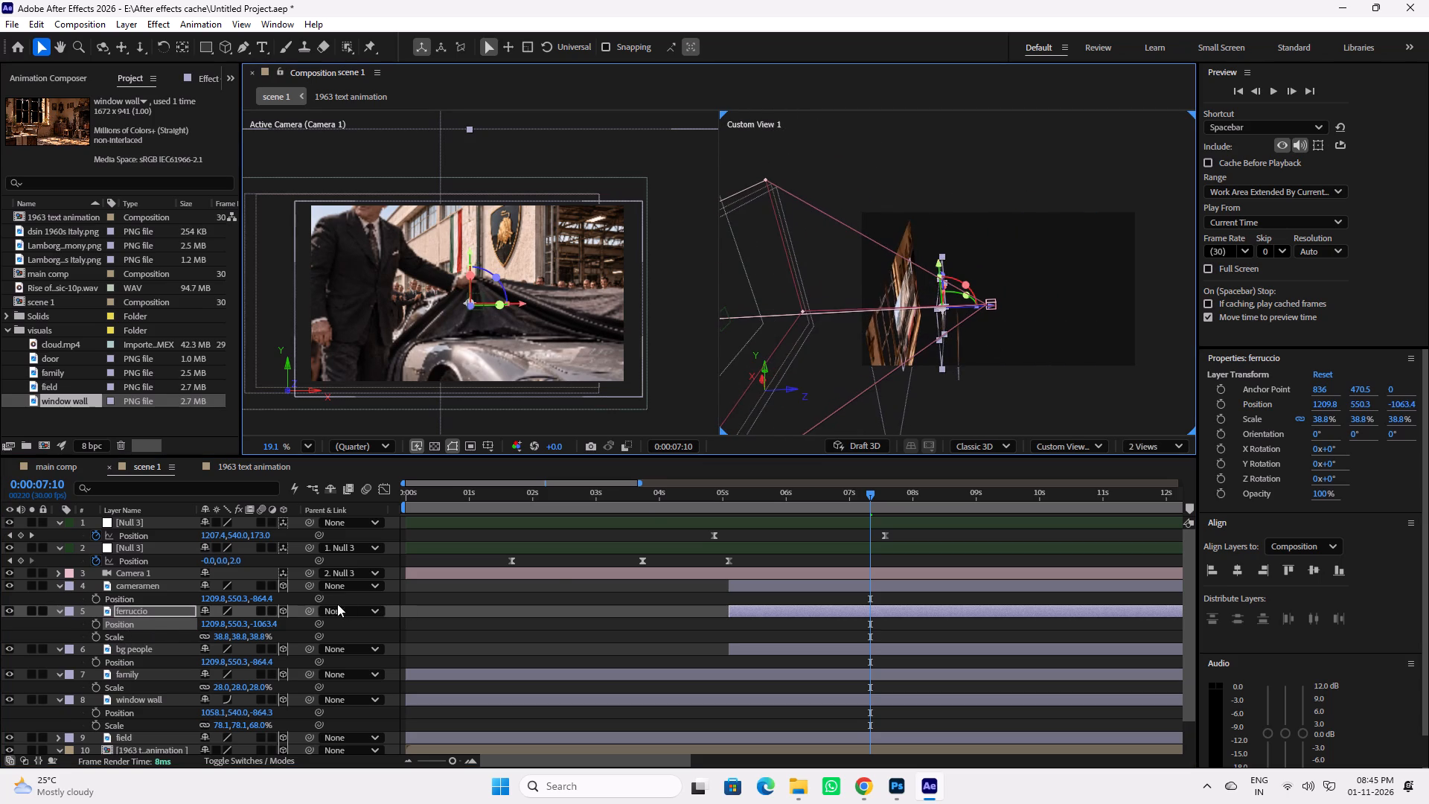
{"action": "left_click_drag", "start_coordinate": [270, 625], "coordinate": [270, 626]}
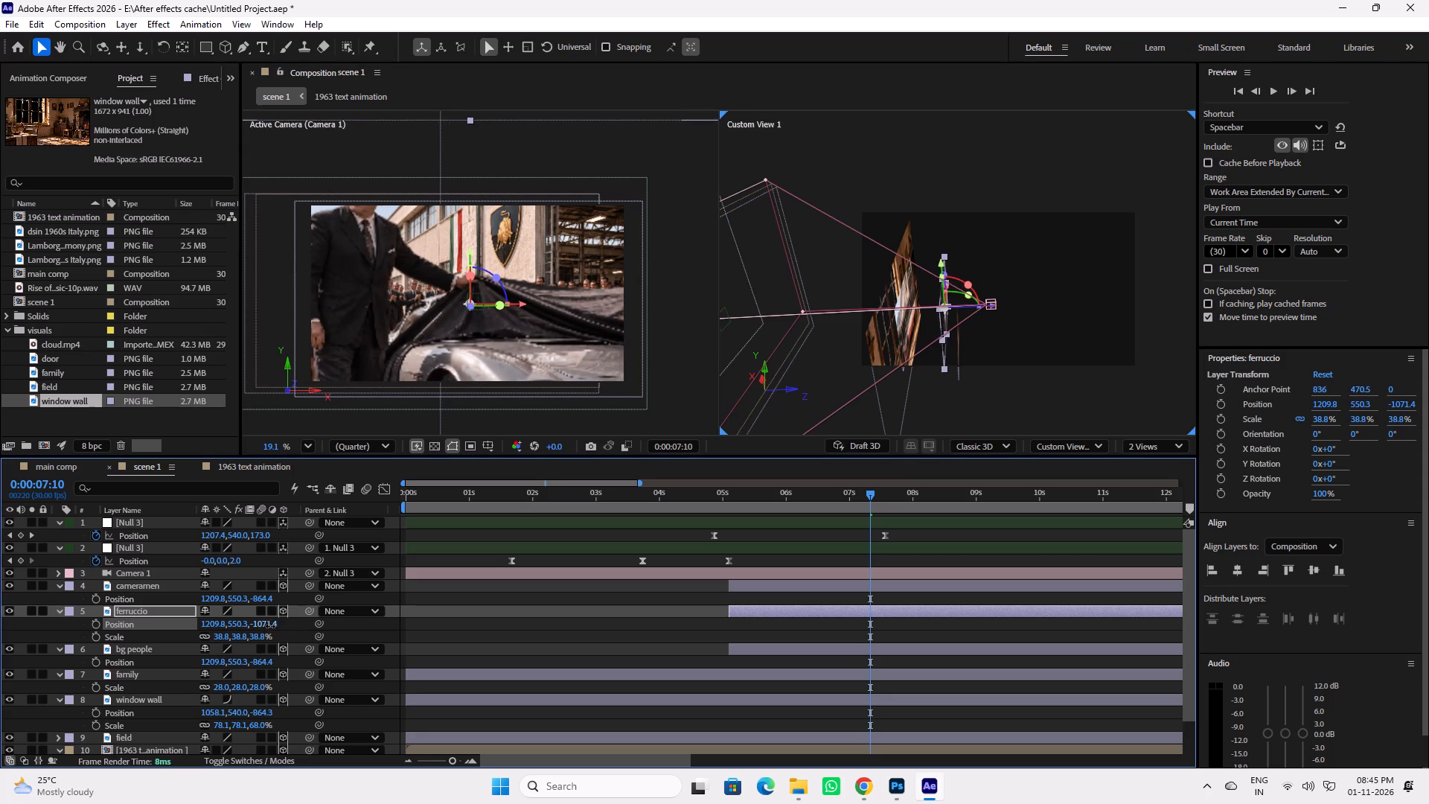
{"action": "left_click_drag", "start_coordinate": [270, 626], "coordinate": [310, 628]}
Scale the ferruccio layer down to 25.8% to refit it to the camera frame, and deselect it.
{"action": "left_click_drag", "start_coordinate": [259, 638], "coordinate": [252, 639]}
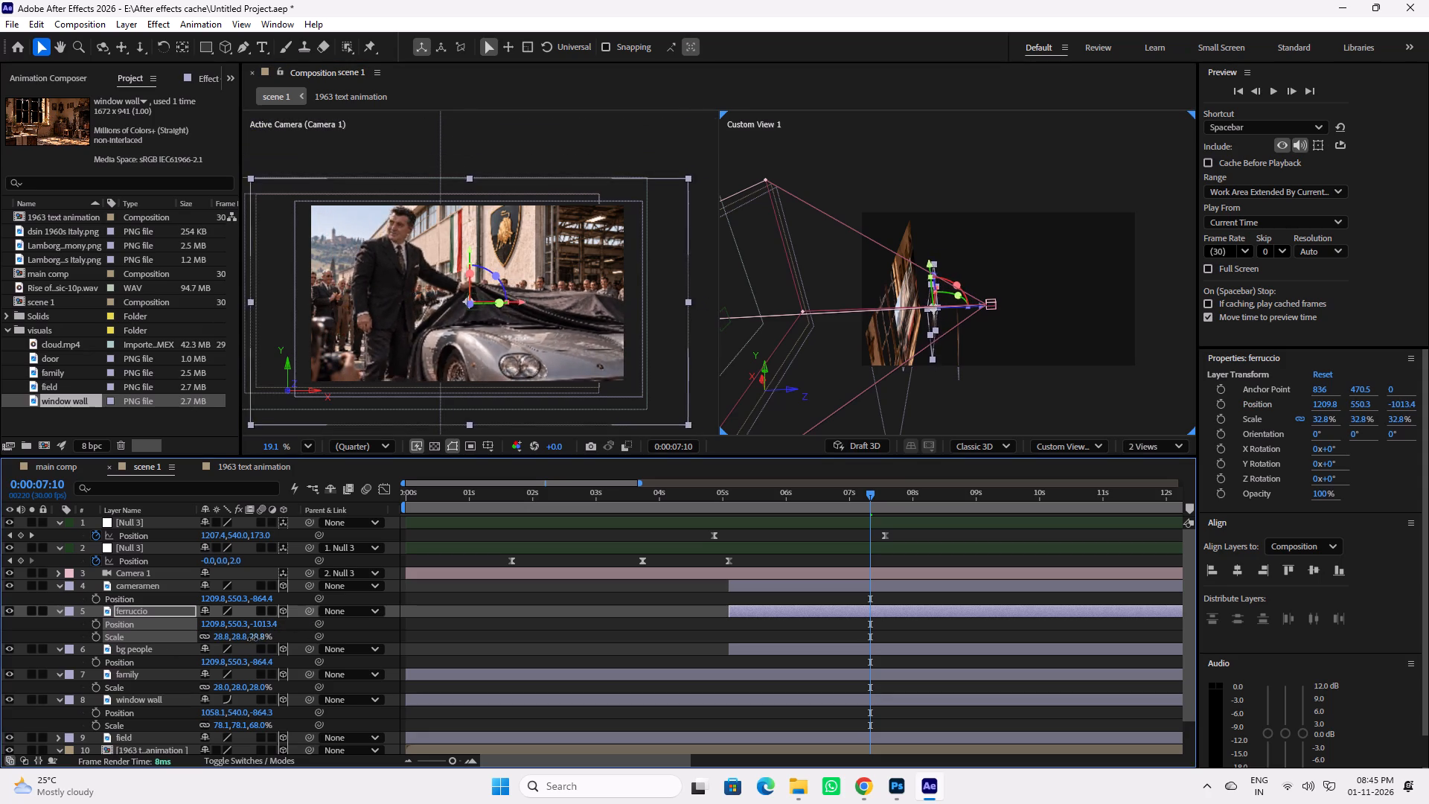
{"action": "left_click_drag", "start_coordinate": [252, 639], "coordinate": [253, 639]}
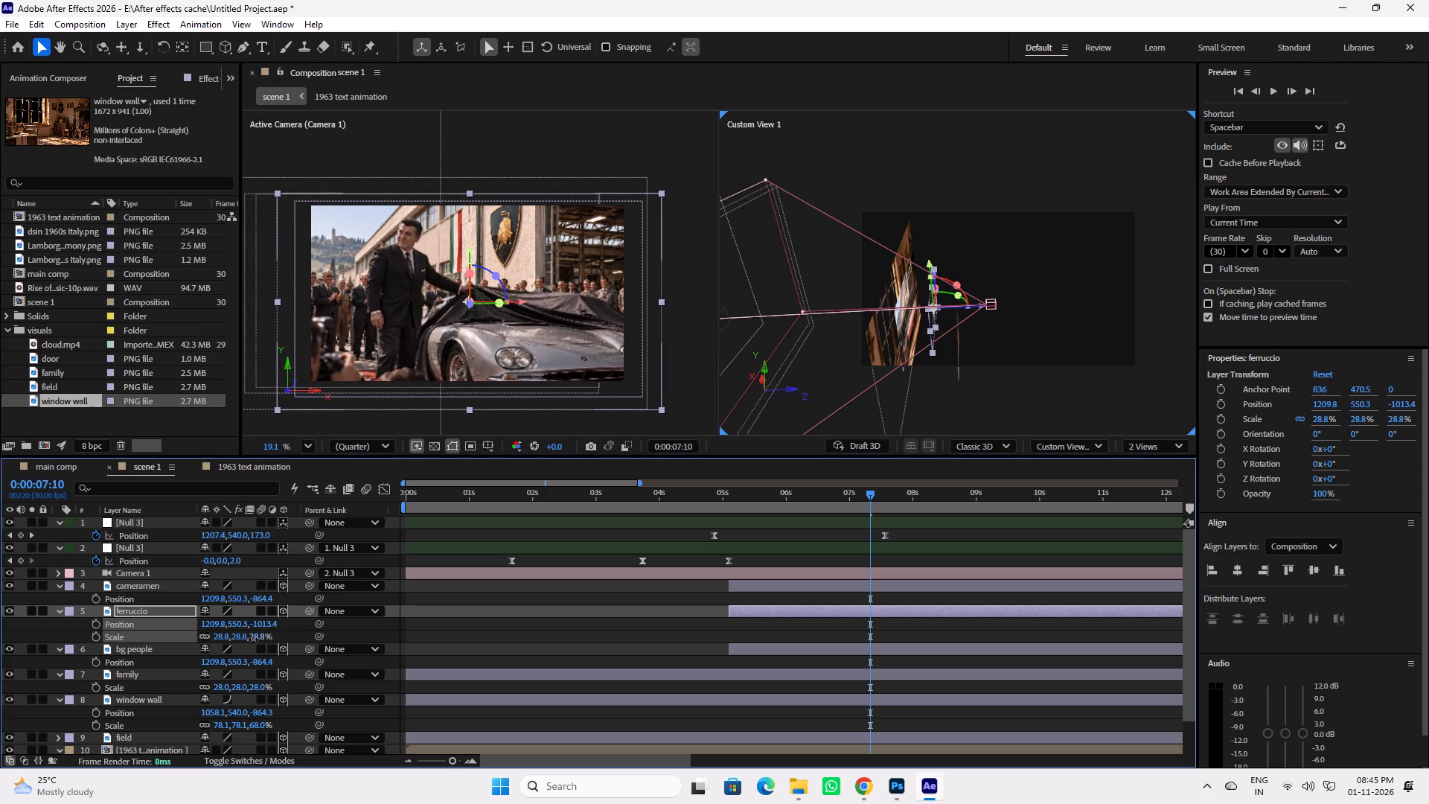
{"action": "left_click_drag", "start_coordinate": [253, 639], "coordinate": [252, 640]}
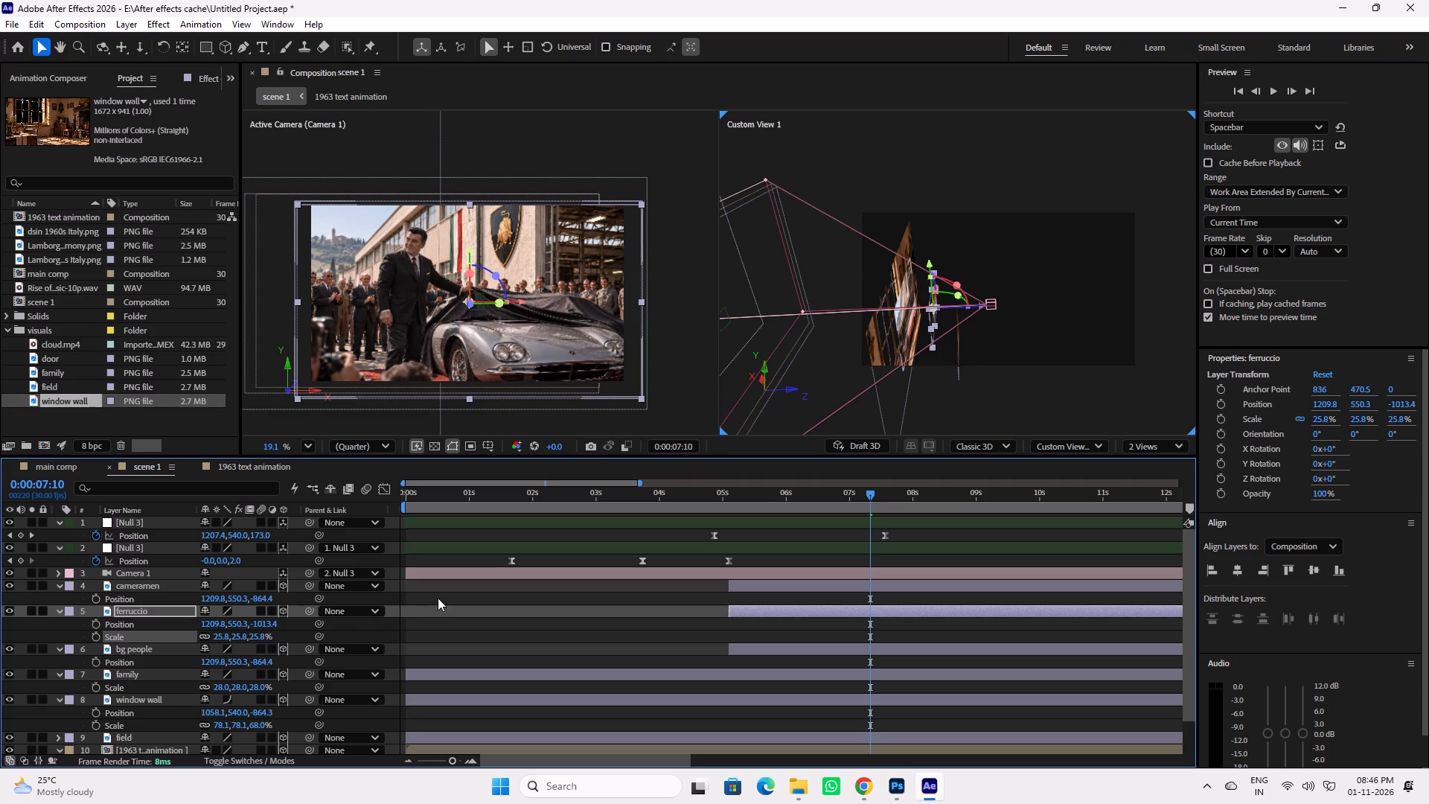
{"action": "left_click", "coordinate": [691, 719]}
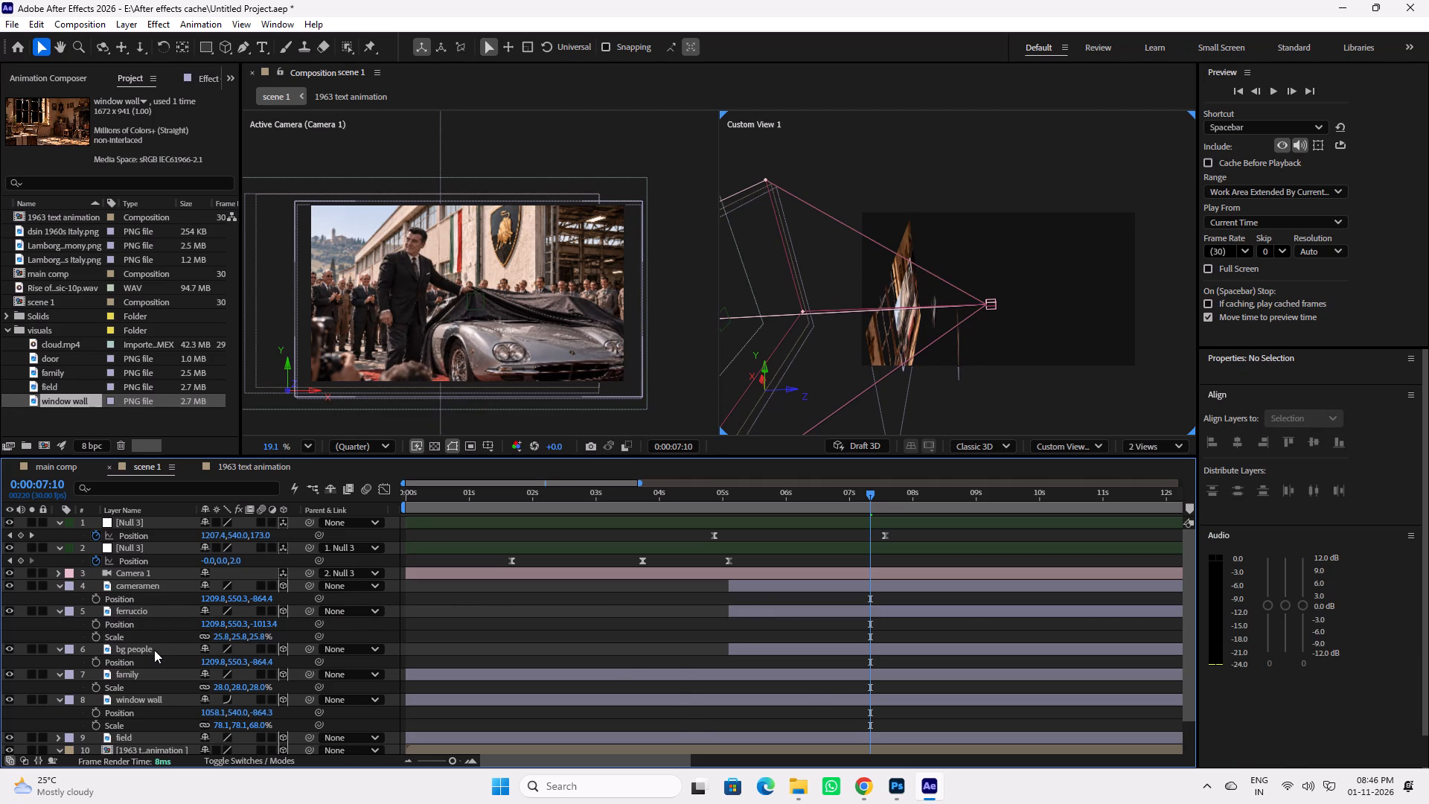
Move the cameramen layer toward the camera to a Z position of -1047.4, placing it in front of the ferruccio layer.
{"action": "left_click", "coordinate": [139, 583]}
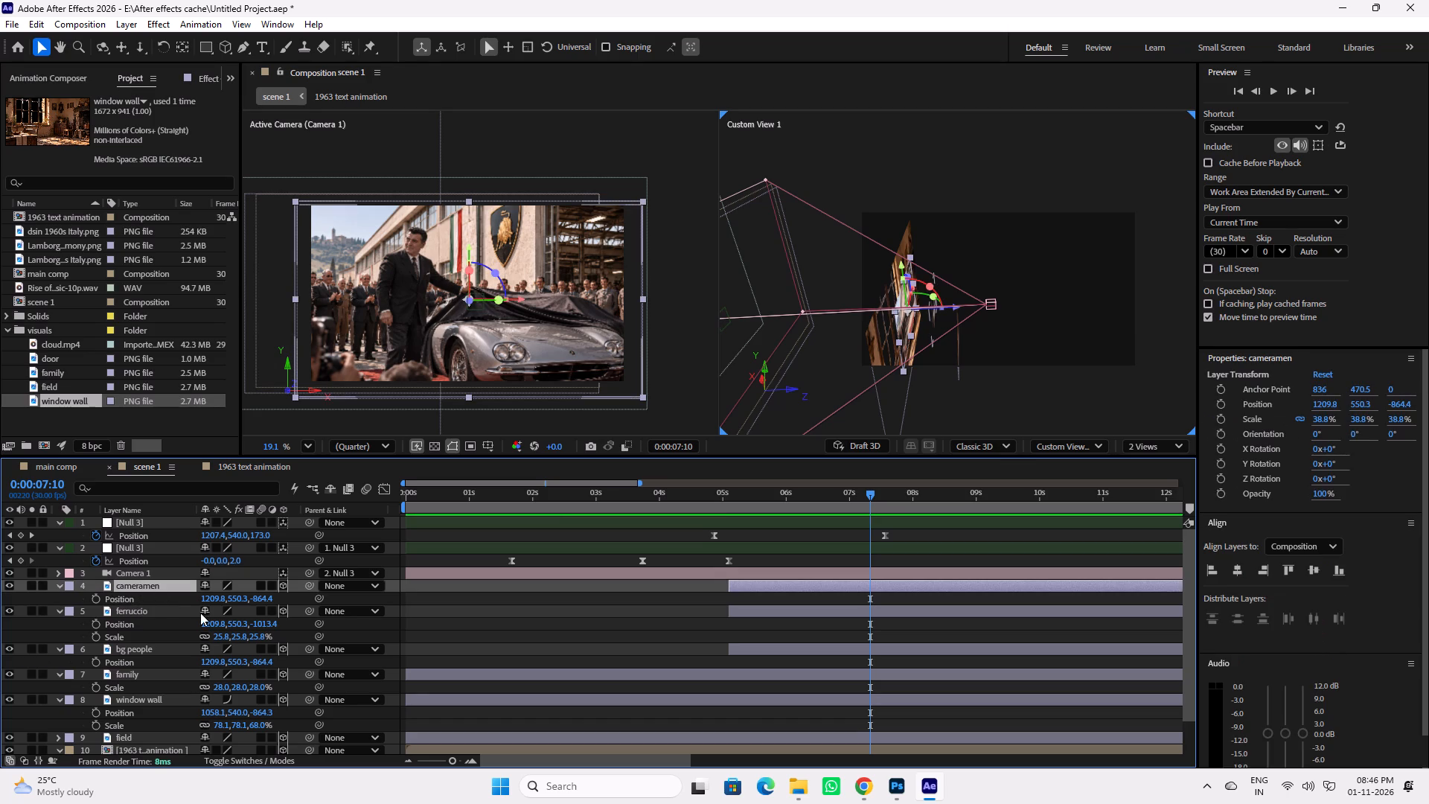
{"action": "left_click_drag", "start_coordinate": [262, 596], "coordinate": [283, 602]}
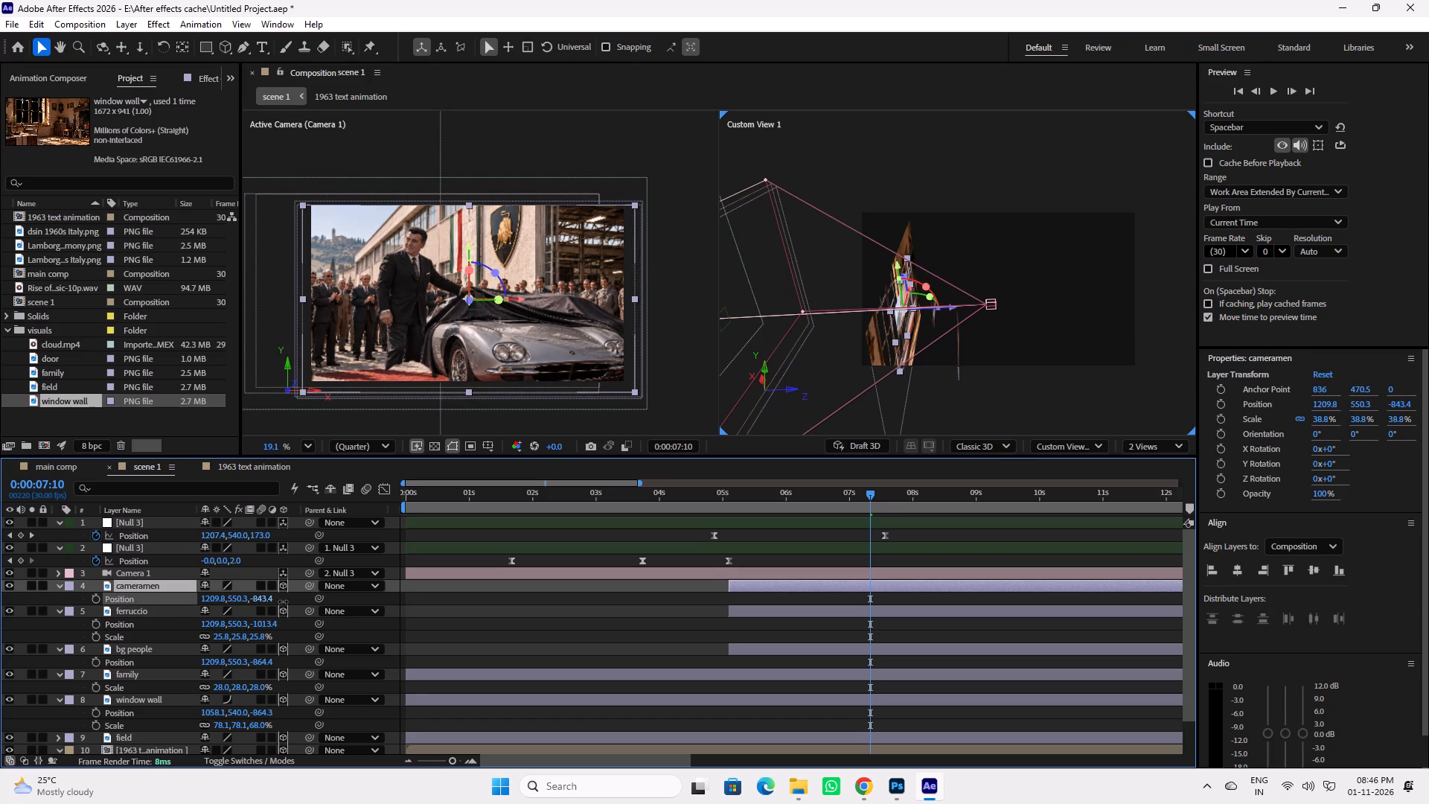
{"action": "left_click_drag", "start_coordinate": [283, 602], "coordinate": [208, 607]}
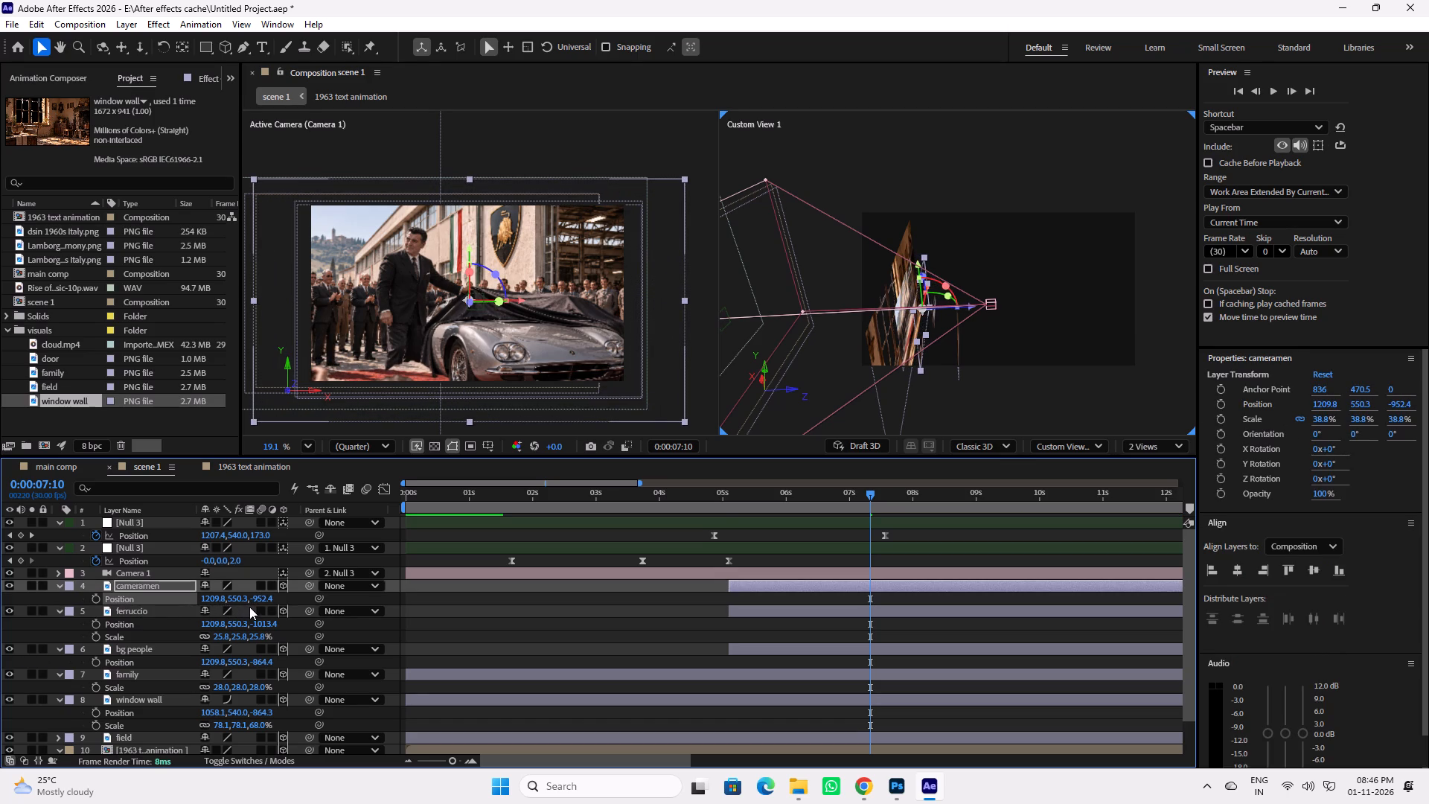
{"action": "left_click_drag", "start_coordinate": [901, 329], "coordinate": [889, 299], "text": "alt"}
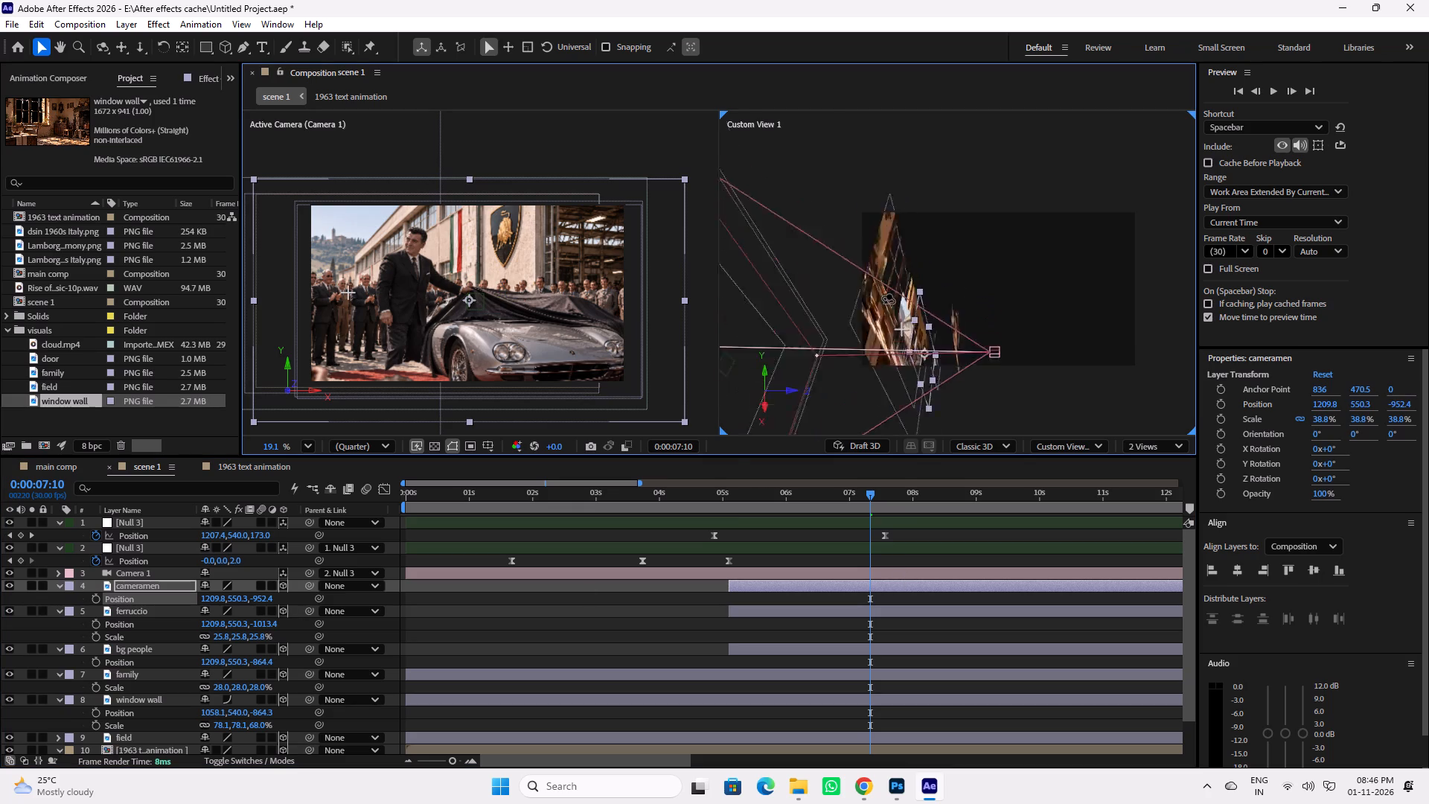
{"action": "left_click_drag", "start_coordinate": [889, 299], "coordinate": [885, 307], "text": "alt"}
{"action": "scroll", "coordinate": [923, 313], "scroll_direction": "up", "scroll_amount": 7}
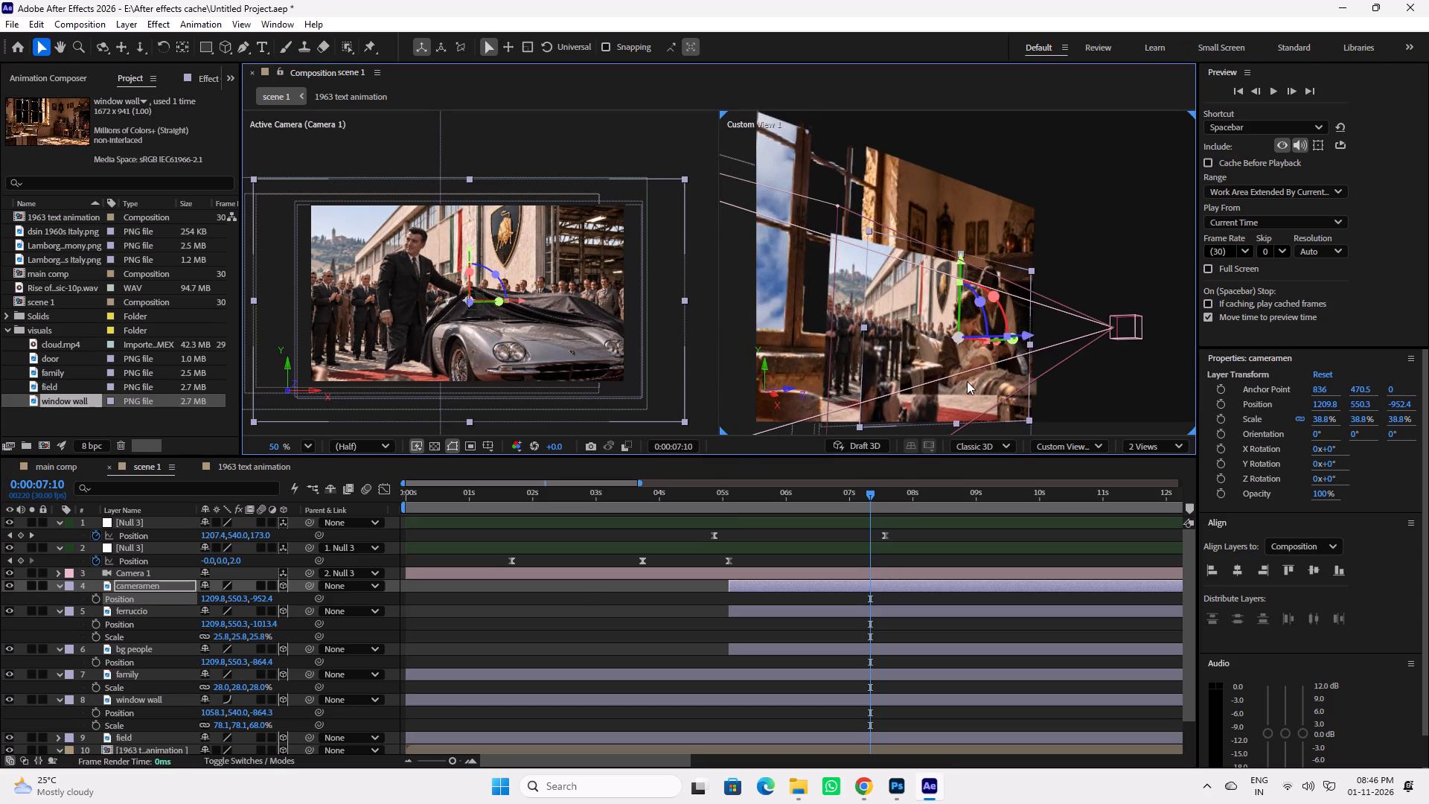
{"action": "left_click_drag", "start_coordinate": [951, 362], "coordinate": [985, 371], "text": "alt"}
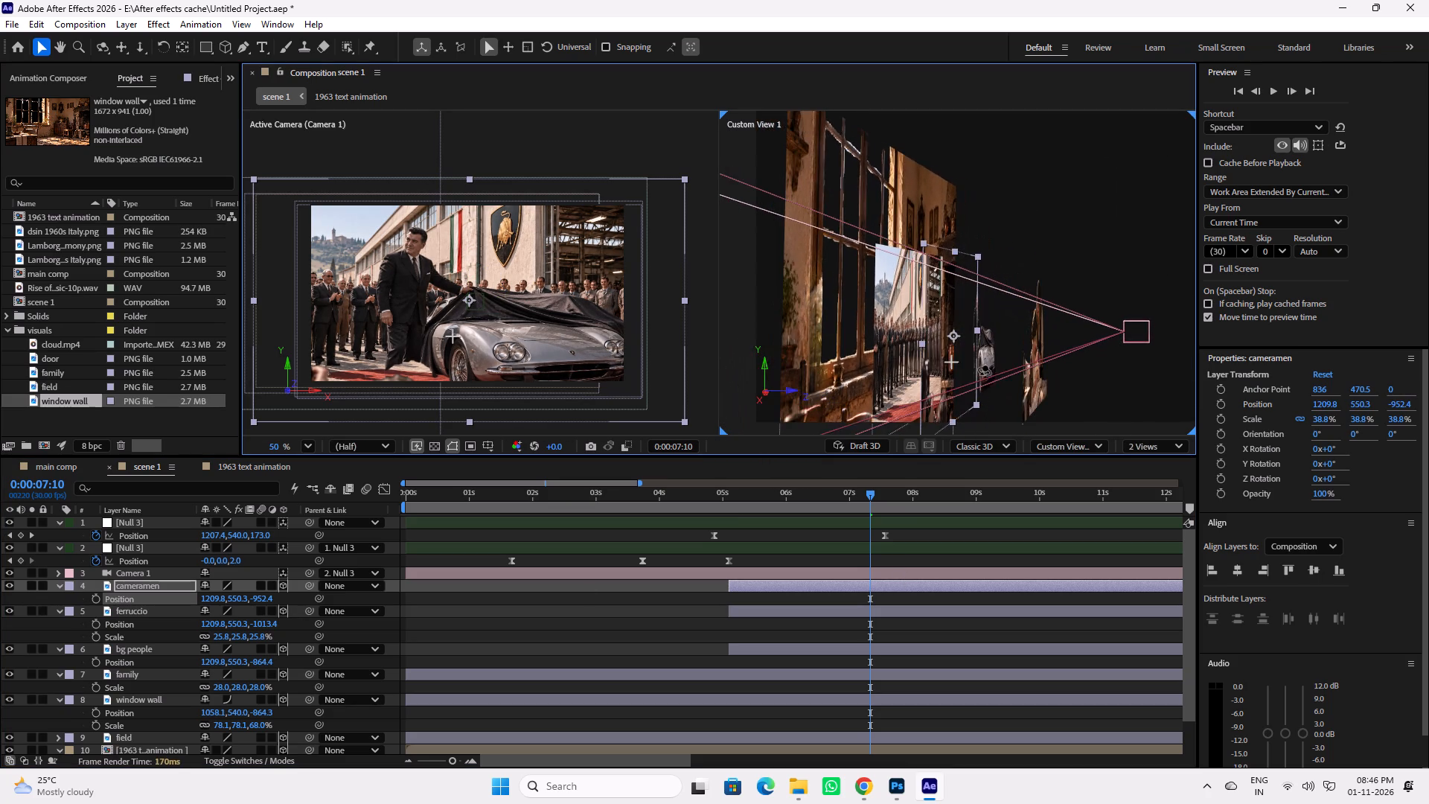
{"action": "left_click_drag", "start_coordinate": [985, 371], "coordinate": [944, 367], "text": "alt"}
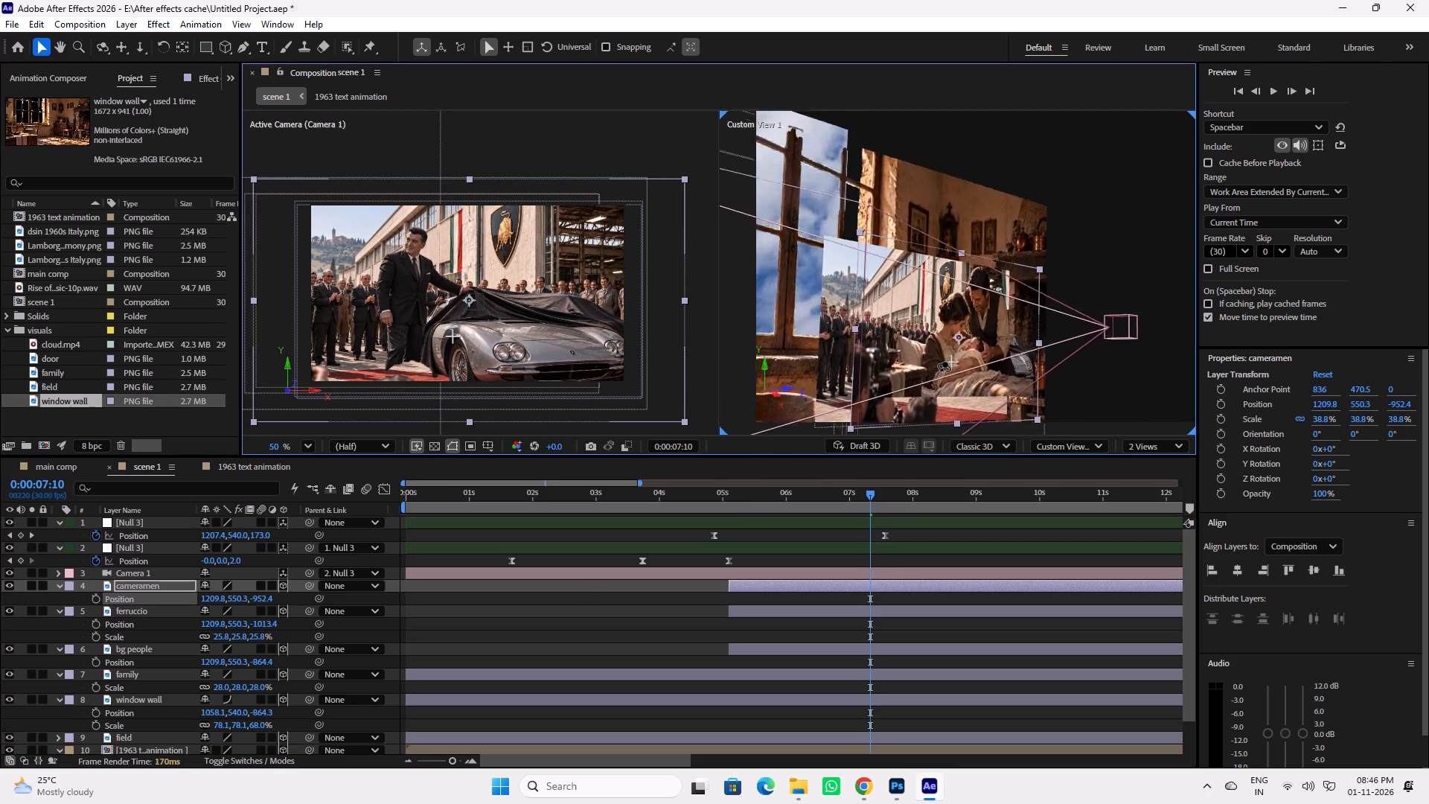
{"action": "left_click_drag", "start_coordinate": [944, 367], "coordinate": [974, 380], "text": "alt"}
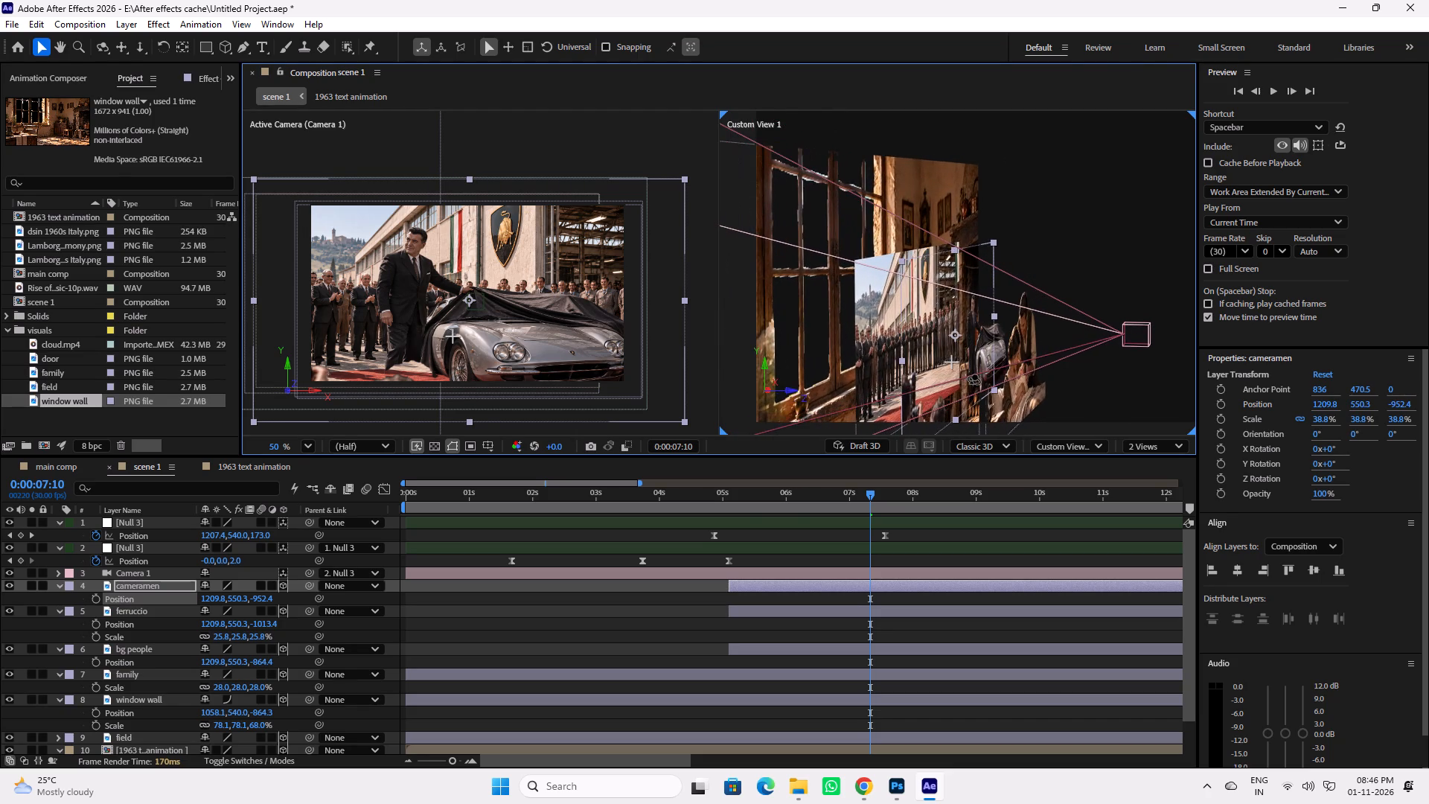
{"action": "left_click_drag", "start_coordinate": [974, 380], "coordinate": [1001, 374], "text": "alt"}
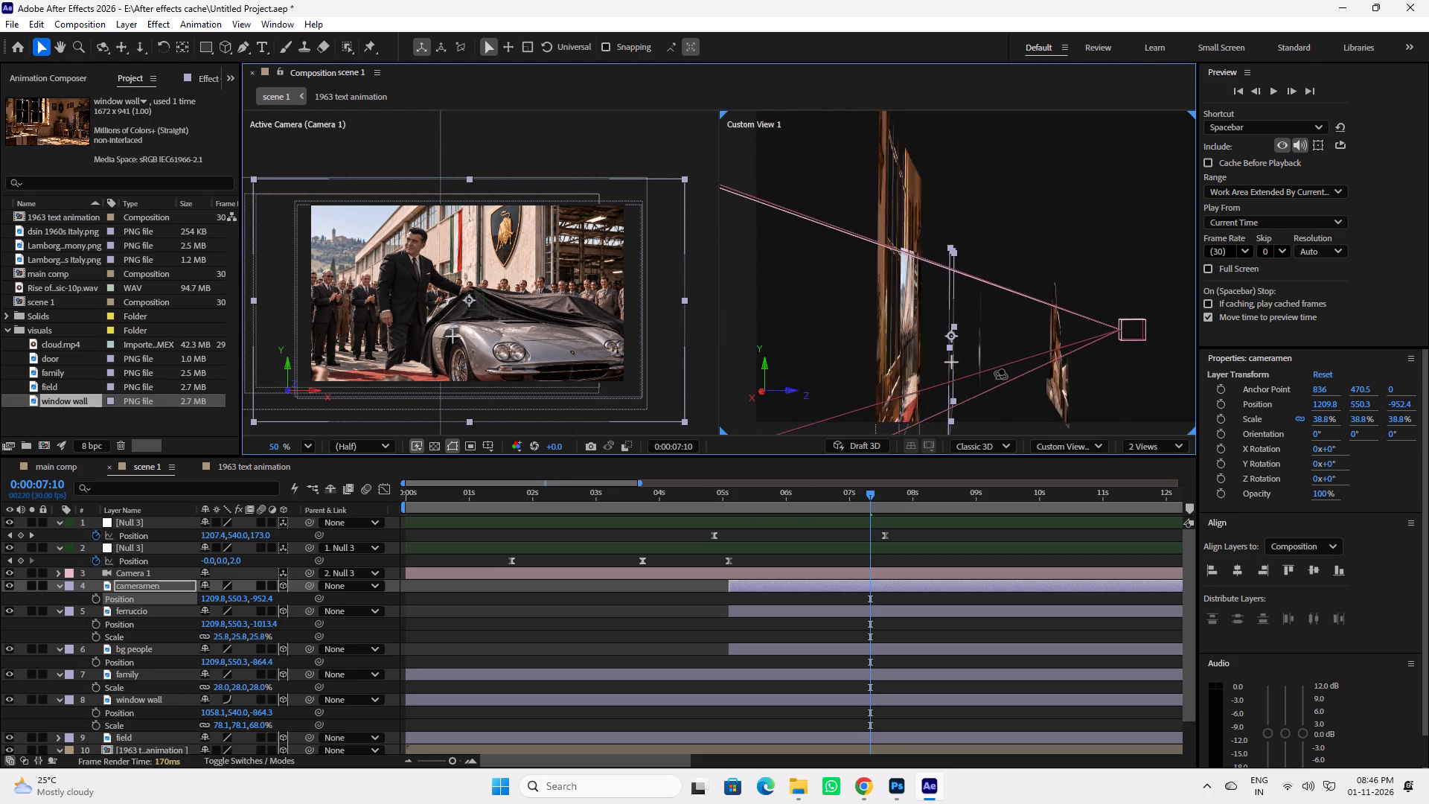
{"action": "left_click_drag", "start_coordinate": [1001, 374], "coordinate": [998, 376], "text": "alt"}
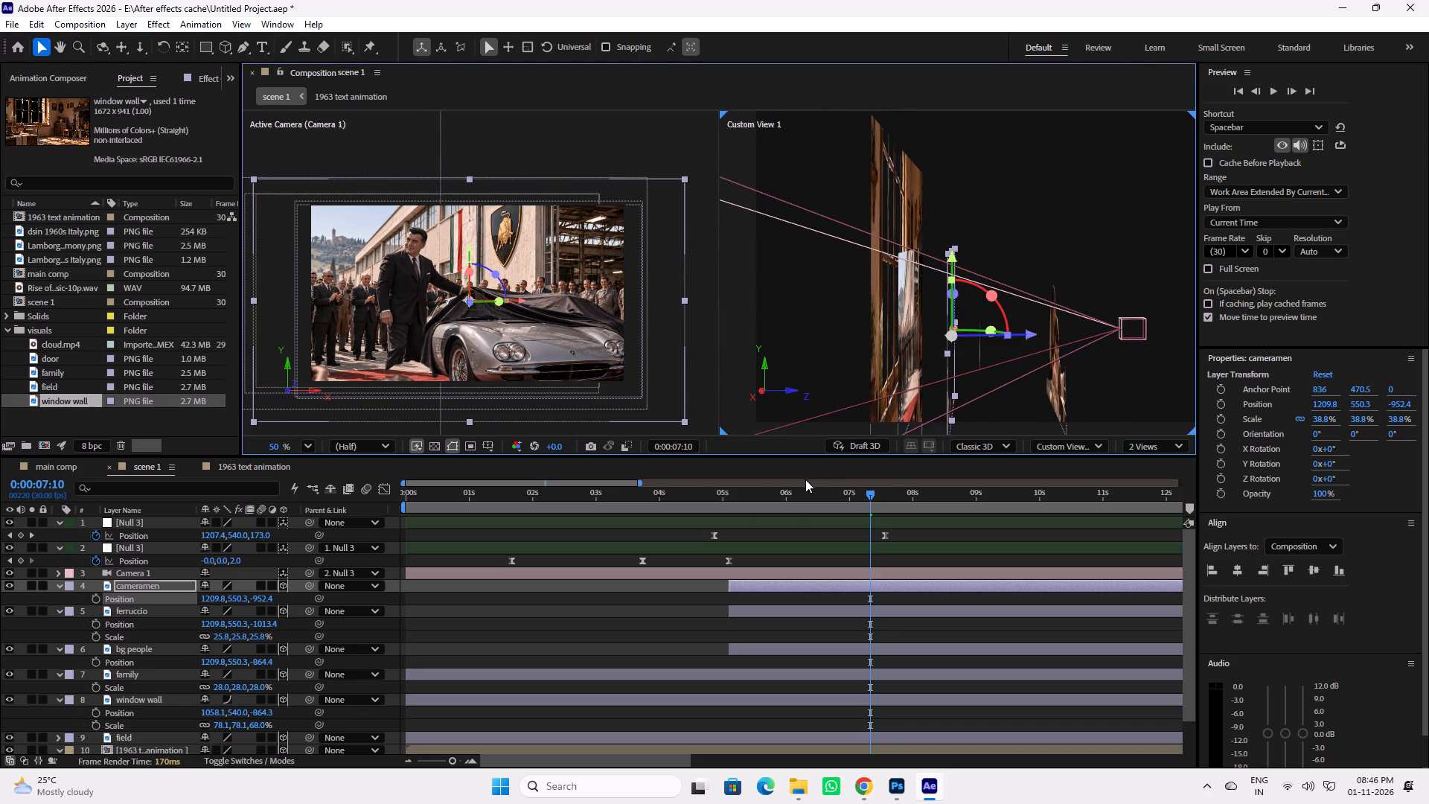
{"action": "left_click", "coordinate": [1007, 389], "text": "alt"}
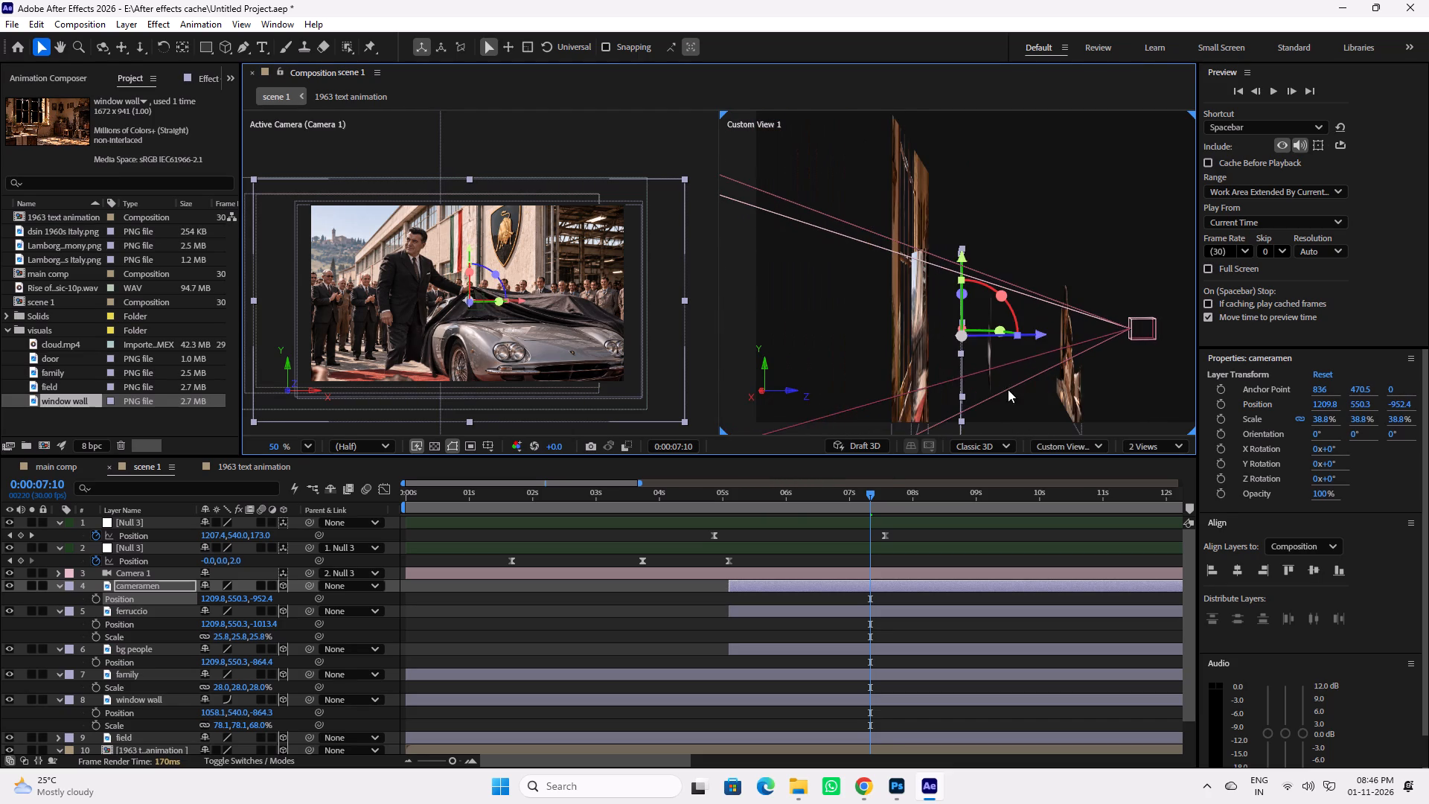
{"action": "left_click_drag", "start_coordinate": [1041, 339], "coordinate": [1087, 348]}
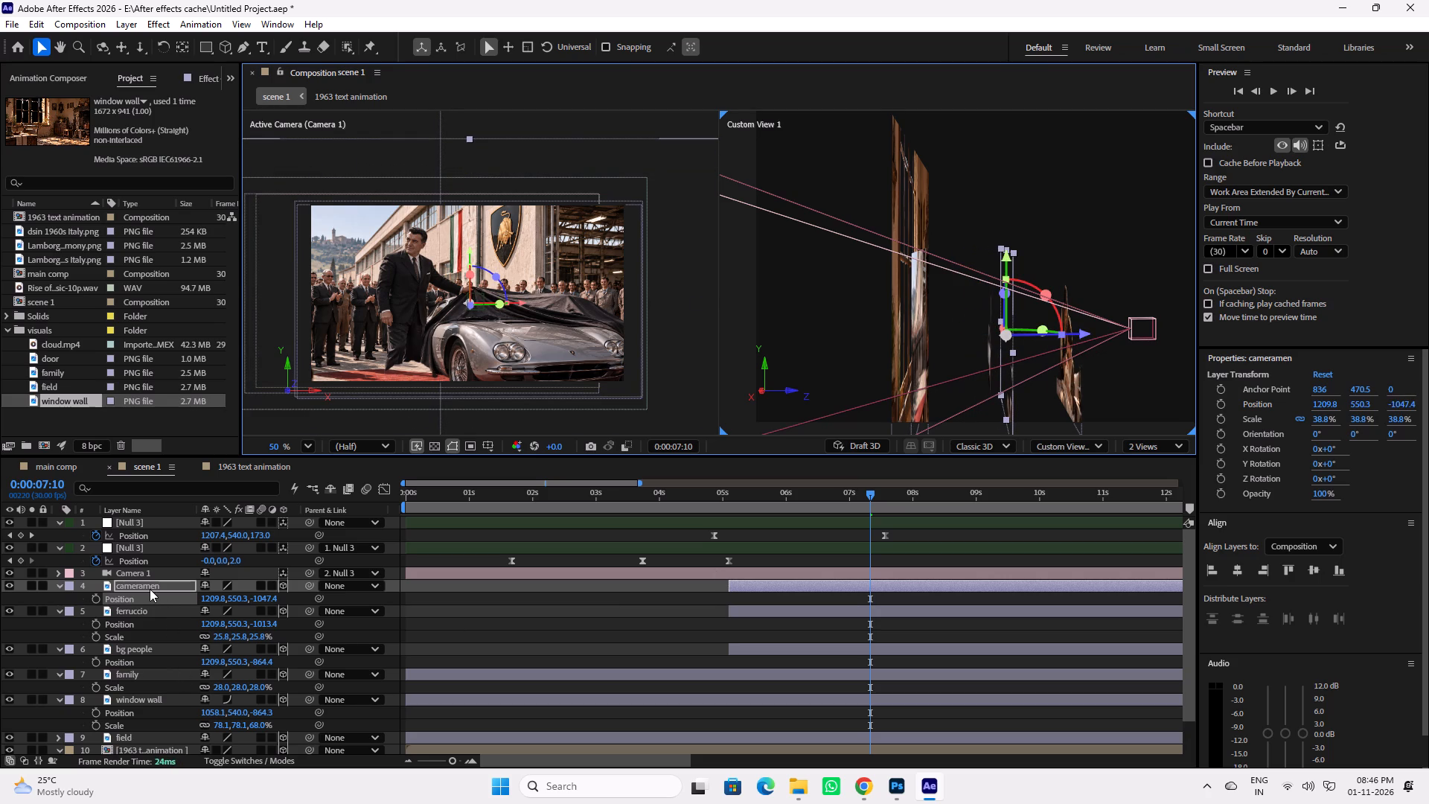
Scale the cameramen layer down uniformly to refit it to the camera frame.
{"action": "left_click", "coordinate": [148, 584]}
{"action": "key", "text": "s"}
{"action": "left_click_drag", "start_coordinate": [258, 604], "coordinate": [257, 604]}
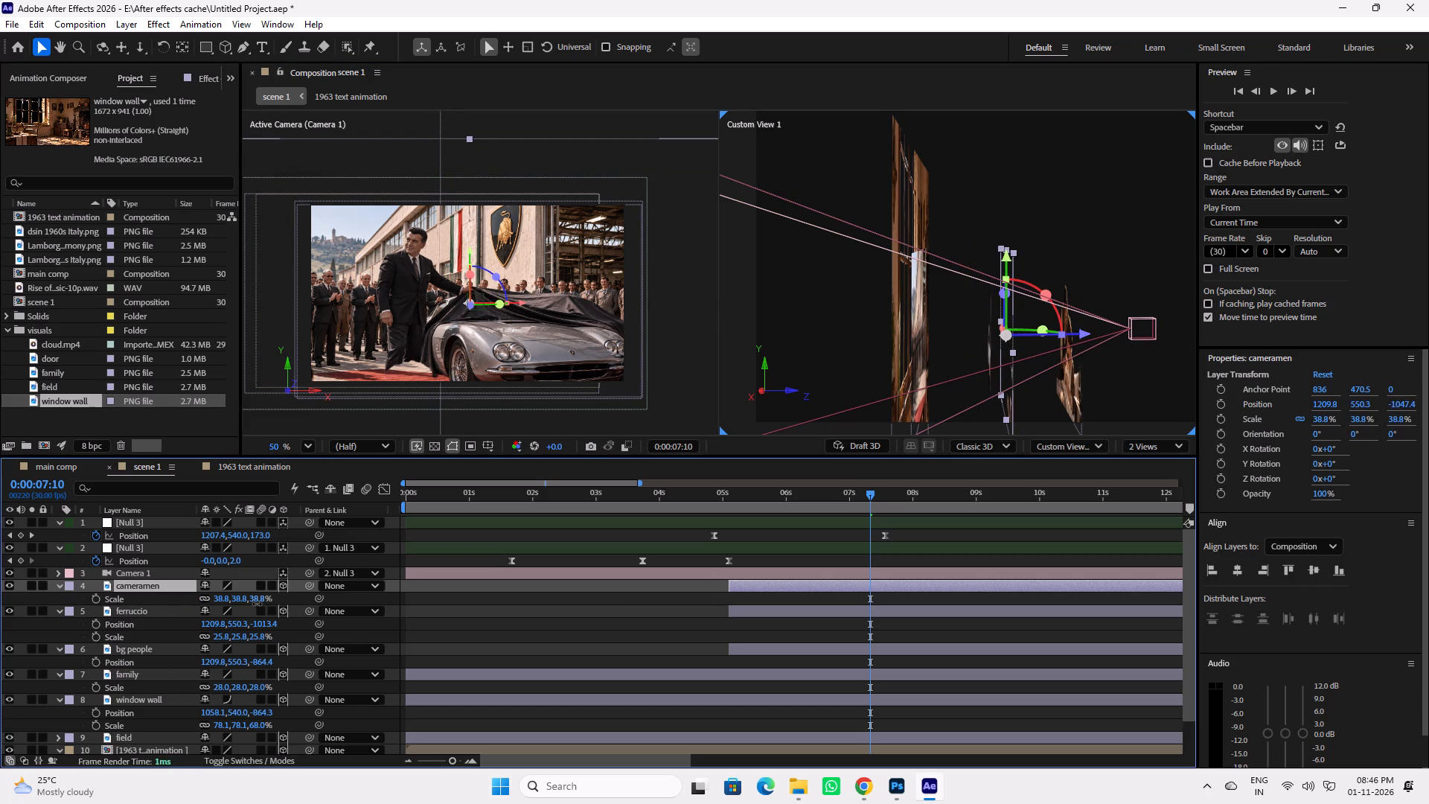
Scale the cameramen layer down uniformly to 21.8% to fit the camera frame.
{"action": "left_click_drag", "start_coordinate": [257, 604], "coordinate": [246, 604]}
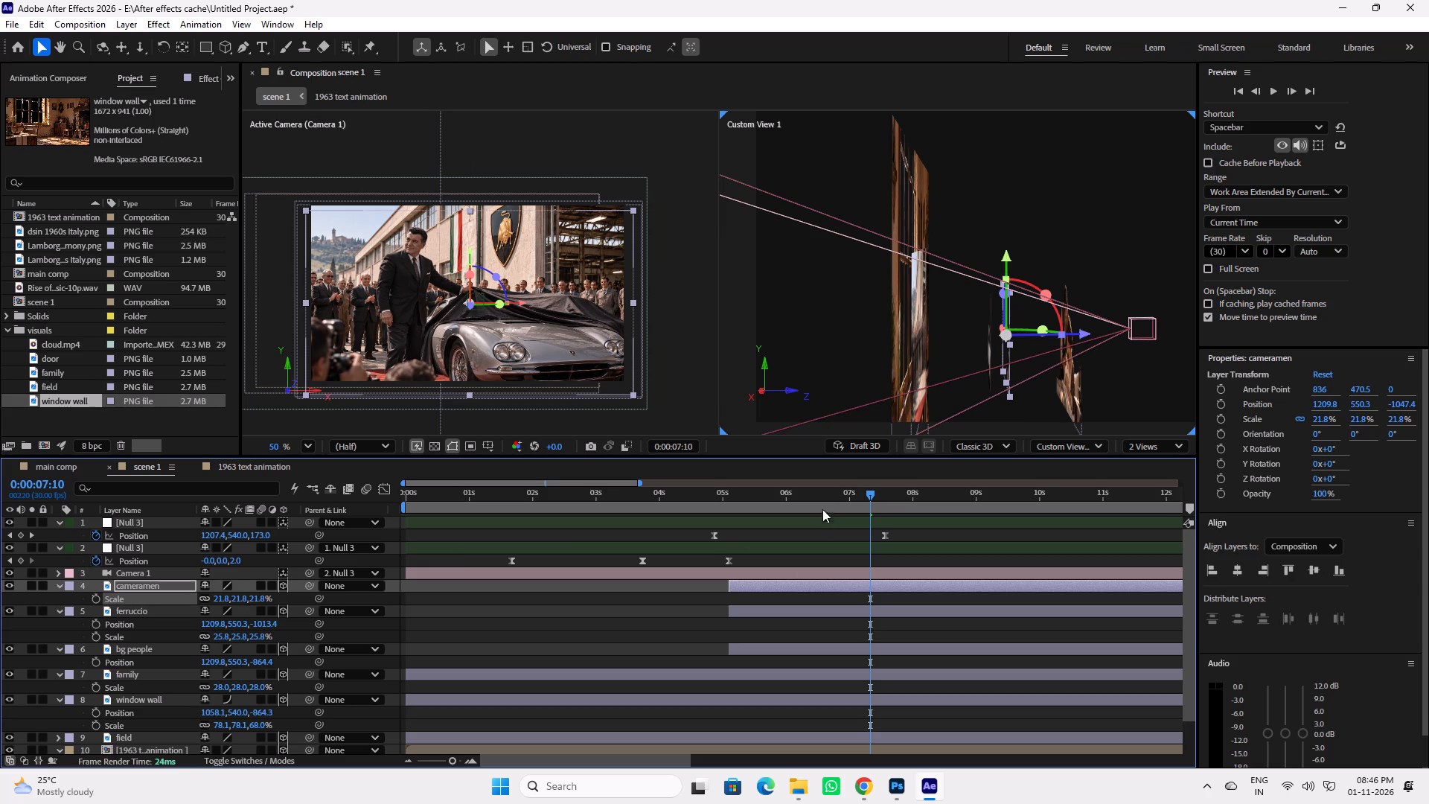
Save the project and preview the scene 1 camera move from 0:00:04:29 to about 0:00:07:07.
{"action": "left_click_drag", "start_coordinate": [781, 493], "coordinate": [721, 502]}
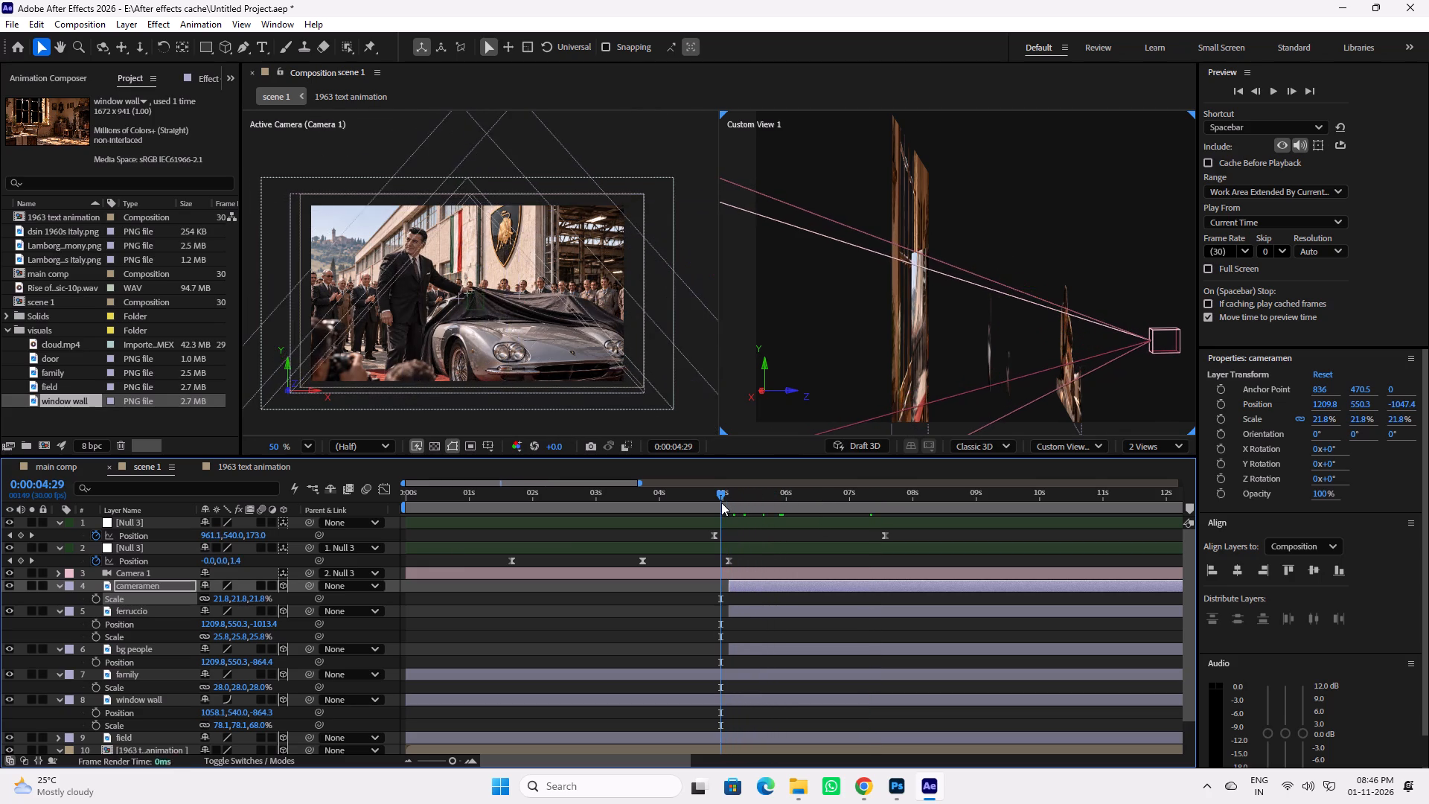
{"action": "key", "text": "ctrl+s"}
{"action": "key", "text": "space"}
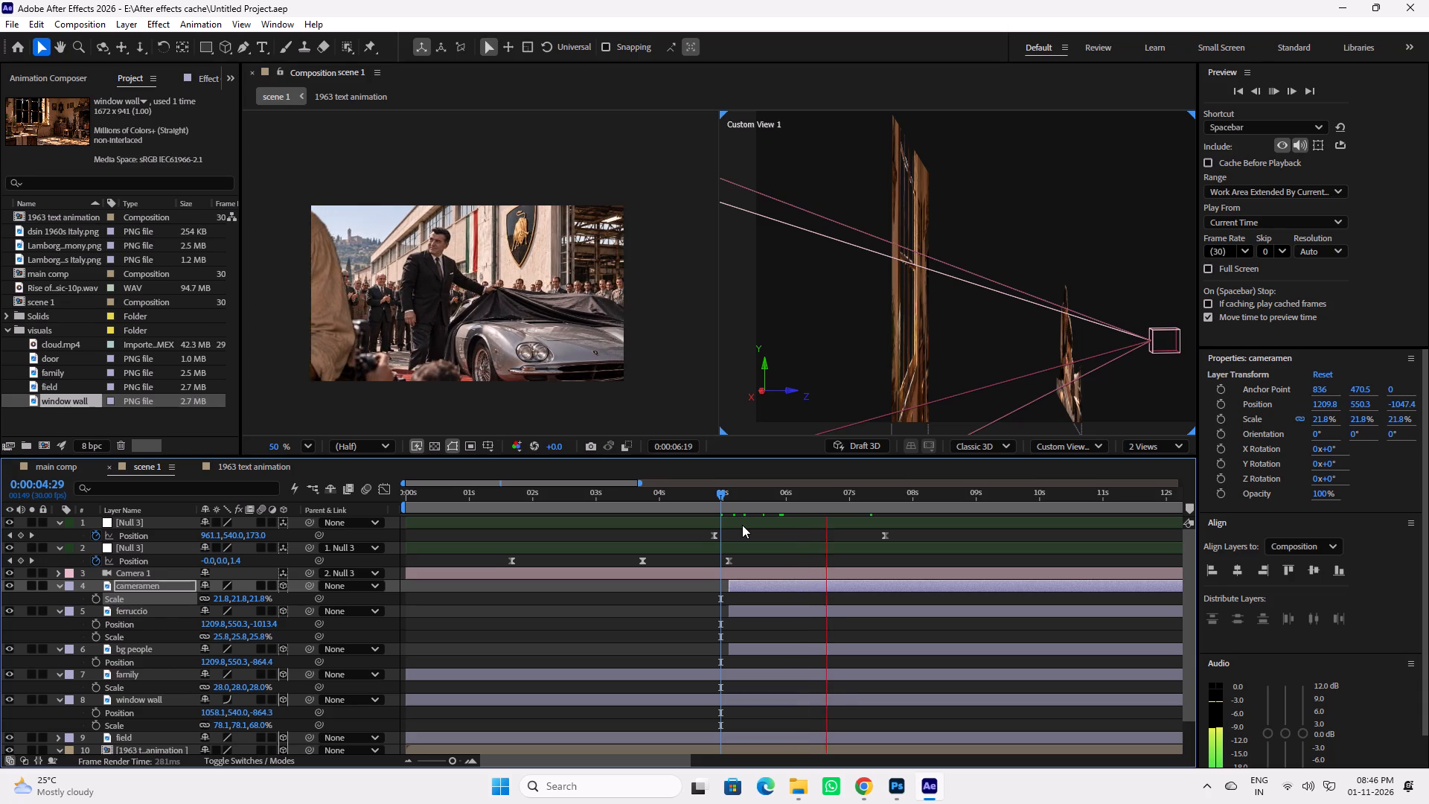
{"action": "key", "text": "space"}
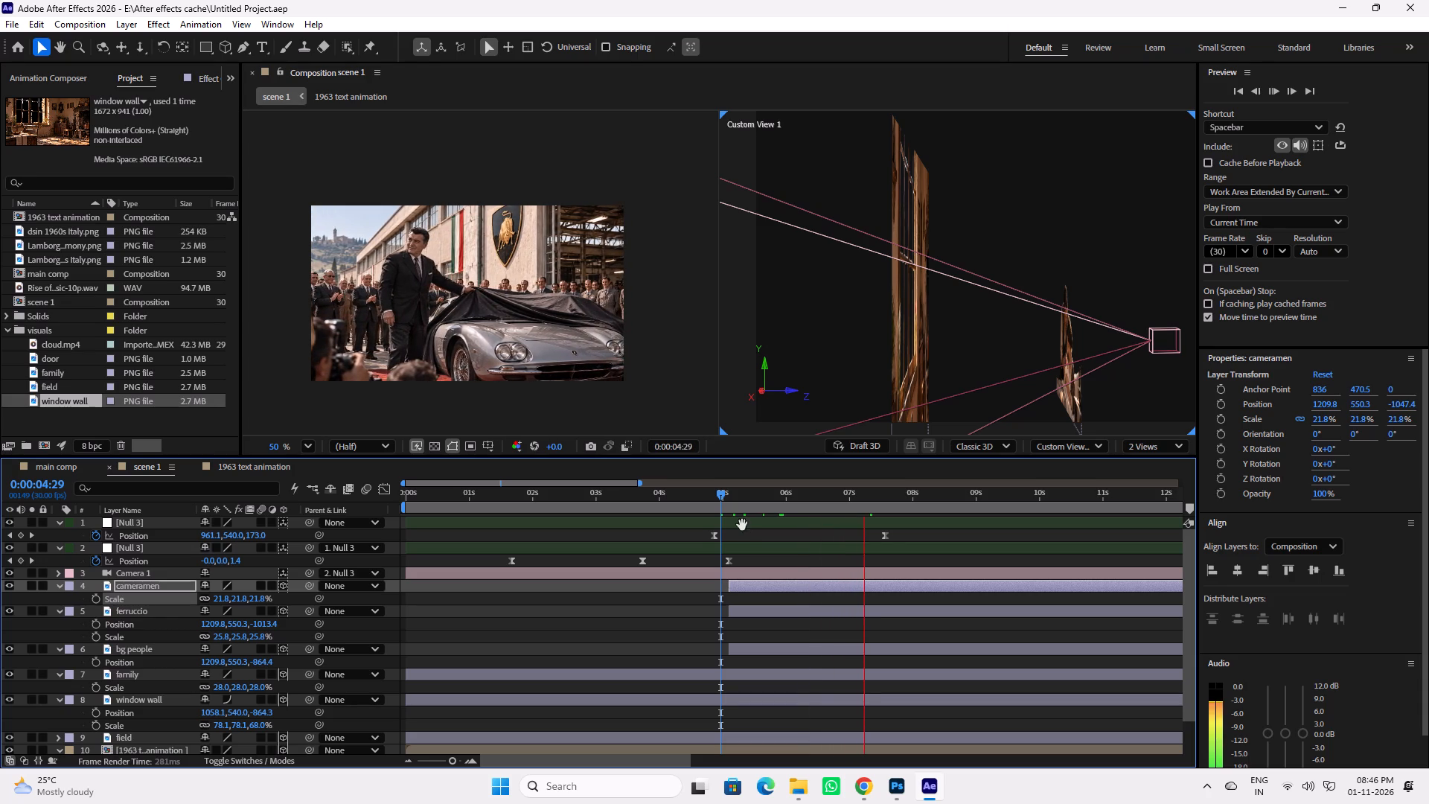
{"action": "key", "text": "ctrl+s"}
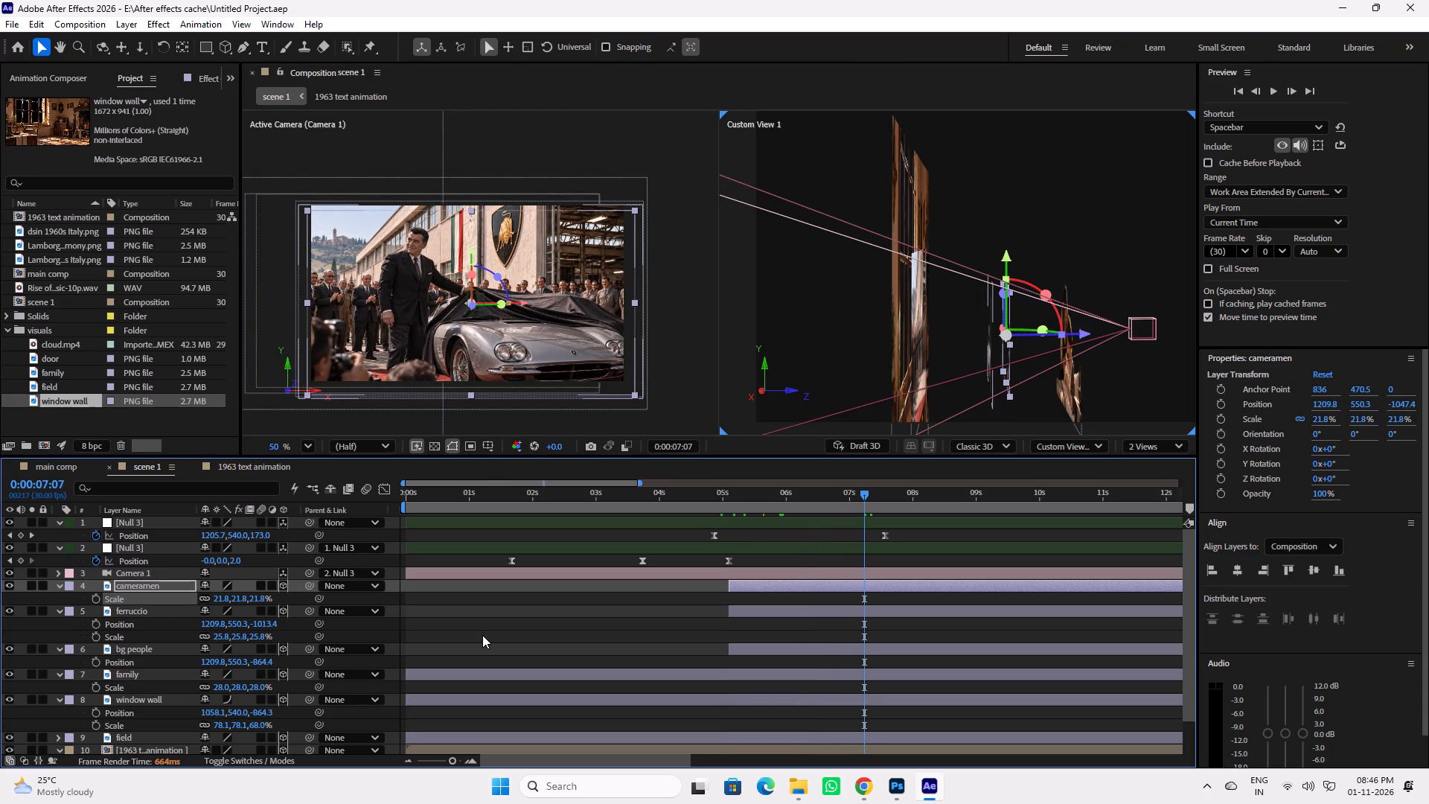
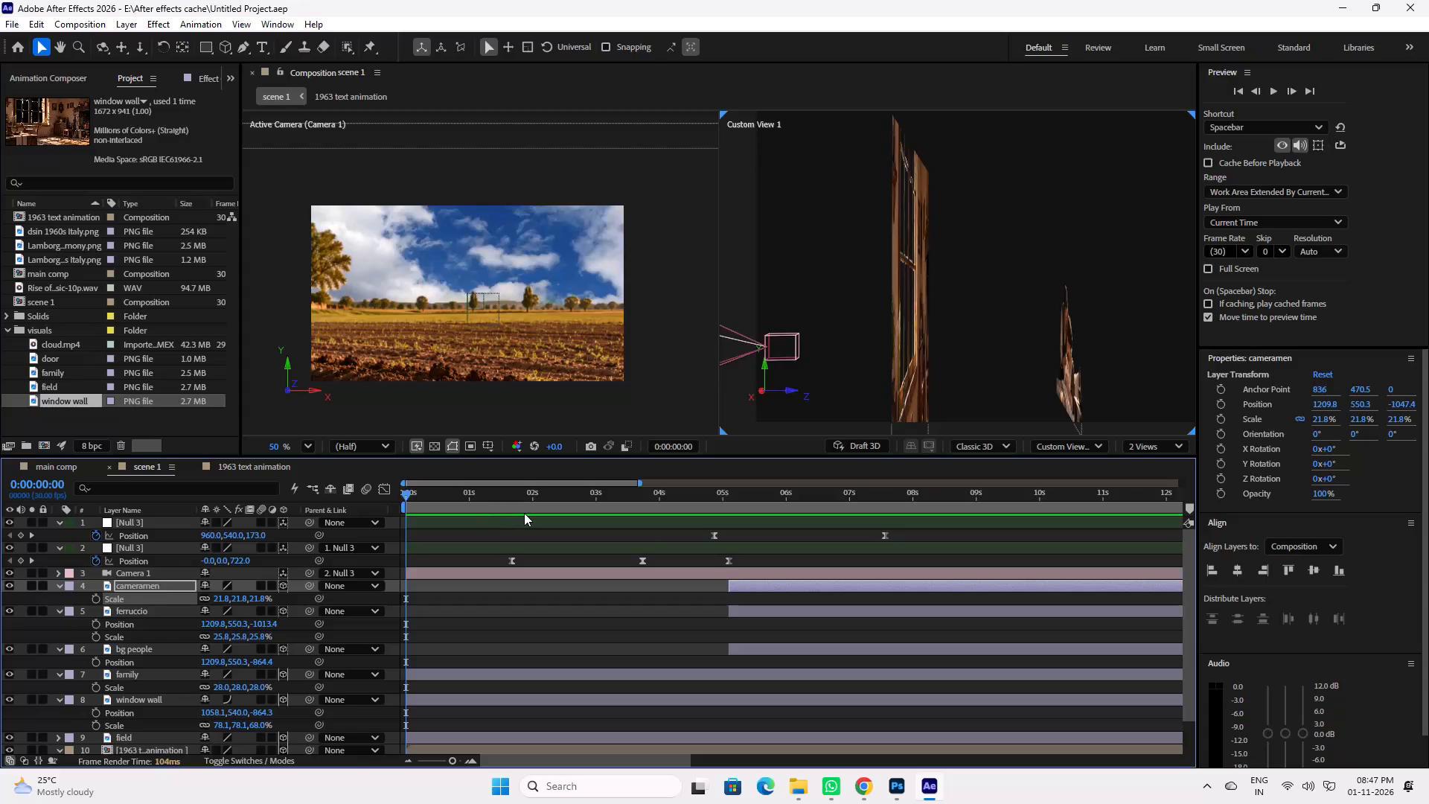
Preview the scene 1 animation from the beginning to about 0:00:03:21, checking the camera move from the 1963 title to the family shot.
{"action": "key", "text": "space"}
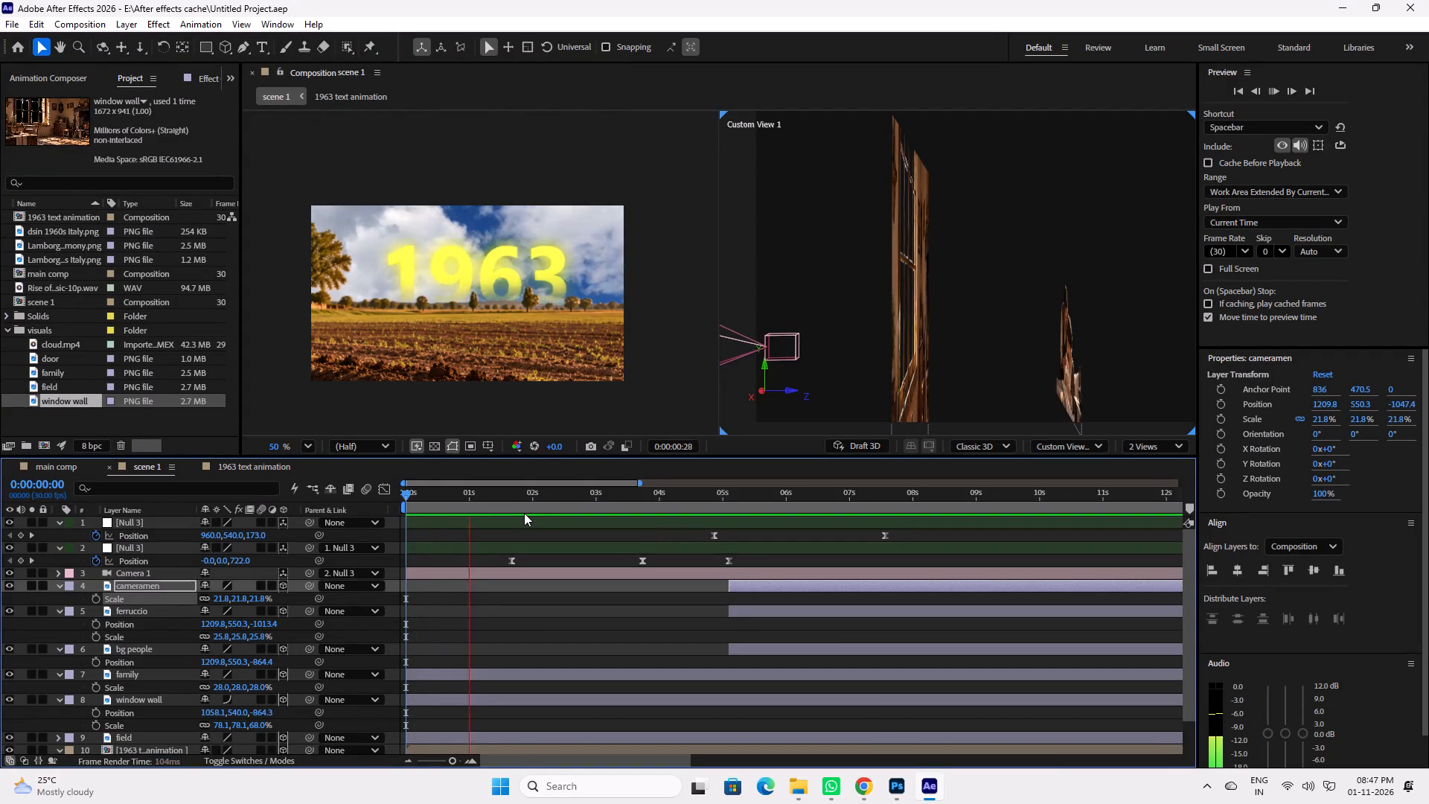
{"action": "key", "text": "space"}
{"action": "left_click_drag", "start_coordinate": [474, 495], "coordinate": [414, 497]}
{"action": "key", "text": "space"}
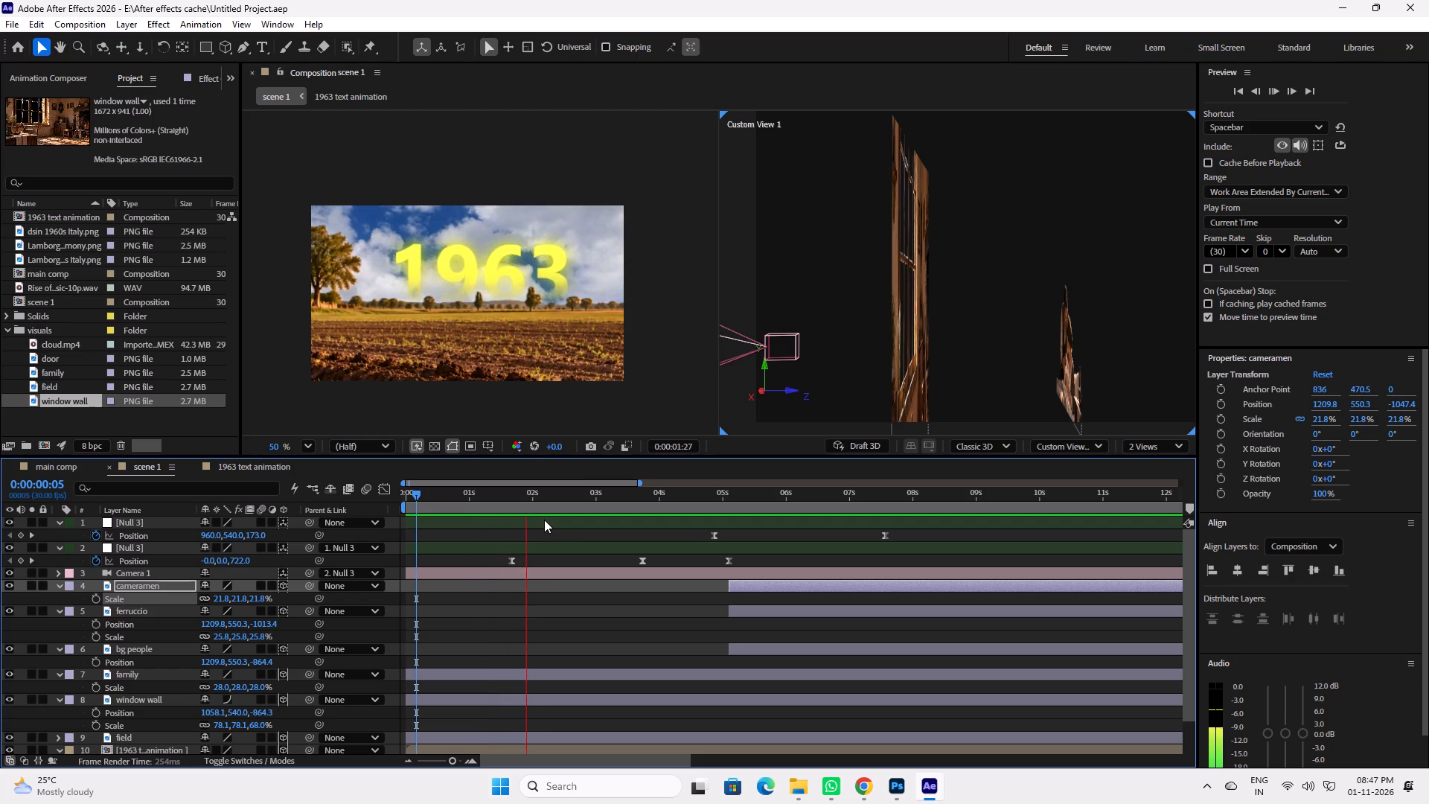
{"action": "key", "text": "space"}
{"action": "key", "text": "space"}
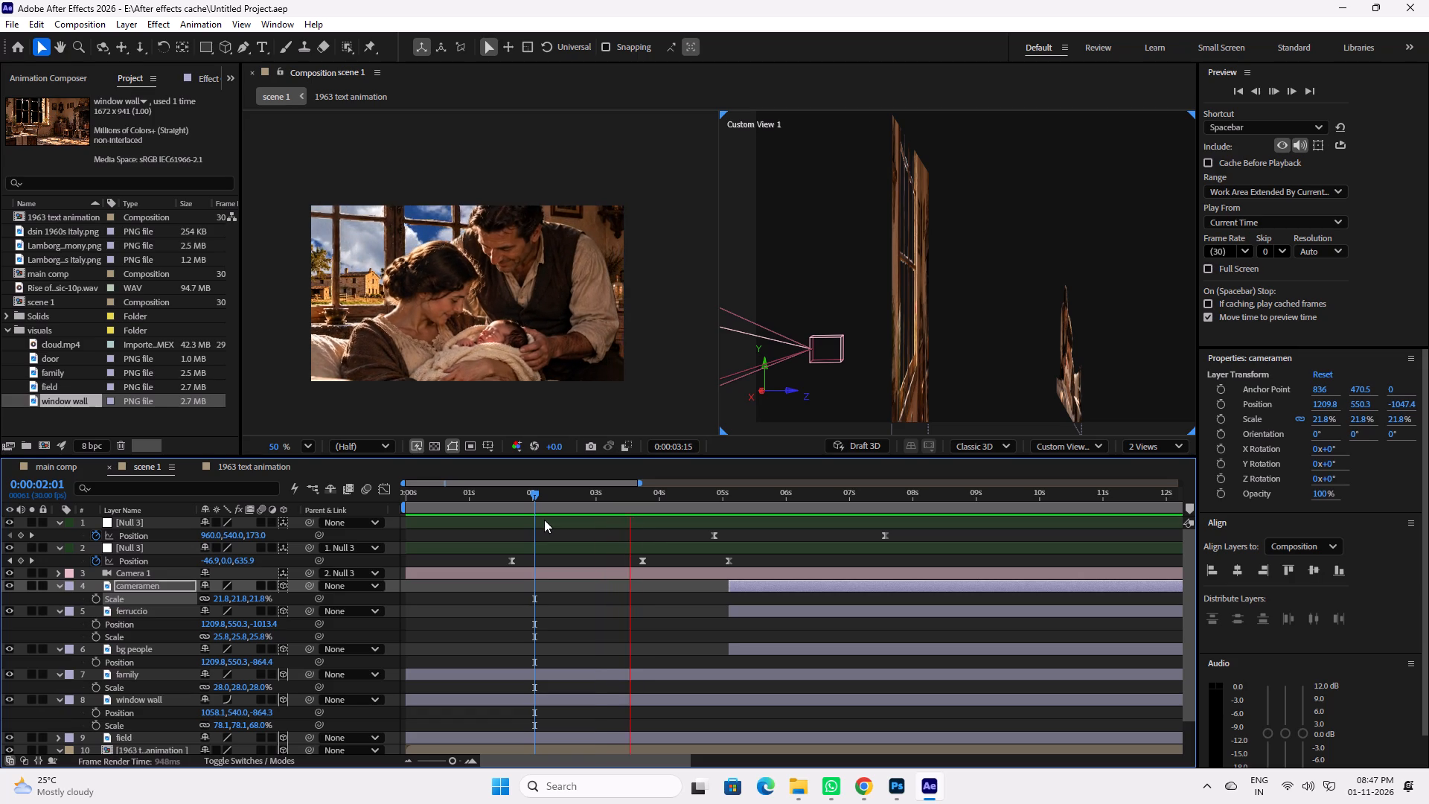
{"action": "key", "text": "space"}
Switch the composition viewer layout to 1 View.
{"action": "left_click", "coordinate": [1154, 444]}
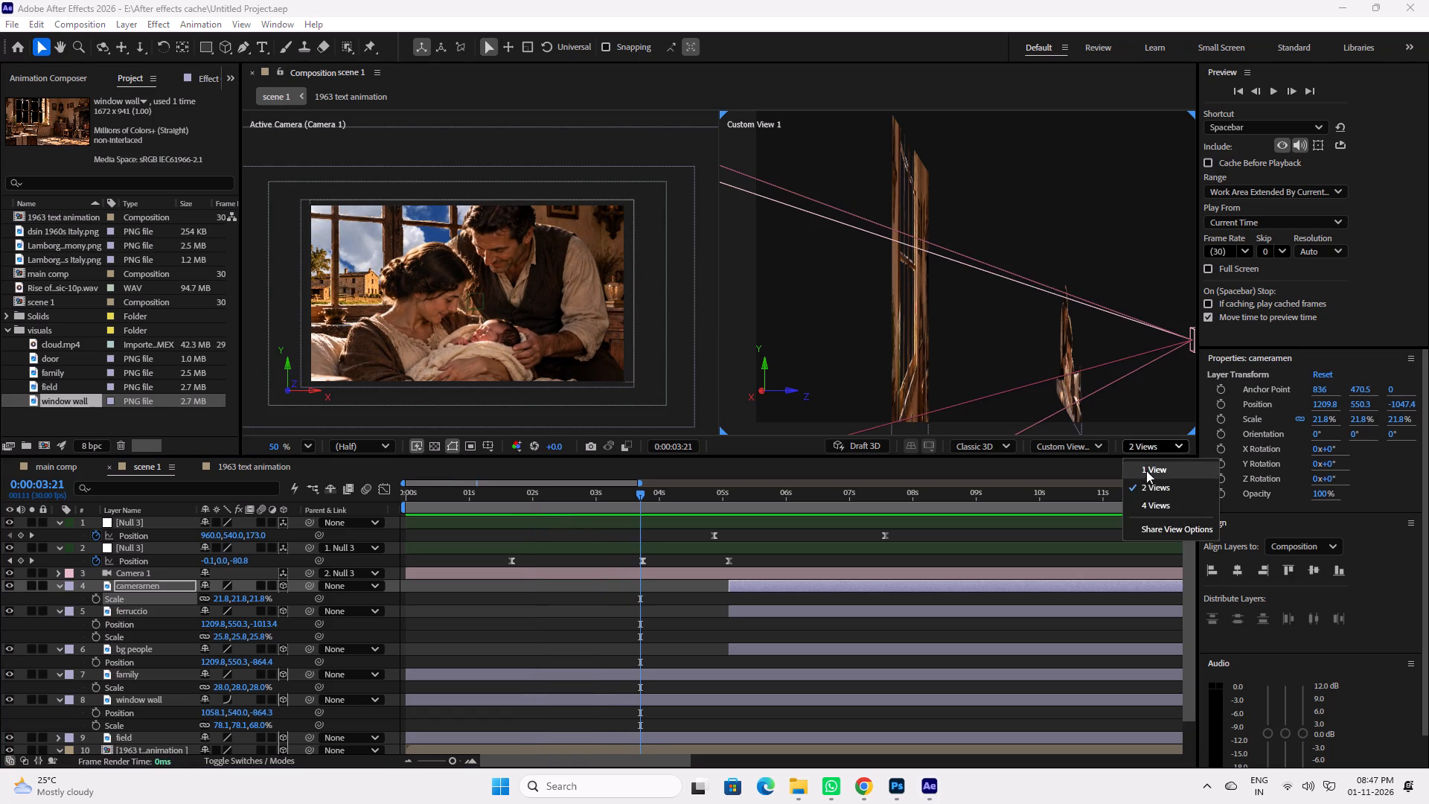
Switch the composition viewer to a single Active Camera view, reduce its magnification to 33.3%, and save the project.
{"action": "left_click", "coordinate": [1146, 470]}
{"action": "scroll", "coordinate": [943, 339], "scroll_direction": "down", "scroll_amount": 2}
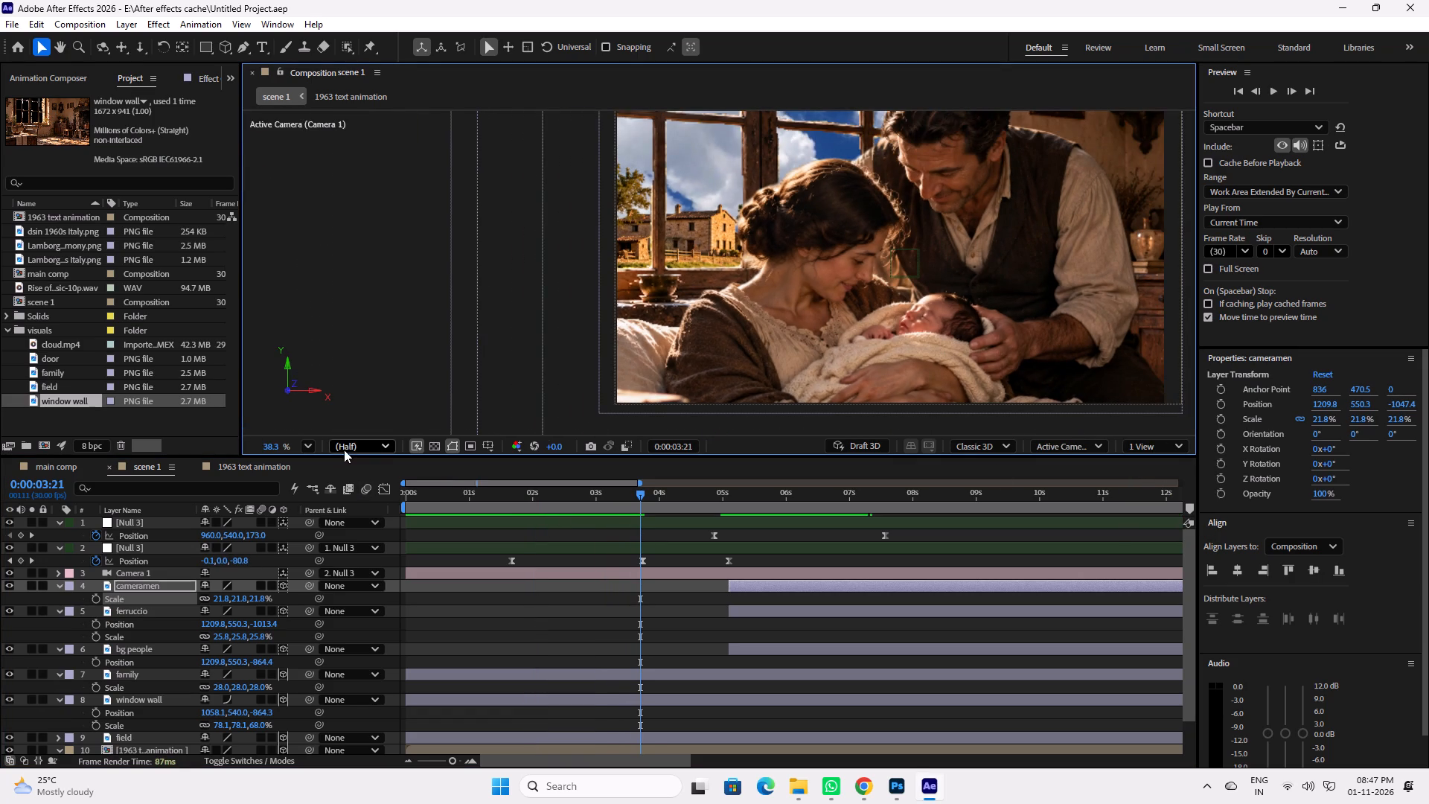
{"action": "left_click", "coordinate": [303, 447]}
{"action": "left_click", "coordinate": [359, 464]}
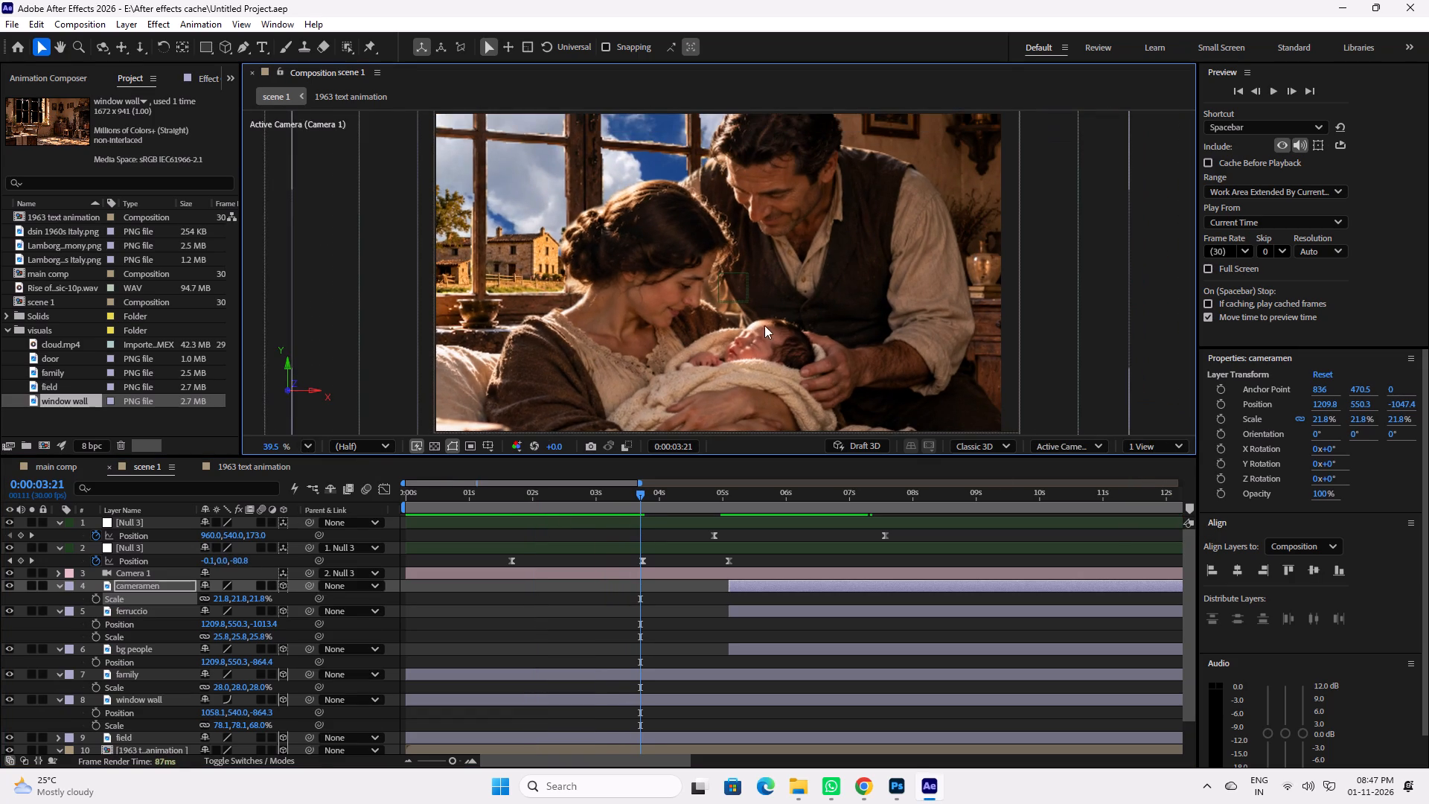
{"action": "scroll", "coordinate": [732, 320], "scroll_direction": "down", "scroll_amount": 1}
{"action": "key", "text": "ctrl+s"}
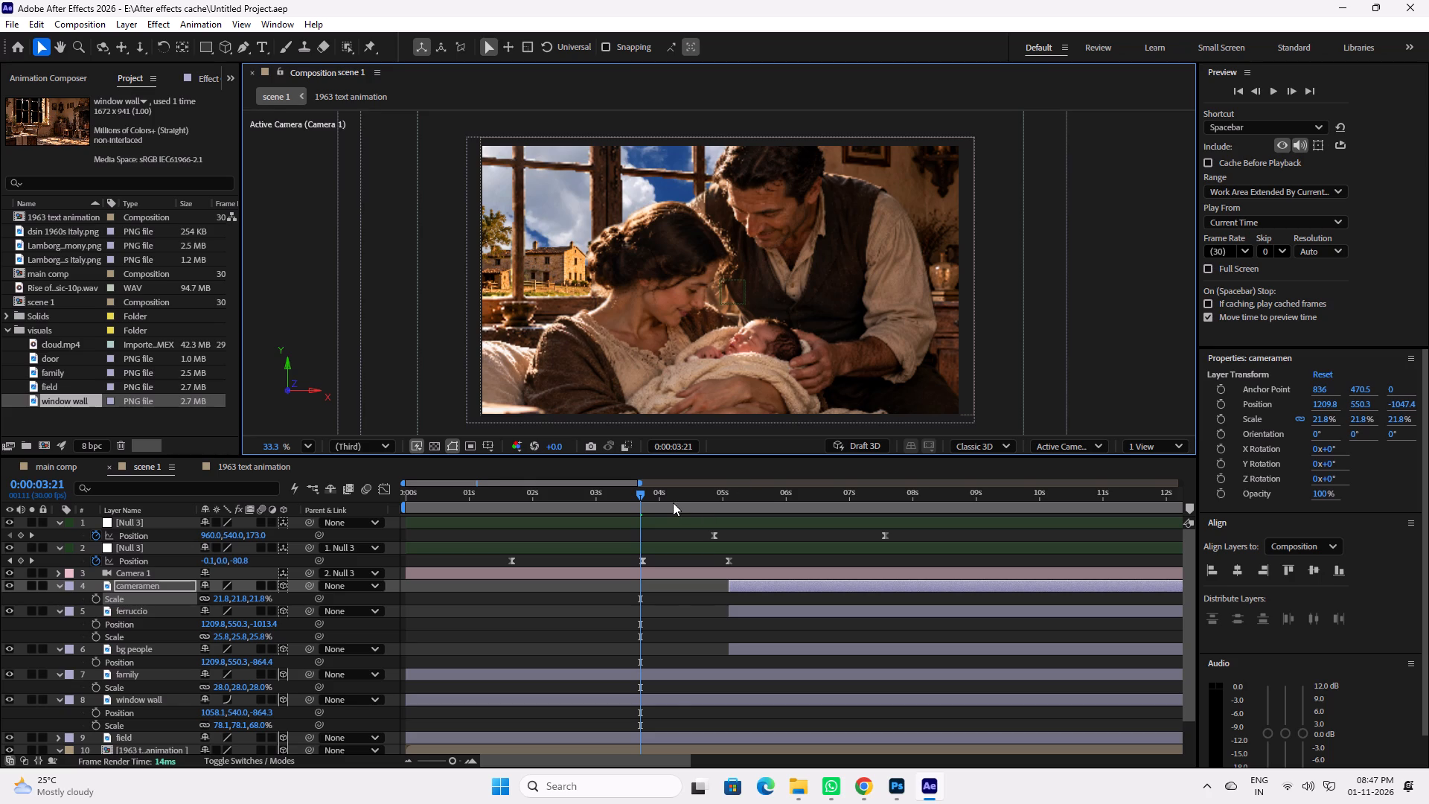
Preview the camera move from the family shot to the car unveiling, from 0:00:03:11 and again from 0:00:04:20.
{"action": "left_click", "coordinate": [673, 502]}
{"action": "left_click_drag", "start_coordinate": [663, 497], "coordinate": [620, 497]}
{"action": "key", "text": "space"}
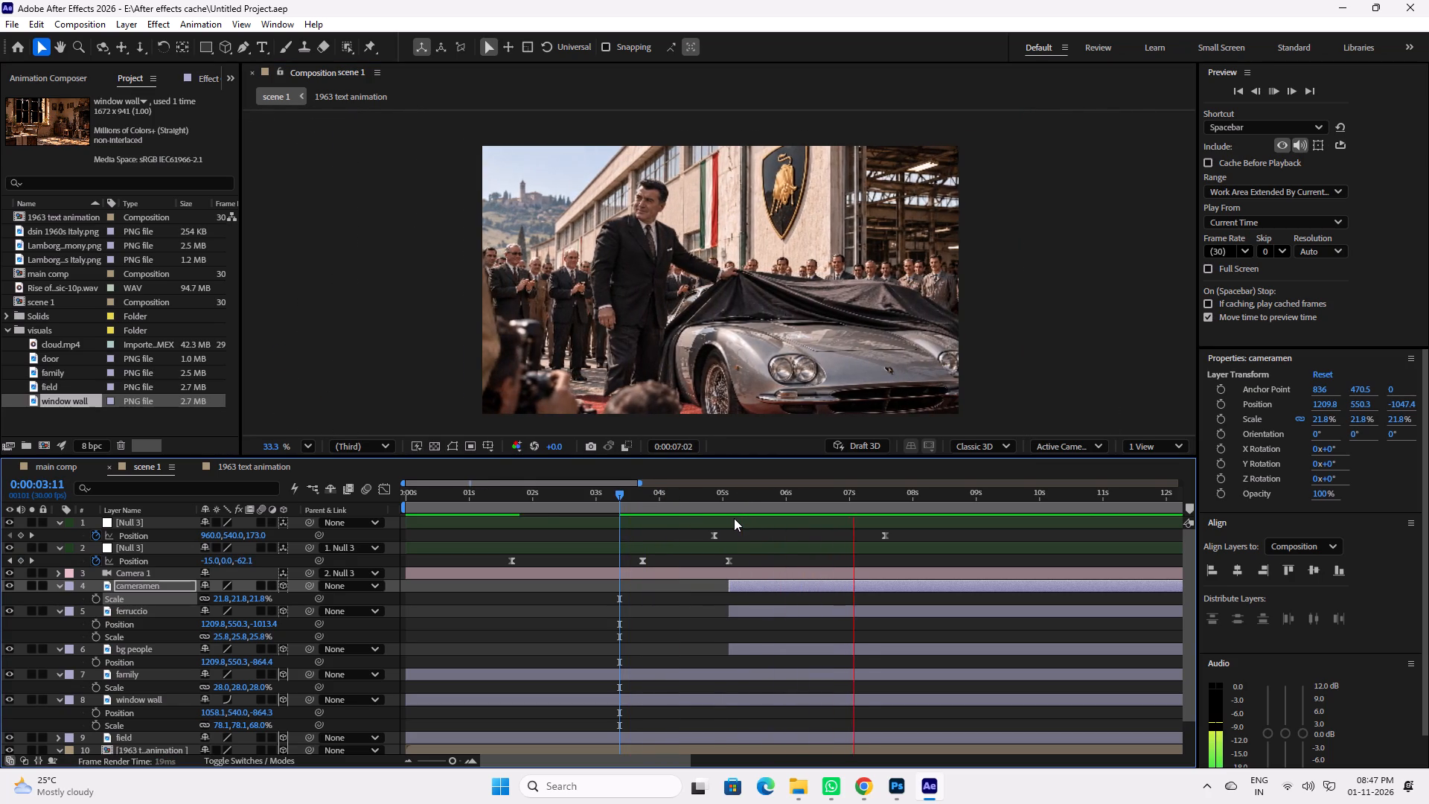
{"action": "key", "text": "space"}
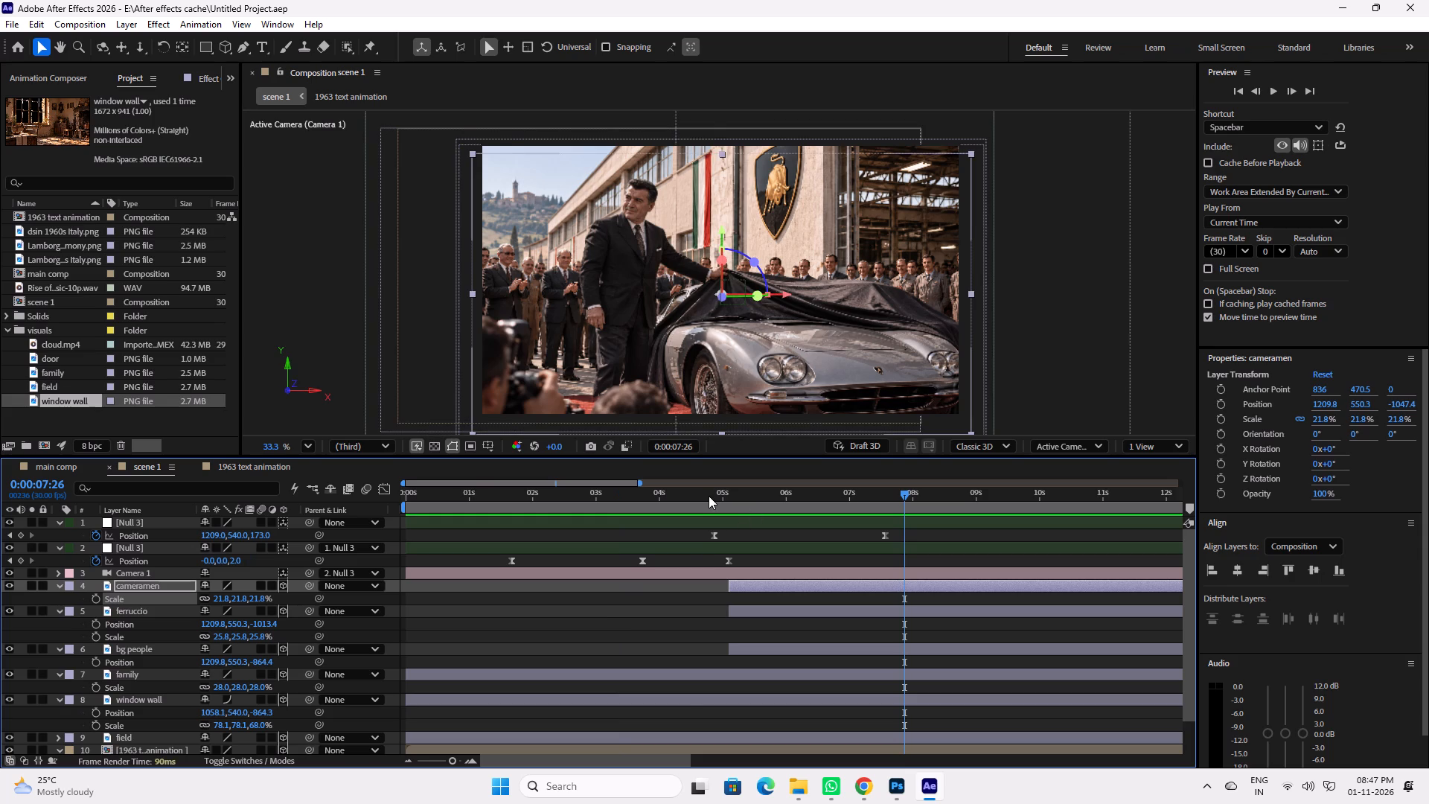
{"action": "left_click_drag", "start_coordinate": [719, 494], "coordinate": [702, 494]}
{"action": "key", "text": "space"}
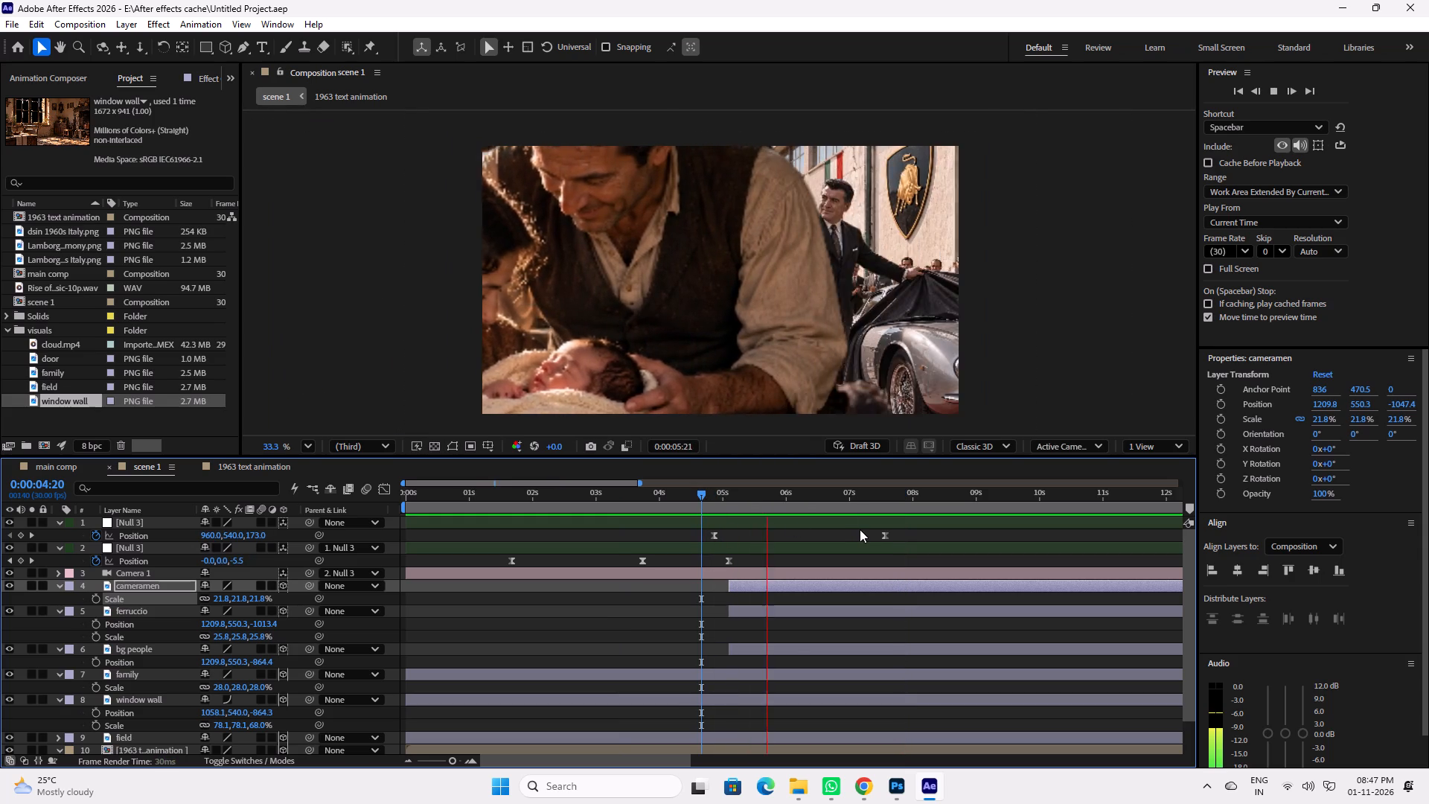
{"action": "key", "text": "space"}
Scrub through the family-to-unveiling transition between about 0:00:02:27 and 0:00:07:22, checking layer framing, and play its ending.
{"action": "left_click_drag", "start_coordinate": [660, 494], "coordinate": [636, 494]}
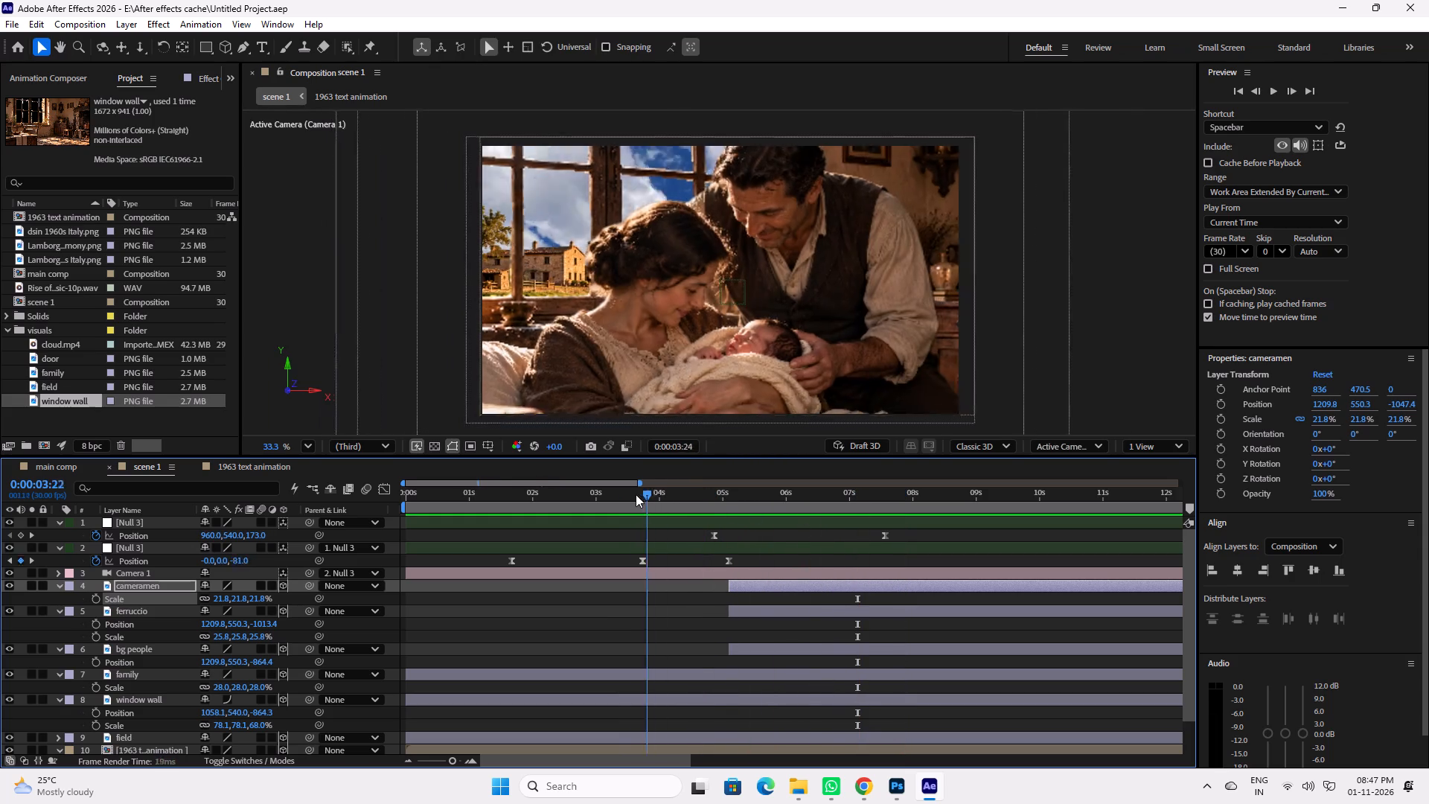
{"action": "left_click_drag", "start_coordinate": [636, 494], "coordinate": [589, 495]}
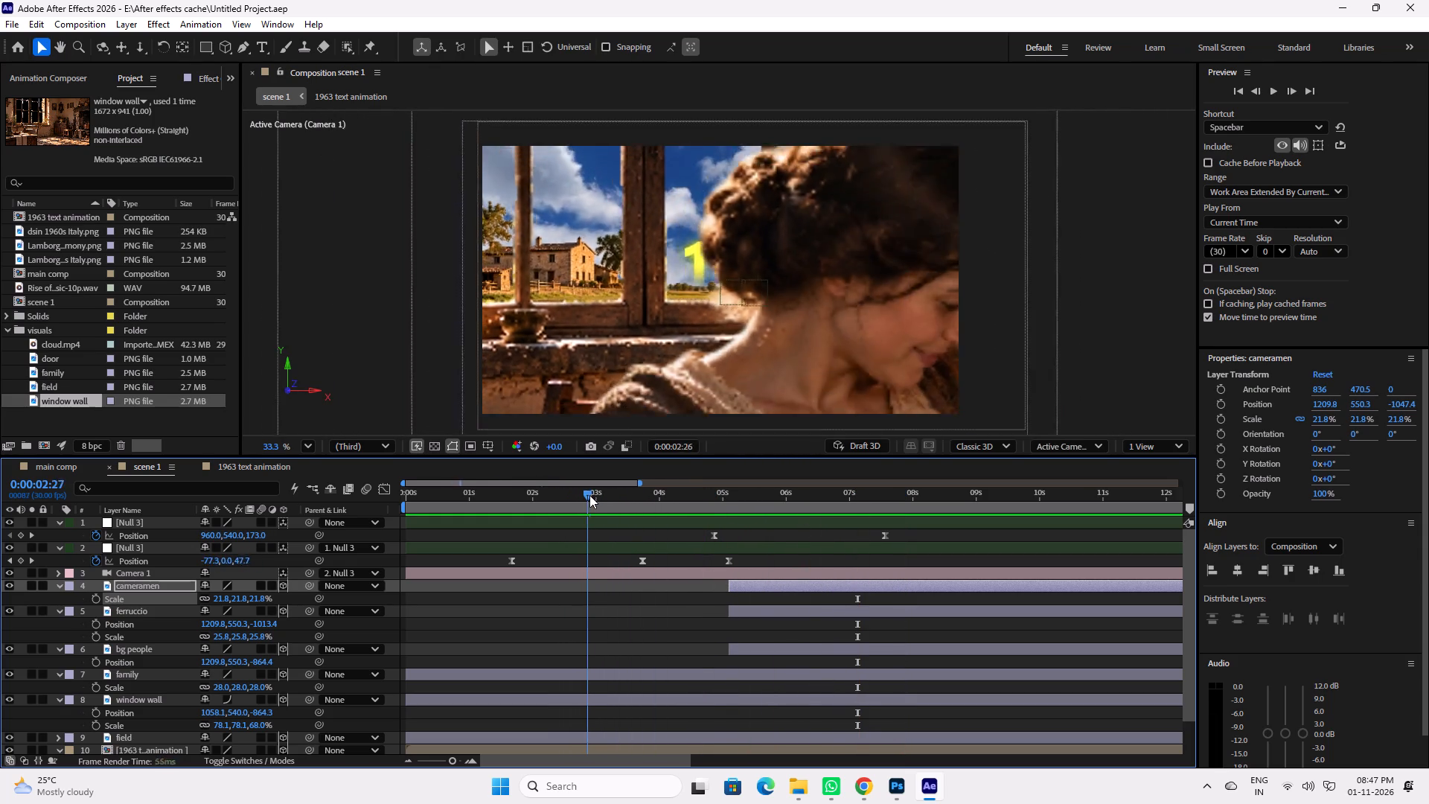
{"action": "left_click_drag", "start_coordinate": [589, 495], "coordinate": [626, 501]}
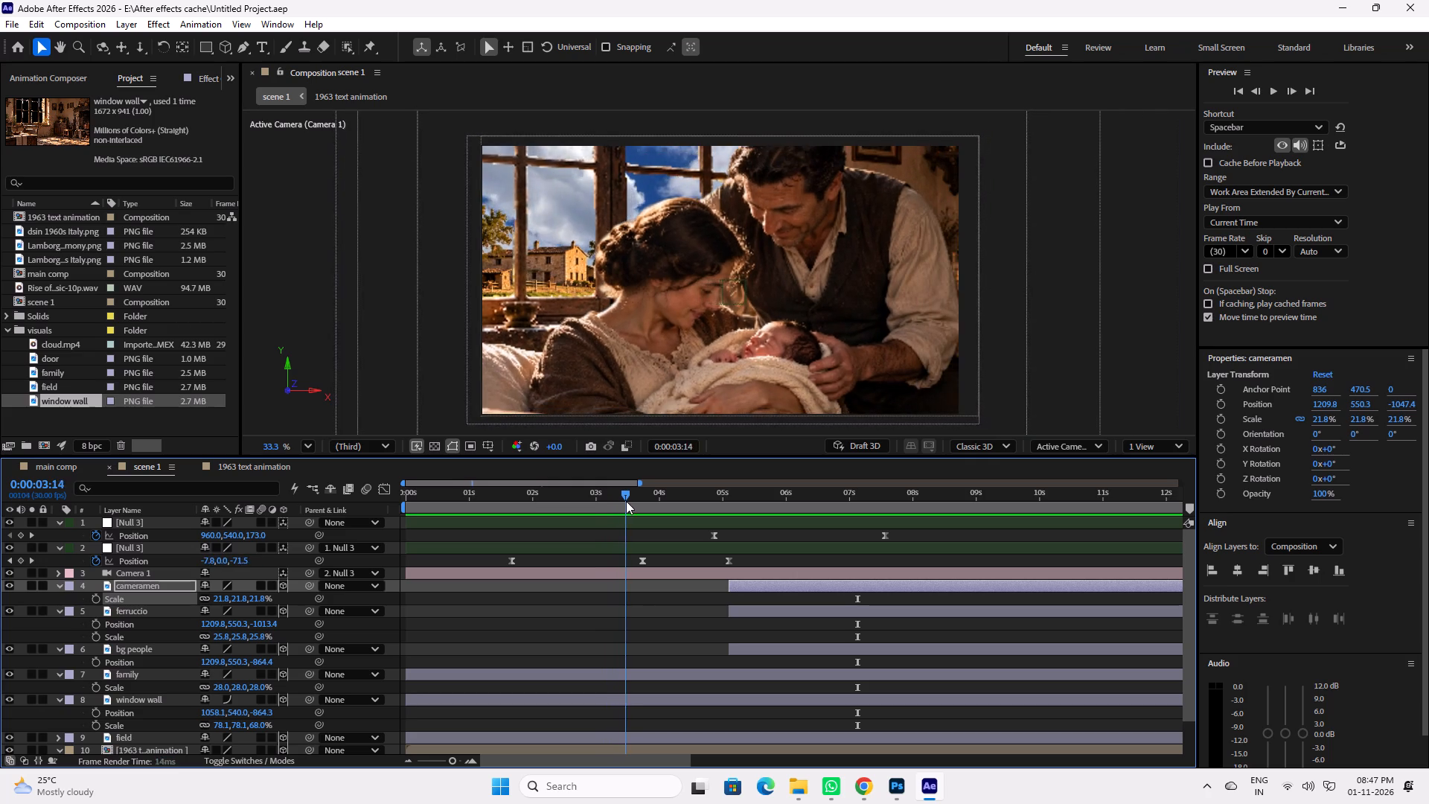
{"action": "left_click_drag", "start_coordinate": [626, 501], "coordinate": [678, 504]}
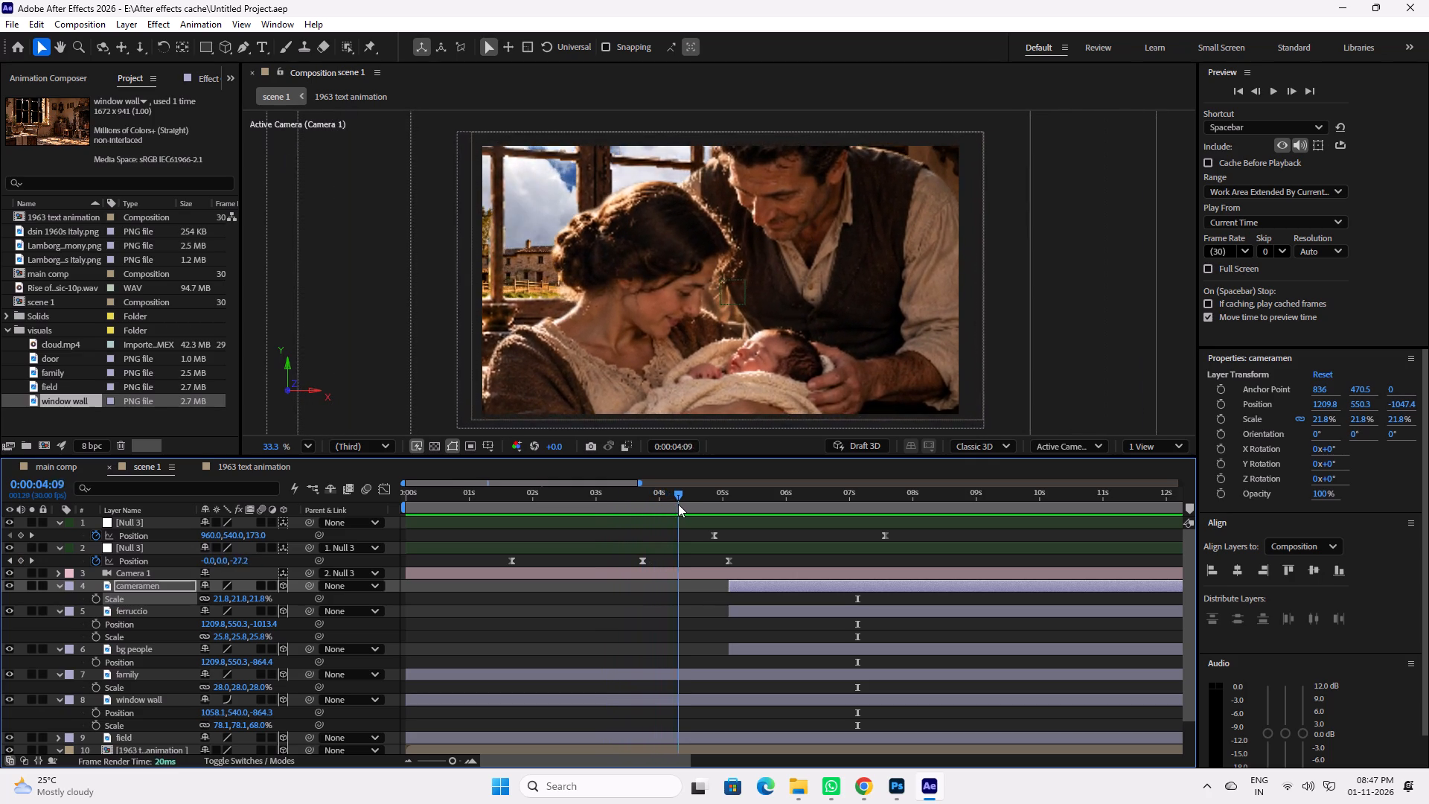
{"action": "left_click_drag", "start_coordinate": [678, 504], "coordinate": [751, 508]}
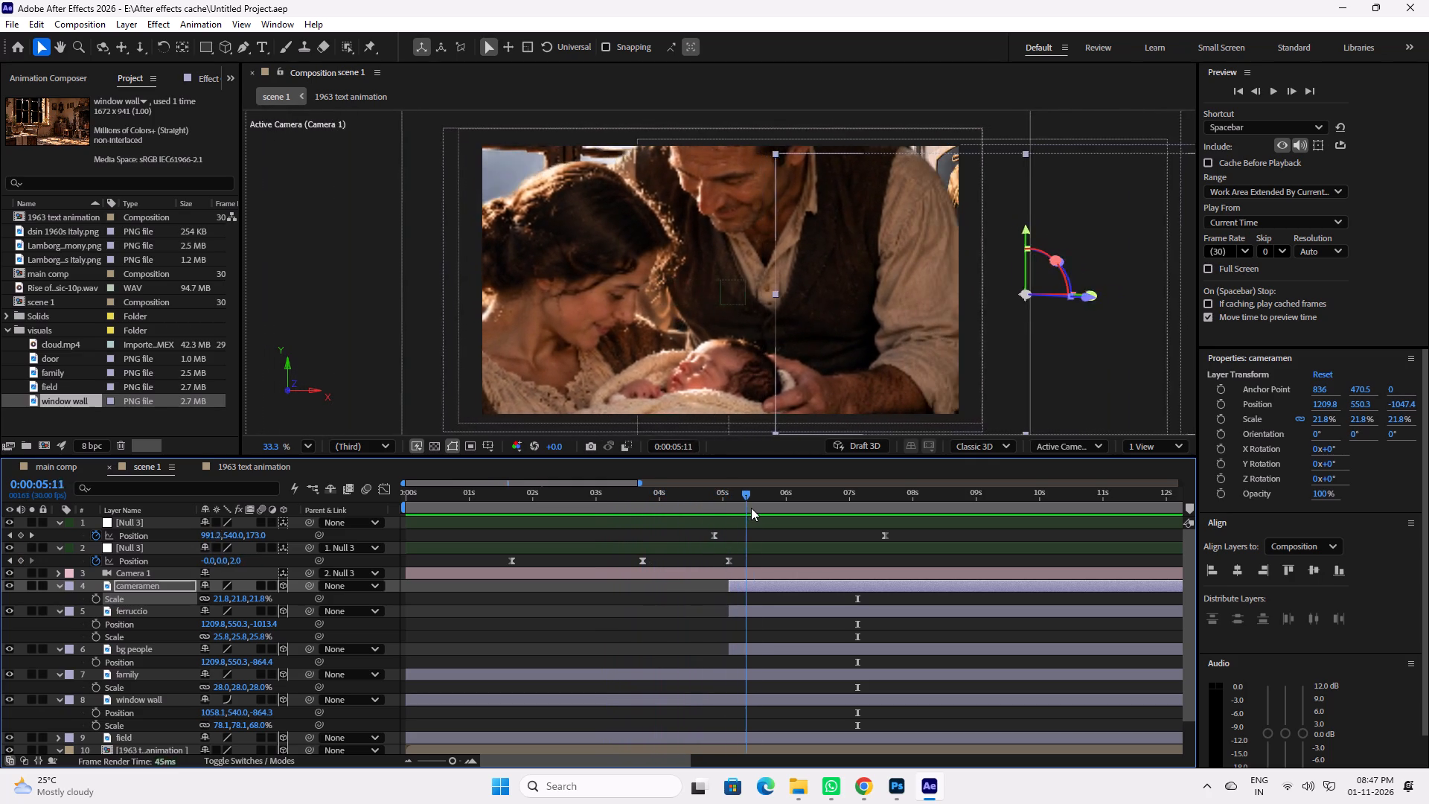
{"action": "left_click_drag", "start_coordinate": [751, 508], "coordinate": [841, 511]}
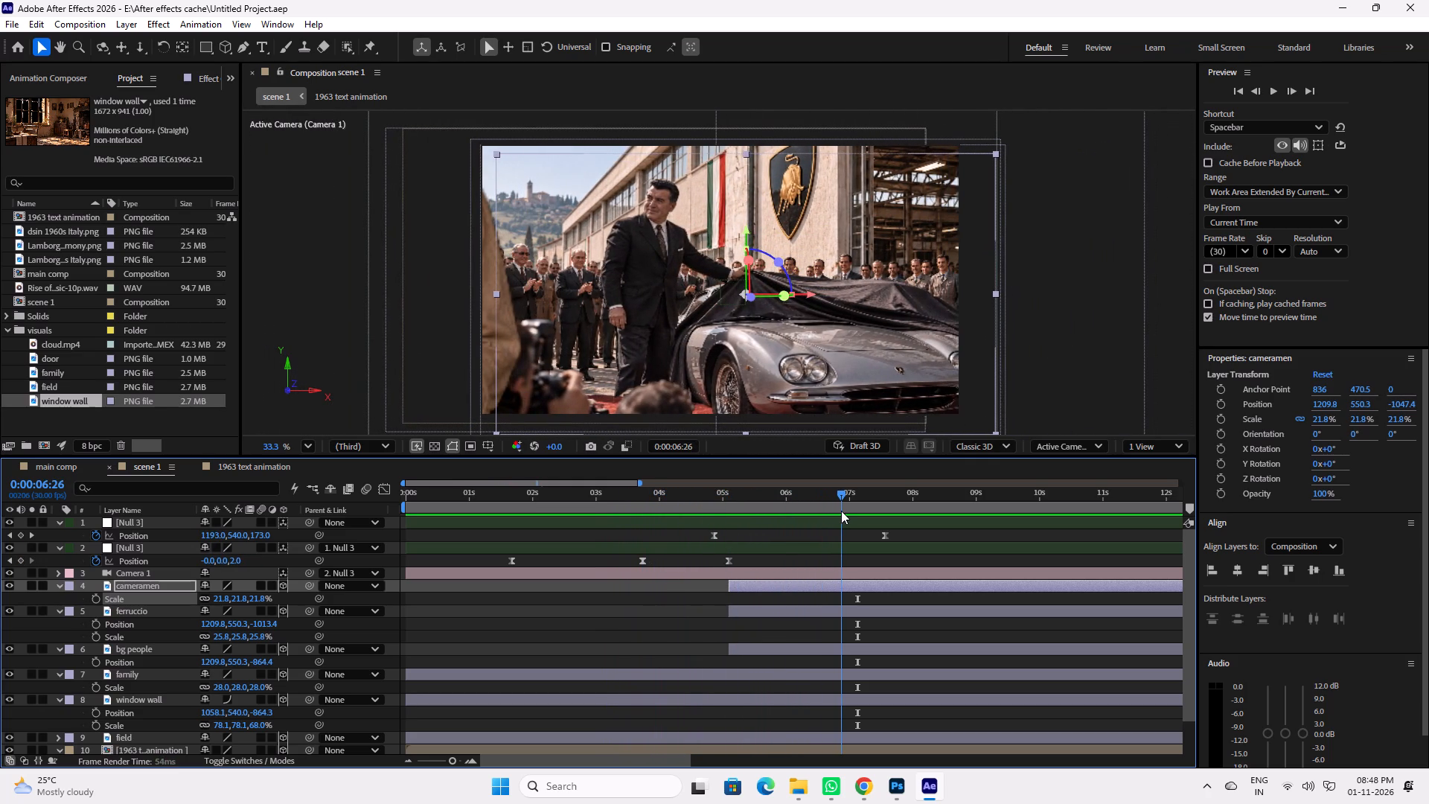
{"action": "left_click_drag", "start_coordinate": [841, 511], "coordinate": [898, 511]}
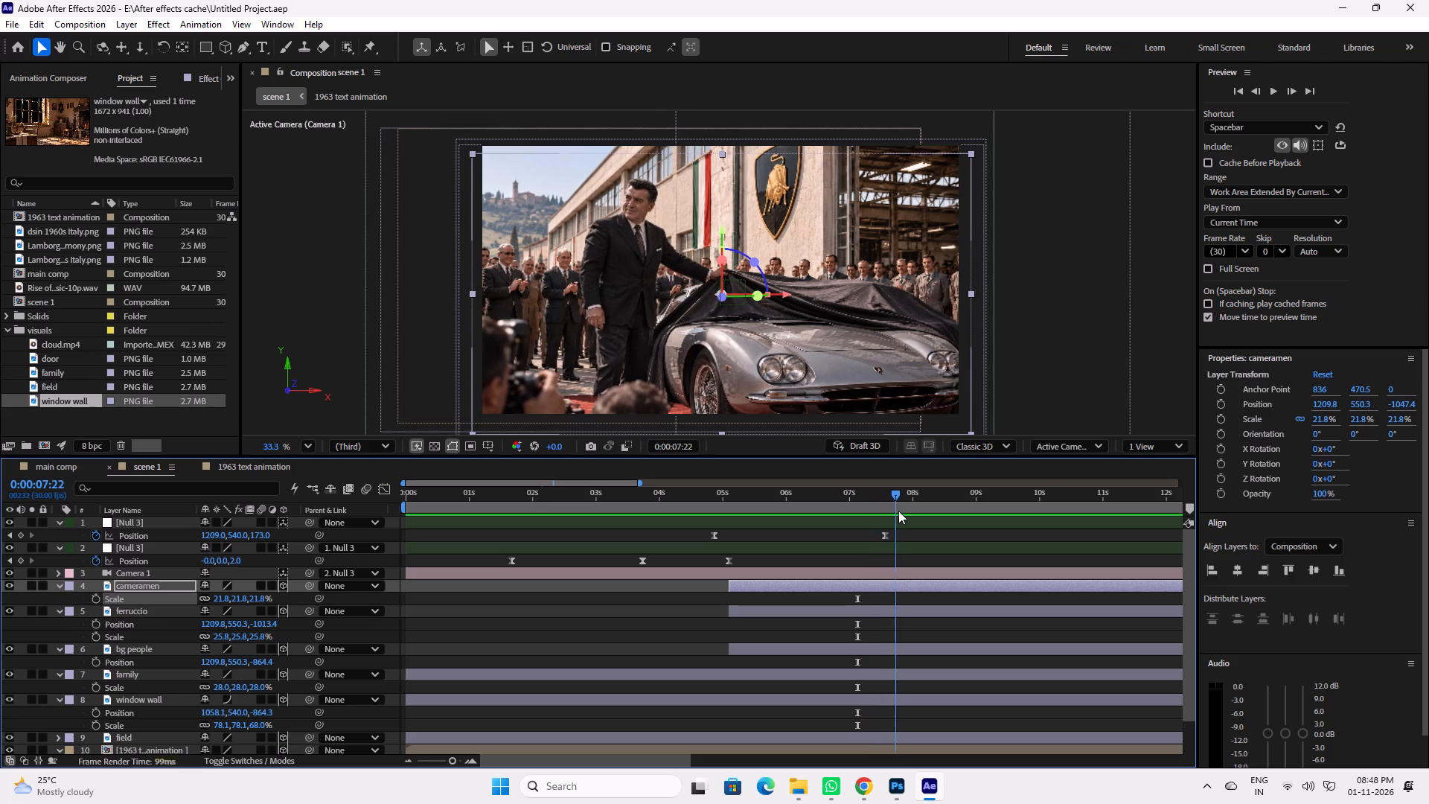
{"action": "left_click_drag", "start_coordinate": [898, 511], "coordinate": [857, 511]}
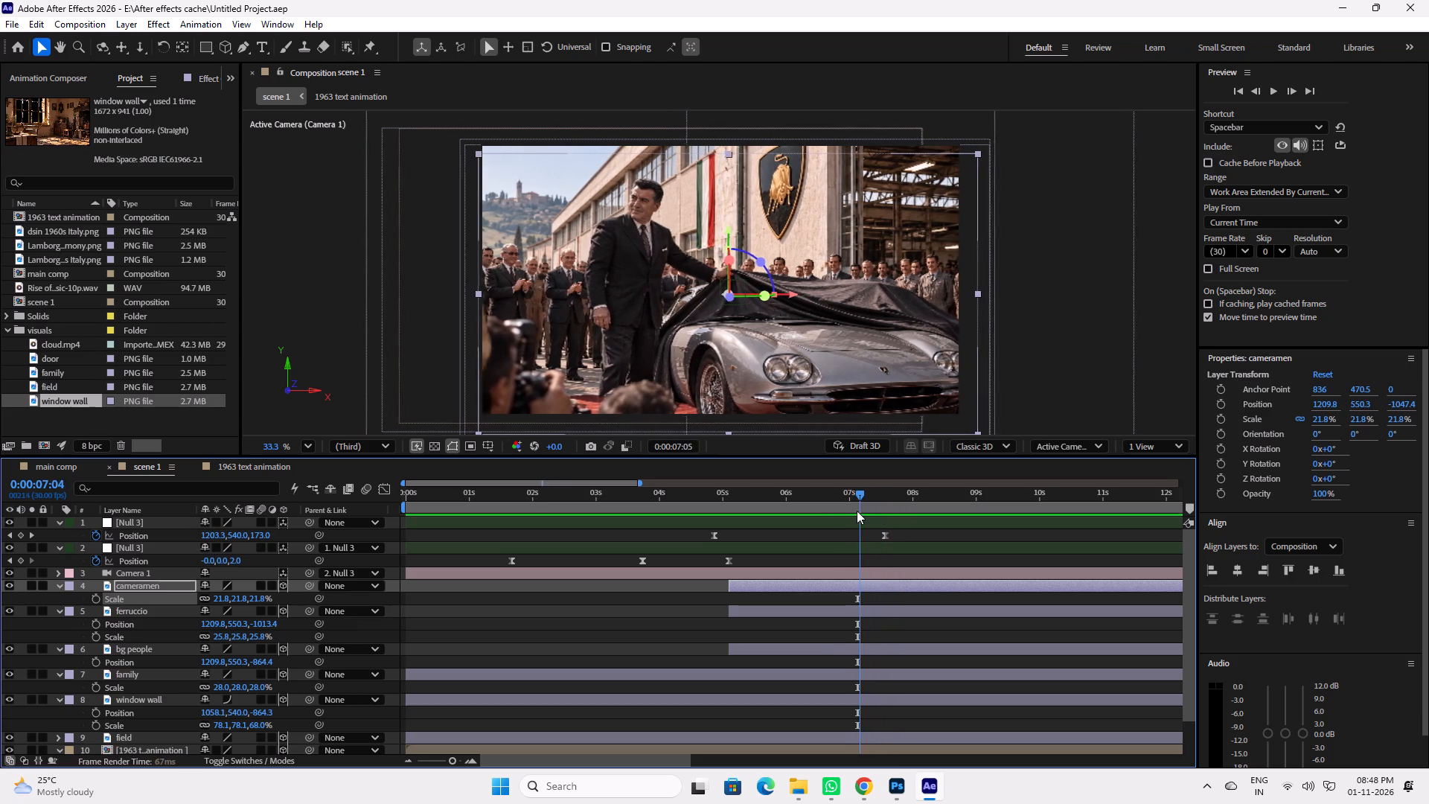
{"action": "left_click_drag", "start_coordinate": [857, 511], "coordinate": [885, 511]}
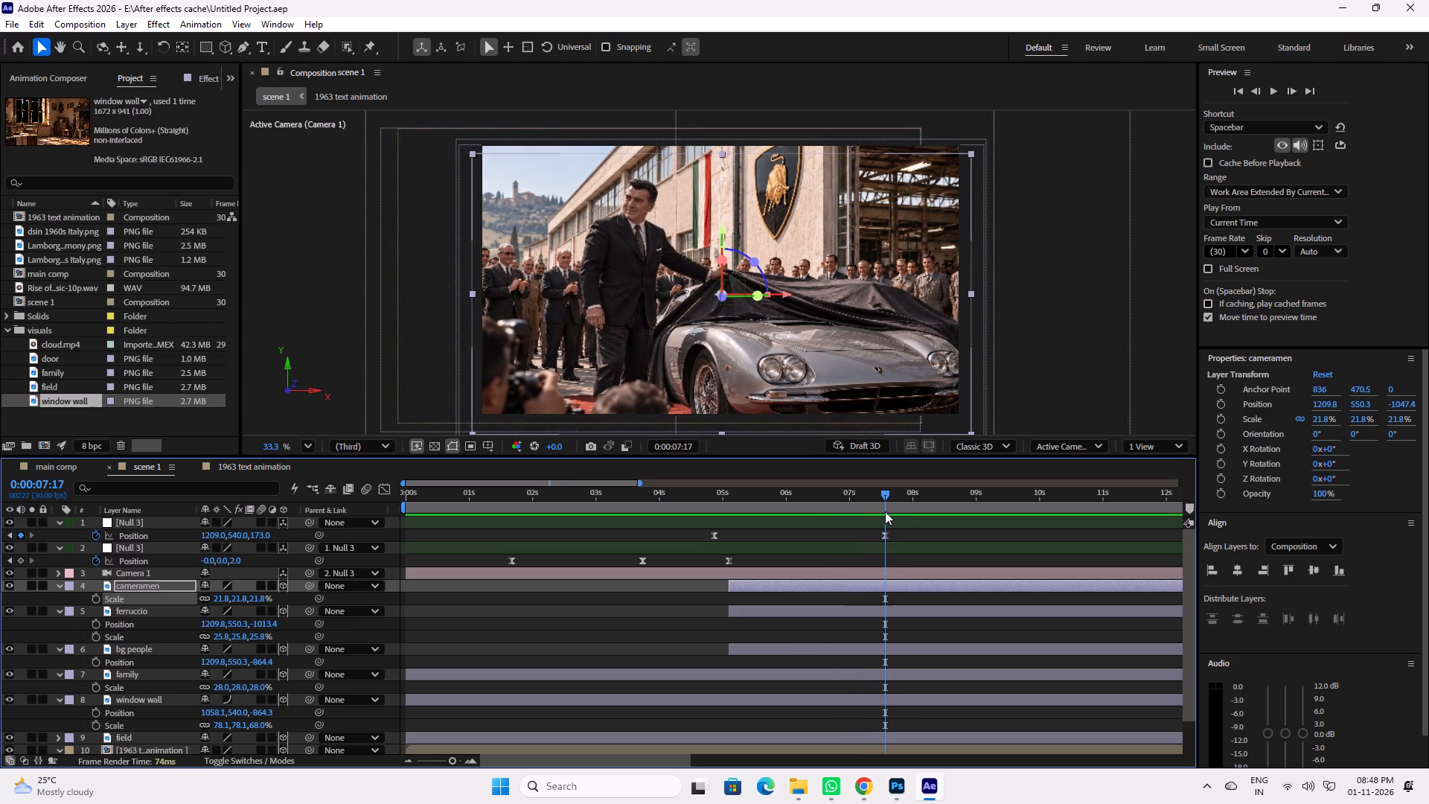
{"action": "key", "text": "space"}
{"action": "key", "text": "space"}
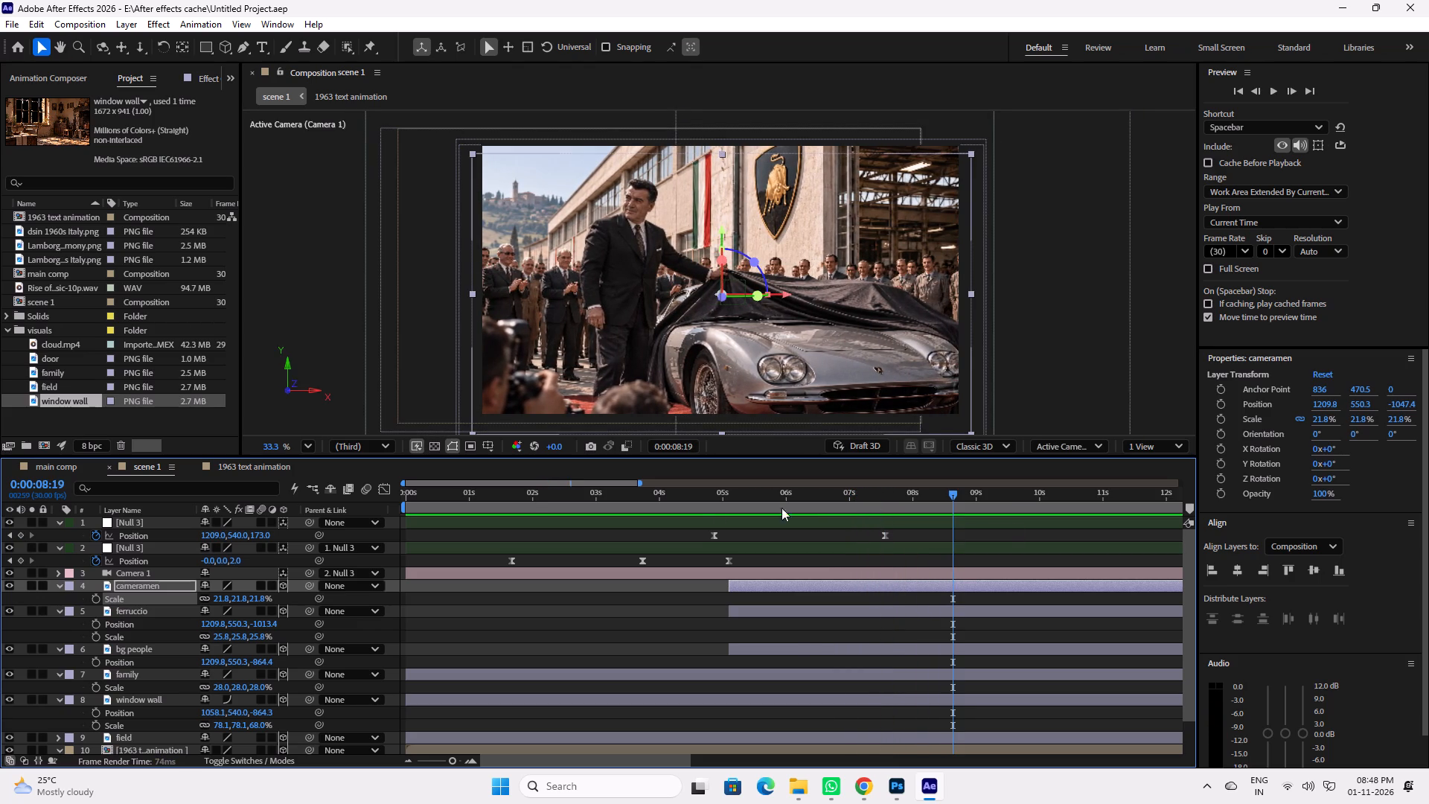
Save the project.
{"action": "key", "text": "ctrl+s"}
Preview scene 1 from 0:00:00:06 through the unveiling shot to check the whole camera sequence.
{"action": "left_click_drag", "start_coordinate": [726, 501], "coordinate": [419, 493]}
{"action": "key", "text": "space"}
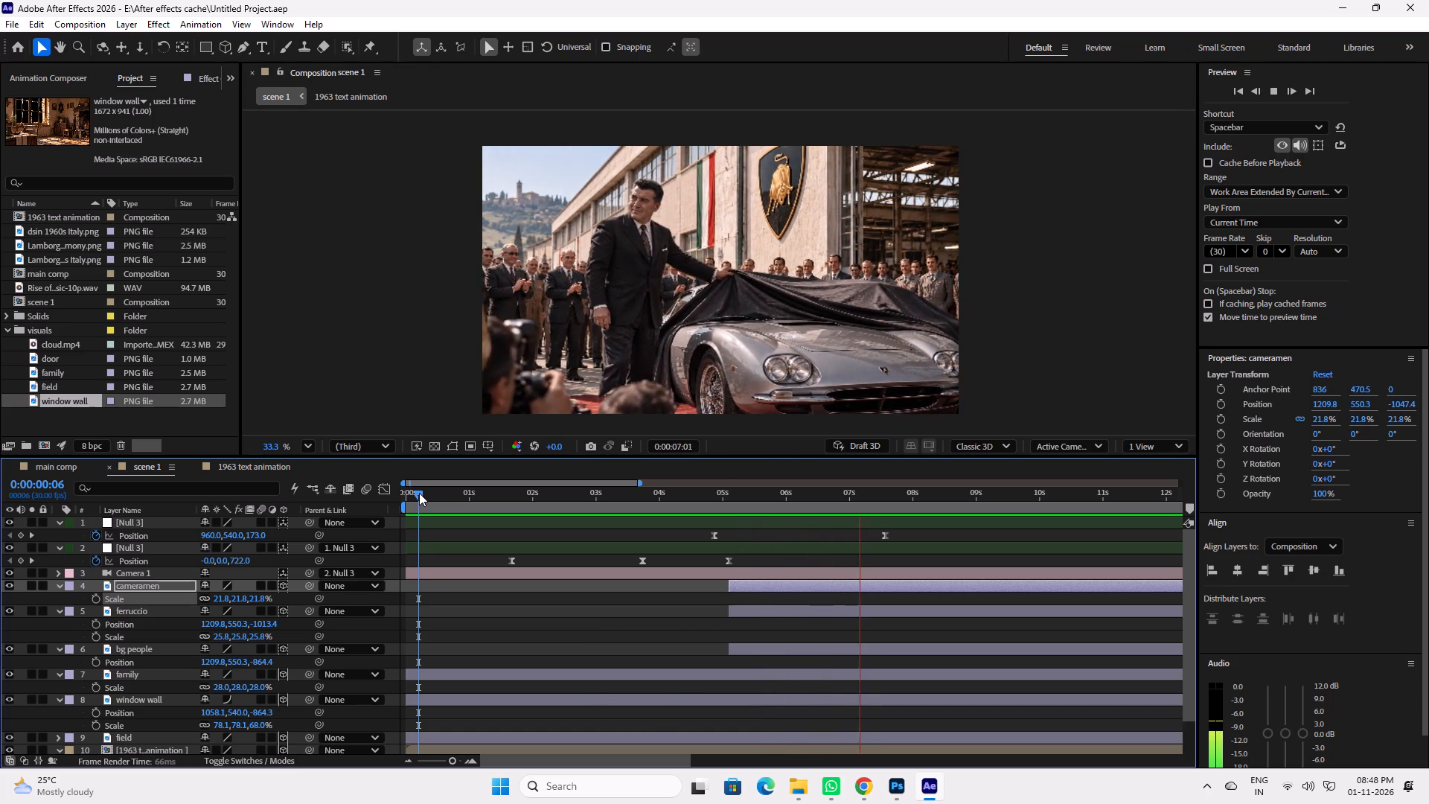
{"action": "key", "text": "space"}
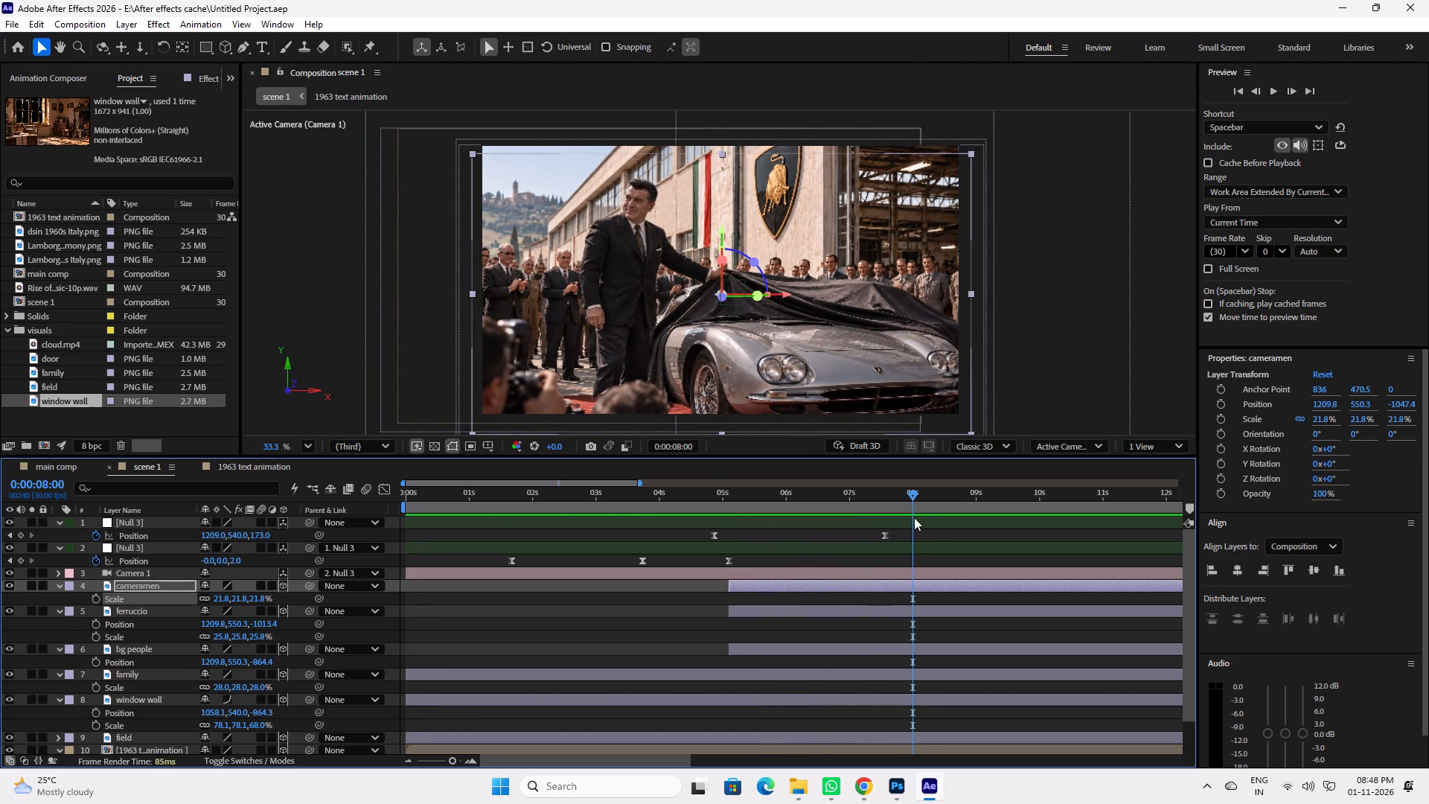
{"action": "key", "text": "space"}
{"action": "key", "text": "space"}
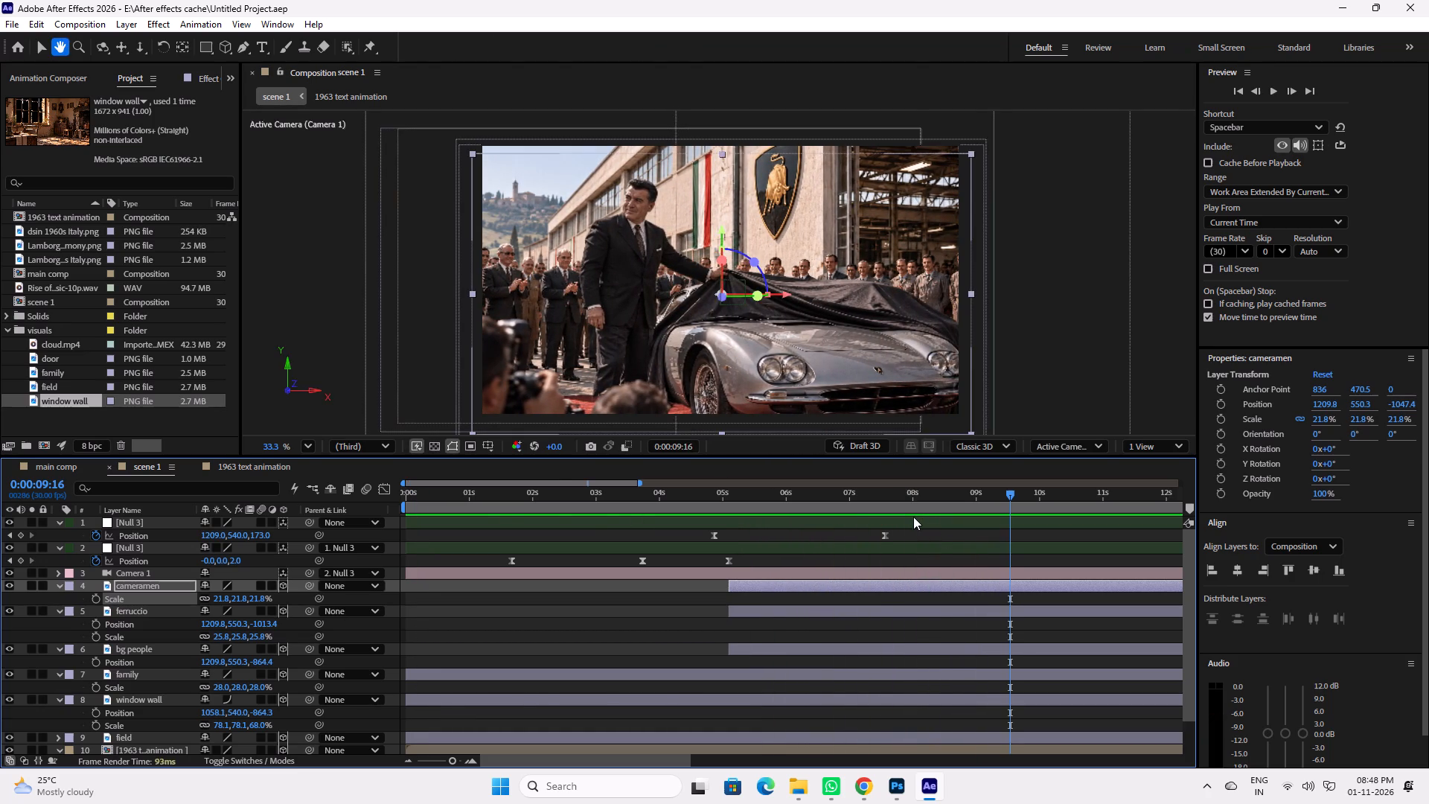
{"action": "key", "text": "space"}
{"action": "key", "text": "space"}
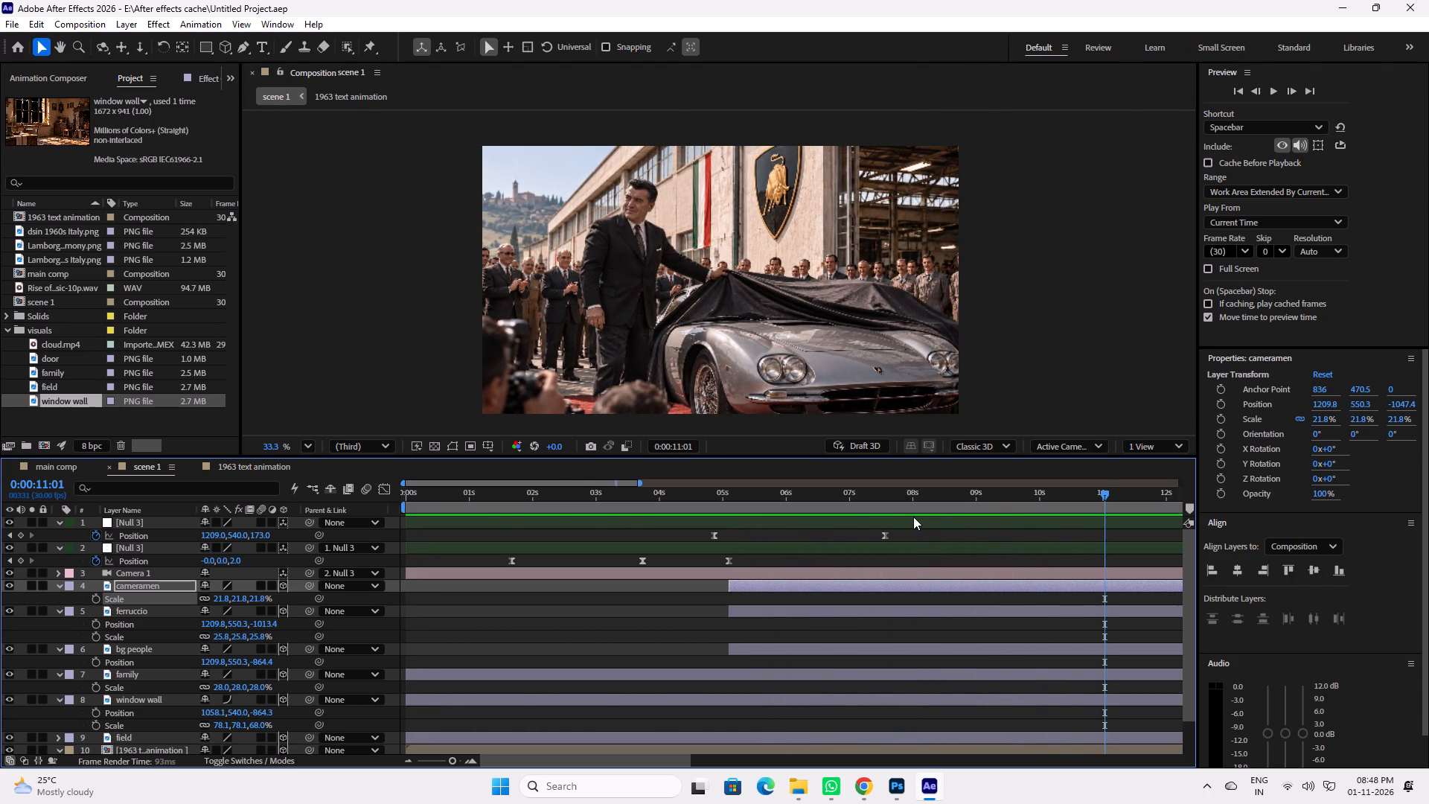
Save the project again.
{"action": "key", "text": "ctrl+s"}
Replay the end of the camera move onto the unveiling shot around 0:00:07:00 to check how it settles.
{"action": "left_click_drag", "start_coordinate": [912, 495], "coordinate": [909, 495]}
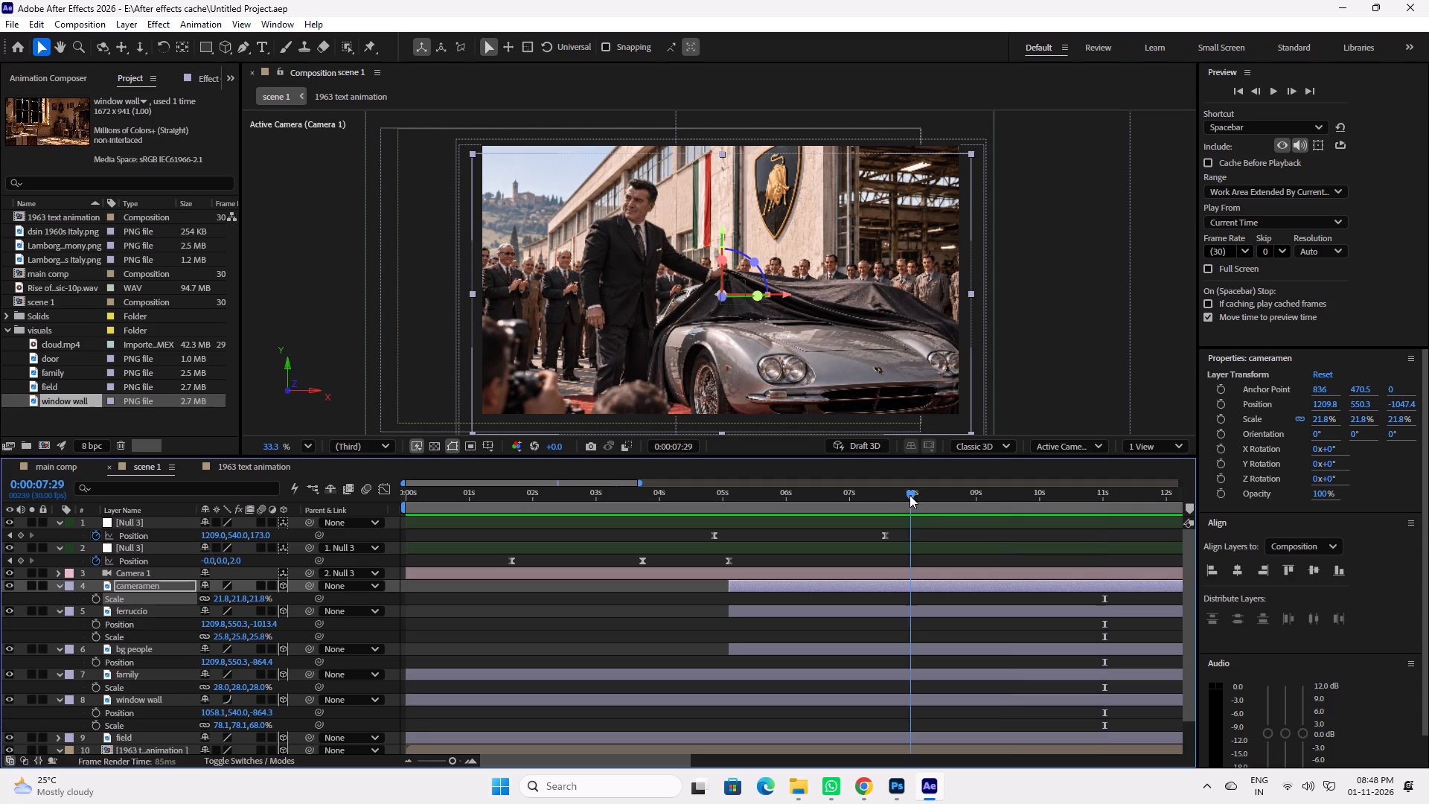
{"action": "left_click_drag", "start_coordinate": [909, 495], "coordinate": [863, 494]}
{"action": "key", "text": "space"}
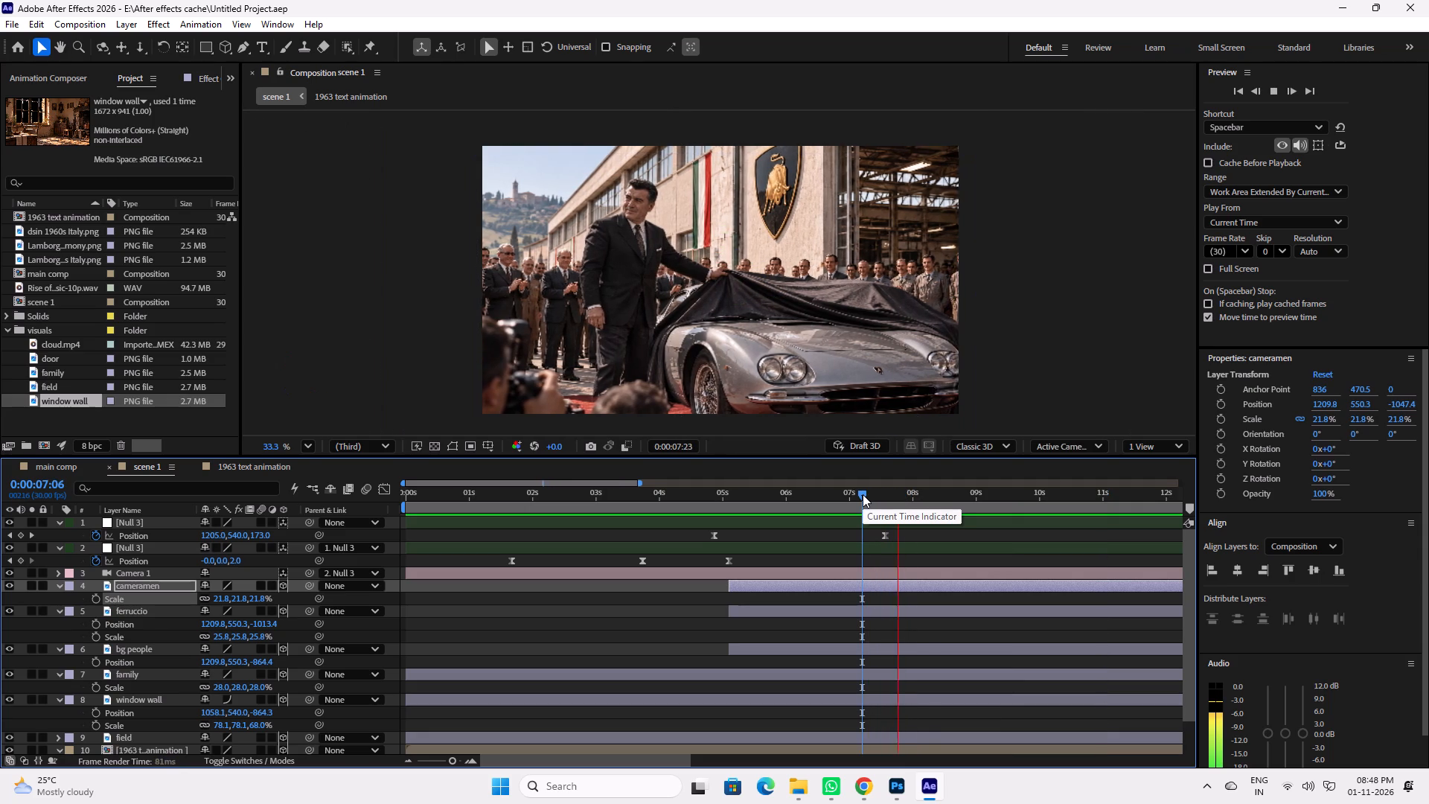
{"action": "left_click", "coordinate": [861, 493]}
{"action": "left_click_drag", "start_coordinate": [858, 494], "coordinate": [837, 496]}
{"action": "key", "text": "space"}
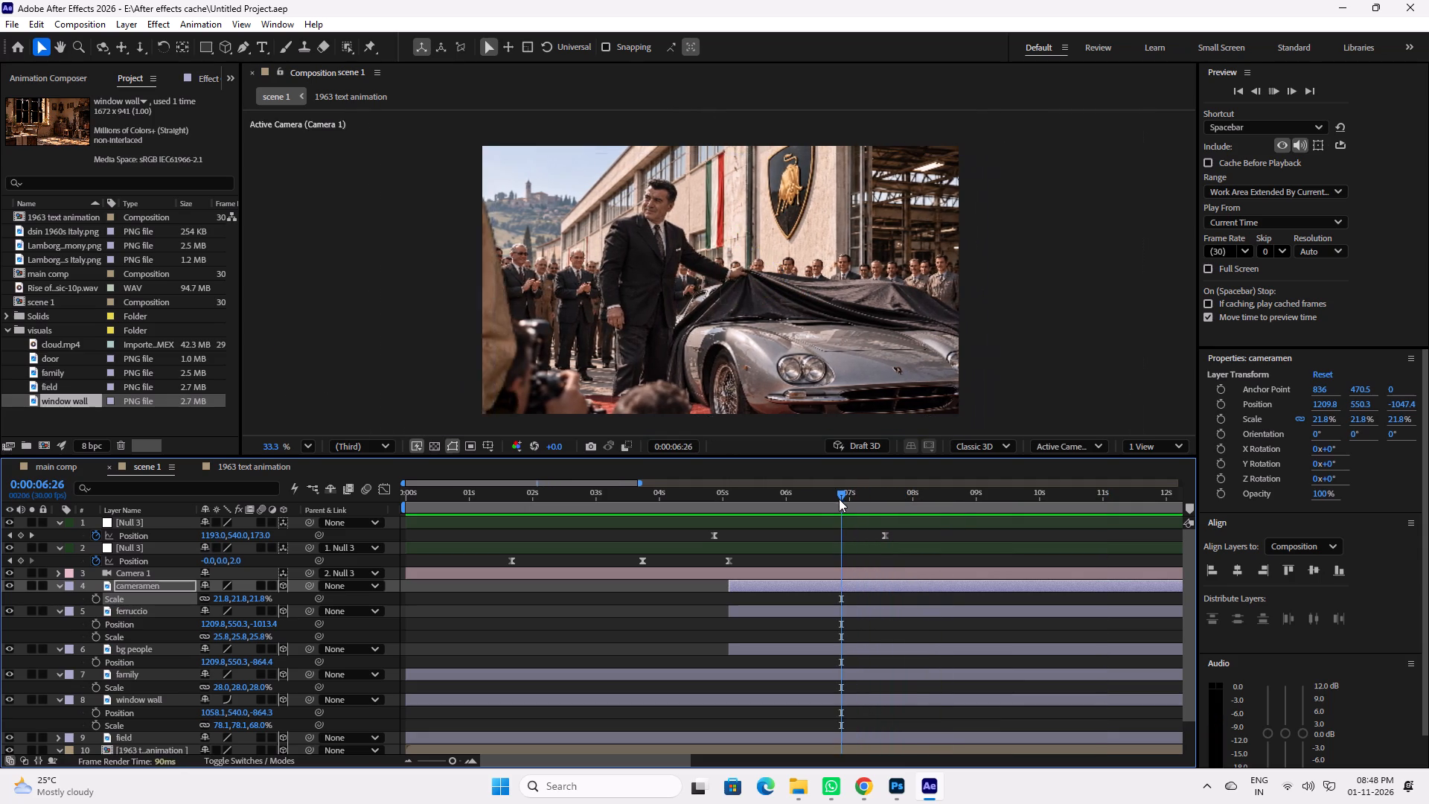
{"action": "key", "text": "space"}
{"action": "left_click", "coordinate": [860, 495]}
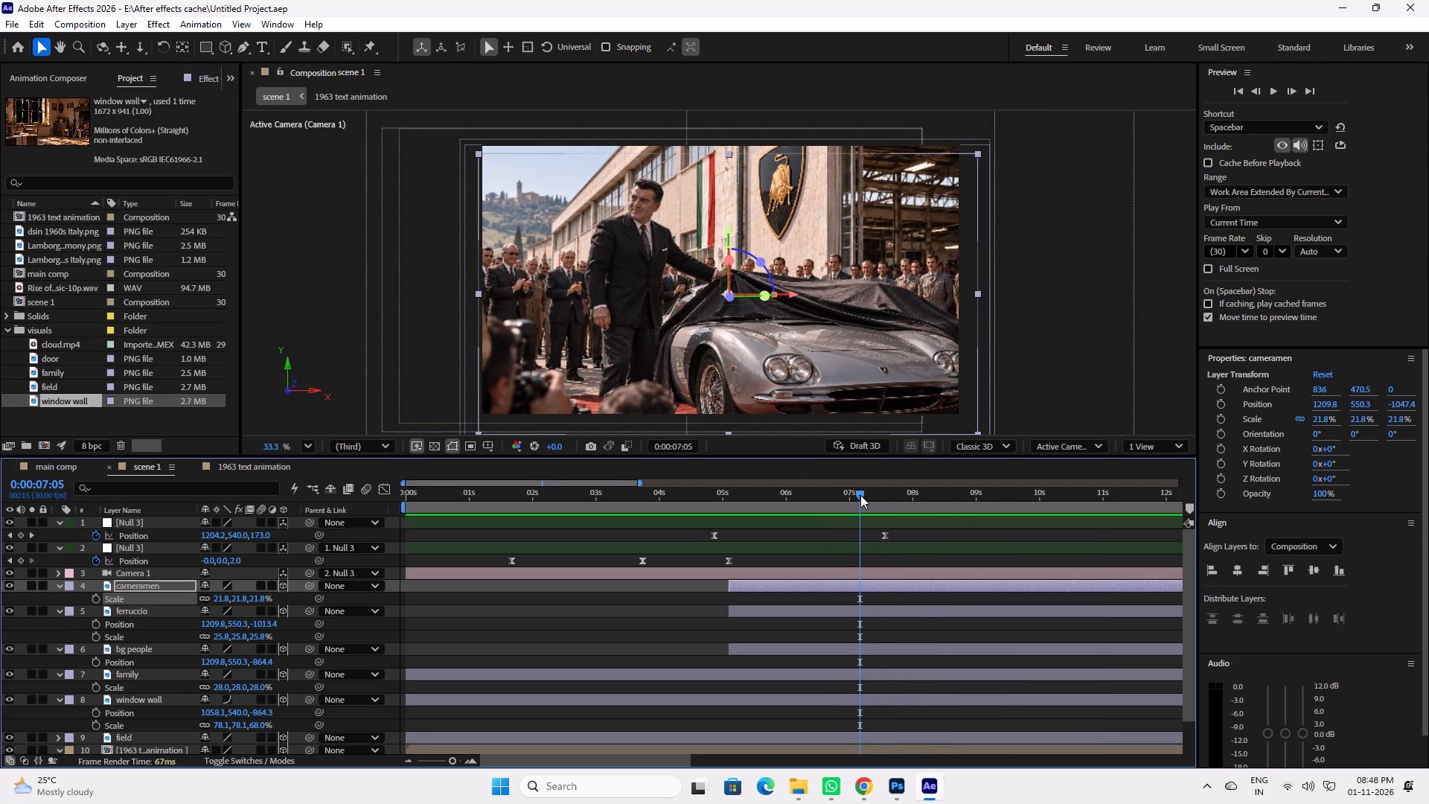
Collapse the expanded properties of all scene 1 layers, deselect them, and save the project.
{"action": "left_click", "coordinate": [39, 626]}
{"action": "key", "text": "ctrl+a"}
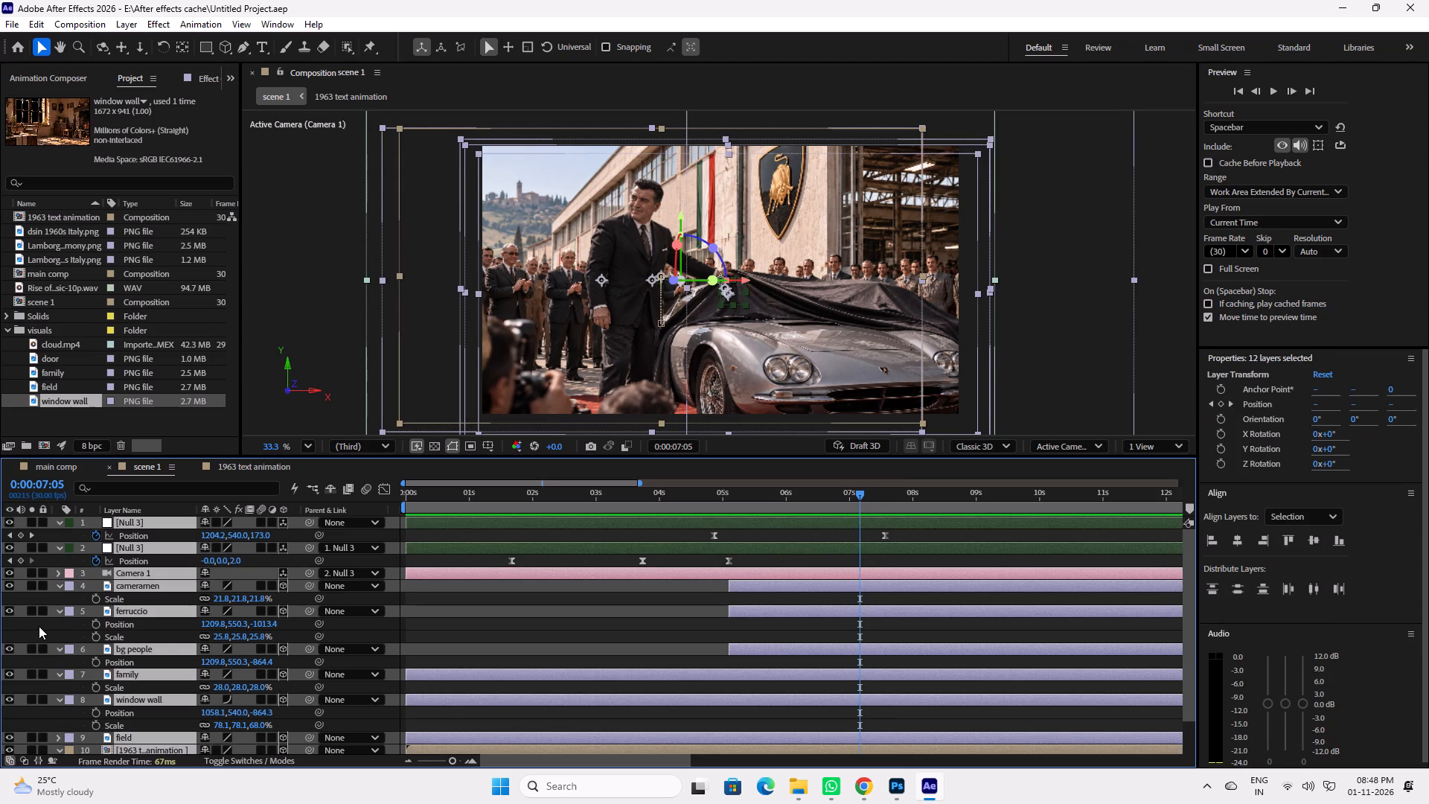
{"action": "key", "text": "u"}
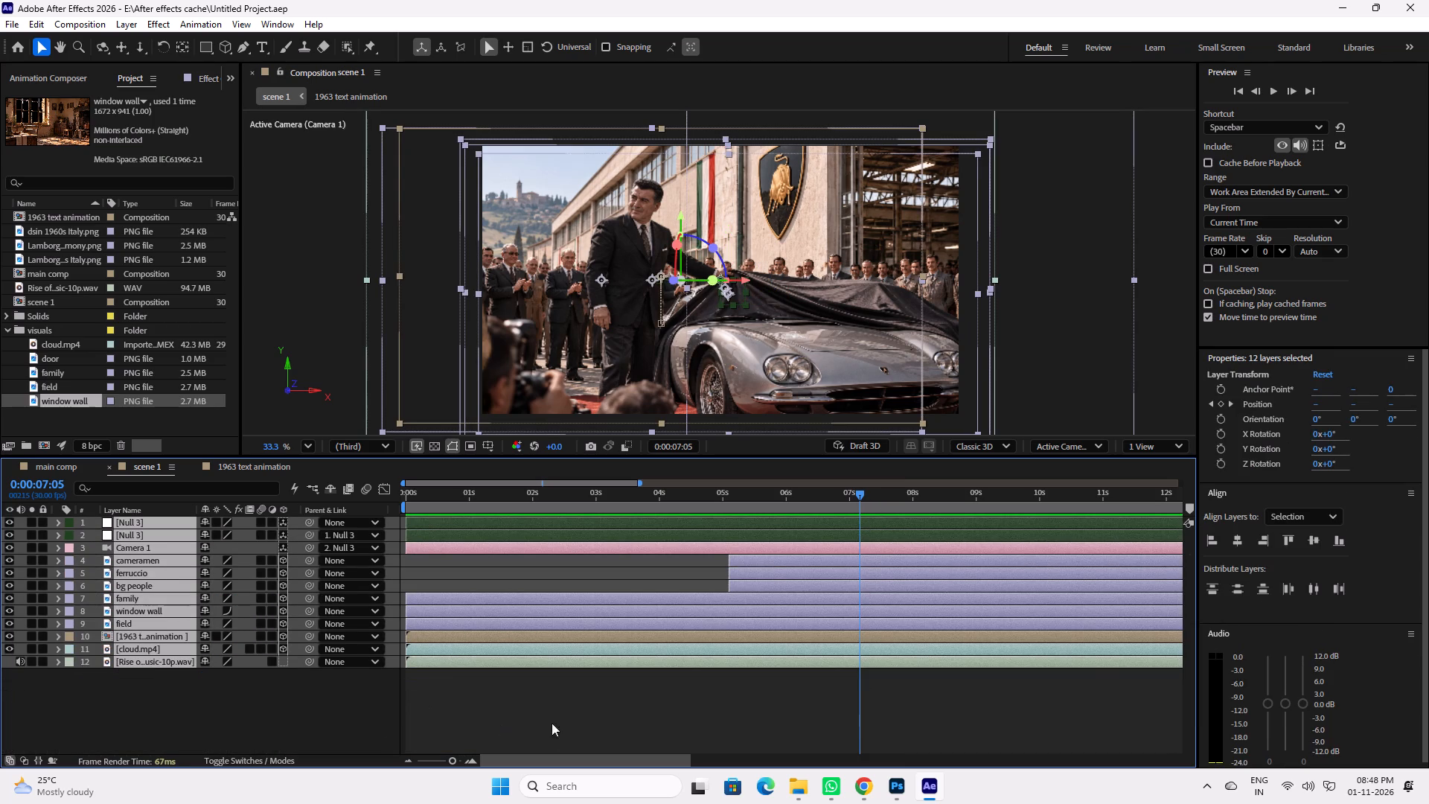
{"action": "left_click", "coordinate": [823, 700]}
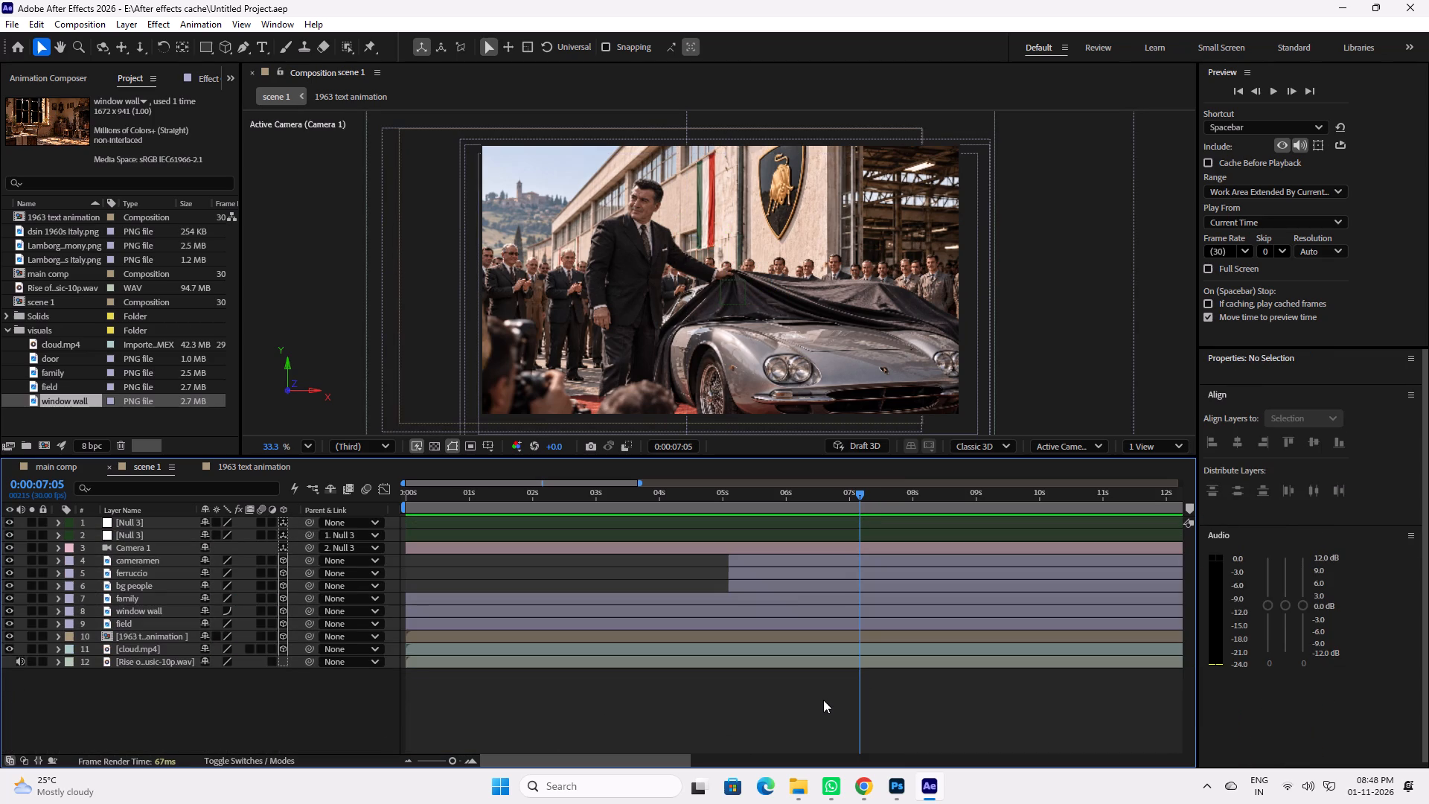
{"action": "left_click_drag", "start_coordinate": [659, 760], "coordinate": [1021, 761]}
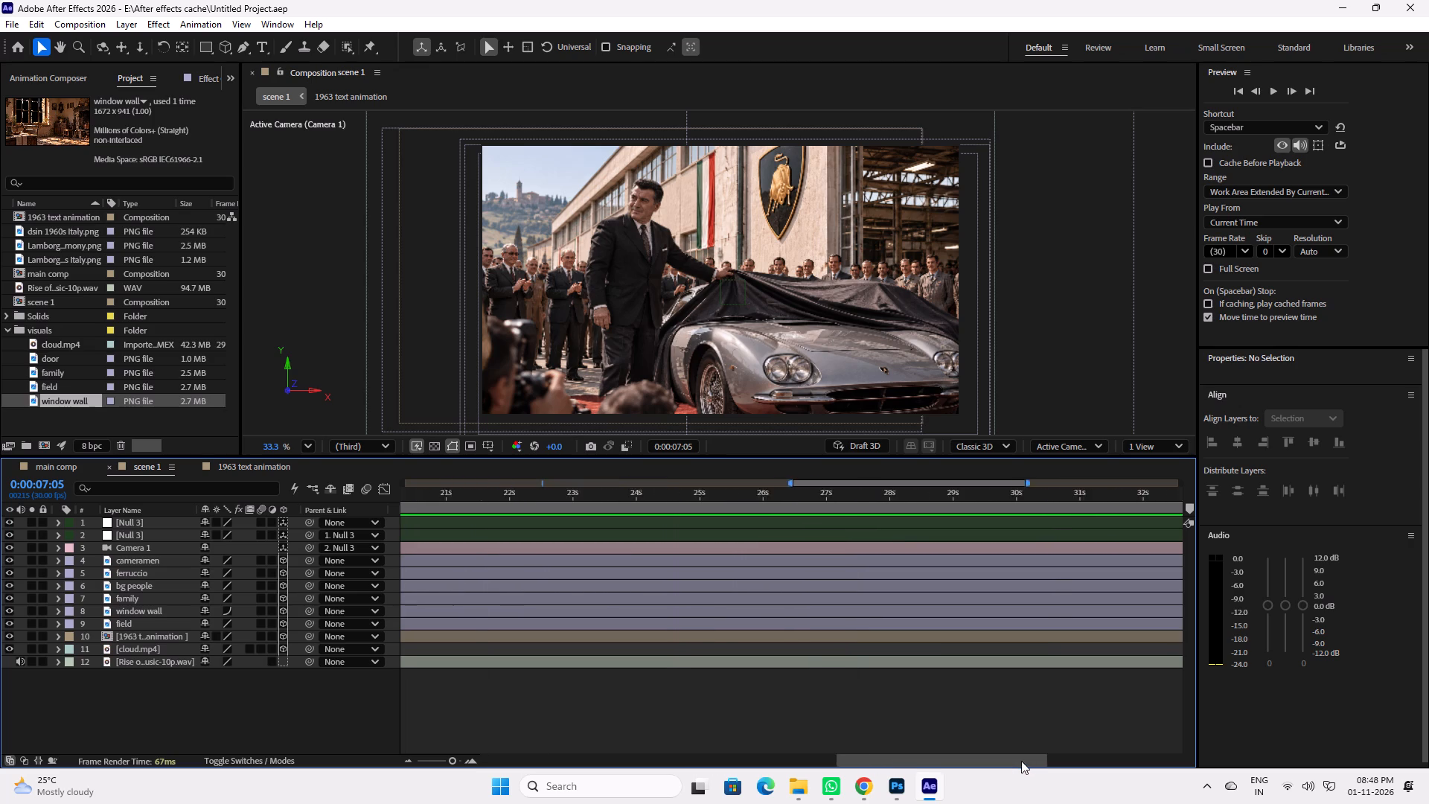
{"action": "left_click_drag", "start_coordinate": [1021, 761], "coordinate": [581, 747]}
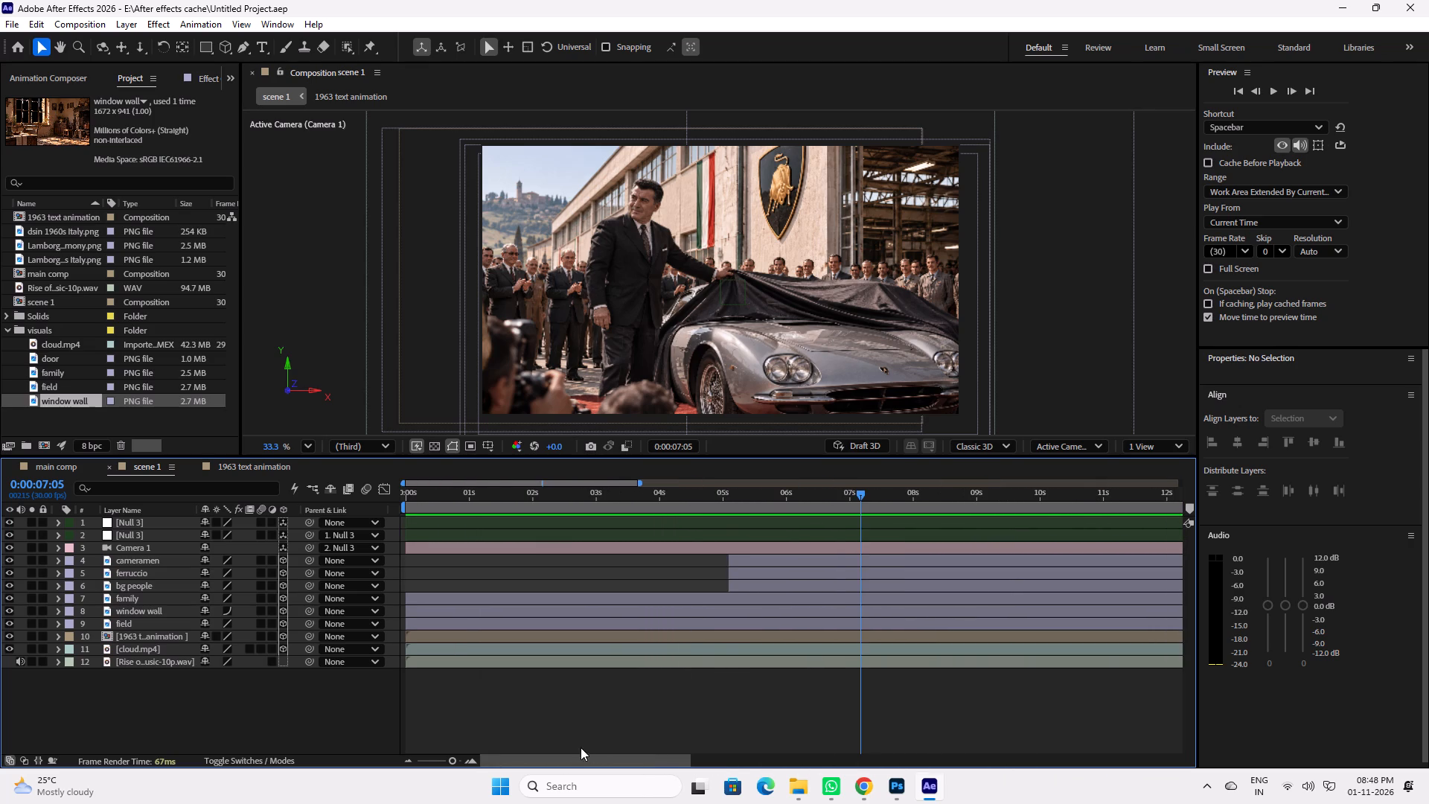
{"action": "left_click_drag", "start_coordinate": [581, 747], "coordinate": [537, 745]}
{"action": "key", "text": "ctrl+s"}
Preview the unveiling shot from 0:00:07:05, and replay the camera's arrival from 0:00:06:06.
{"action": "key", "text": "space"}
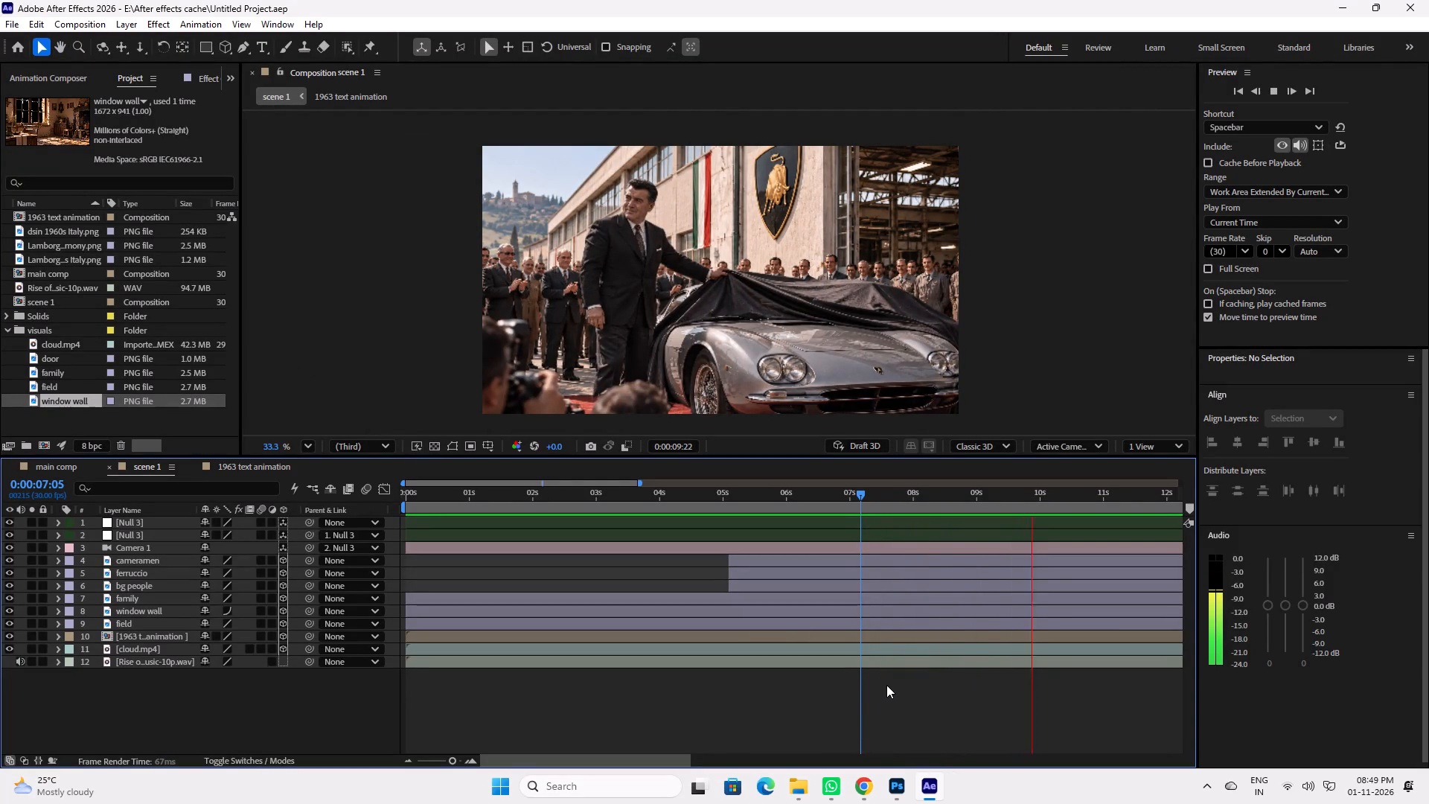
{"action": "key", "text": "space"}
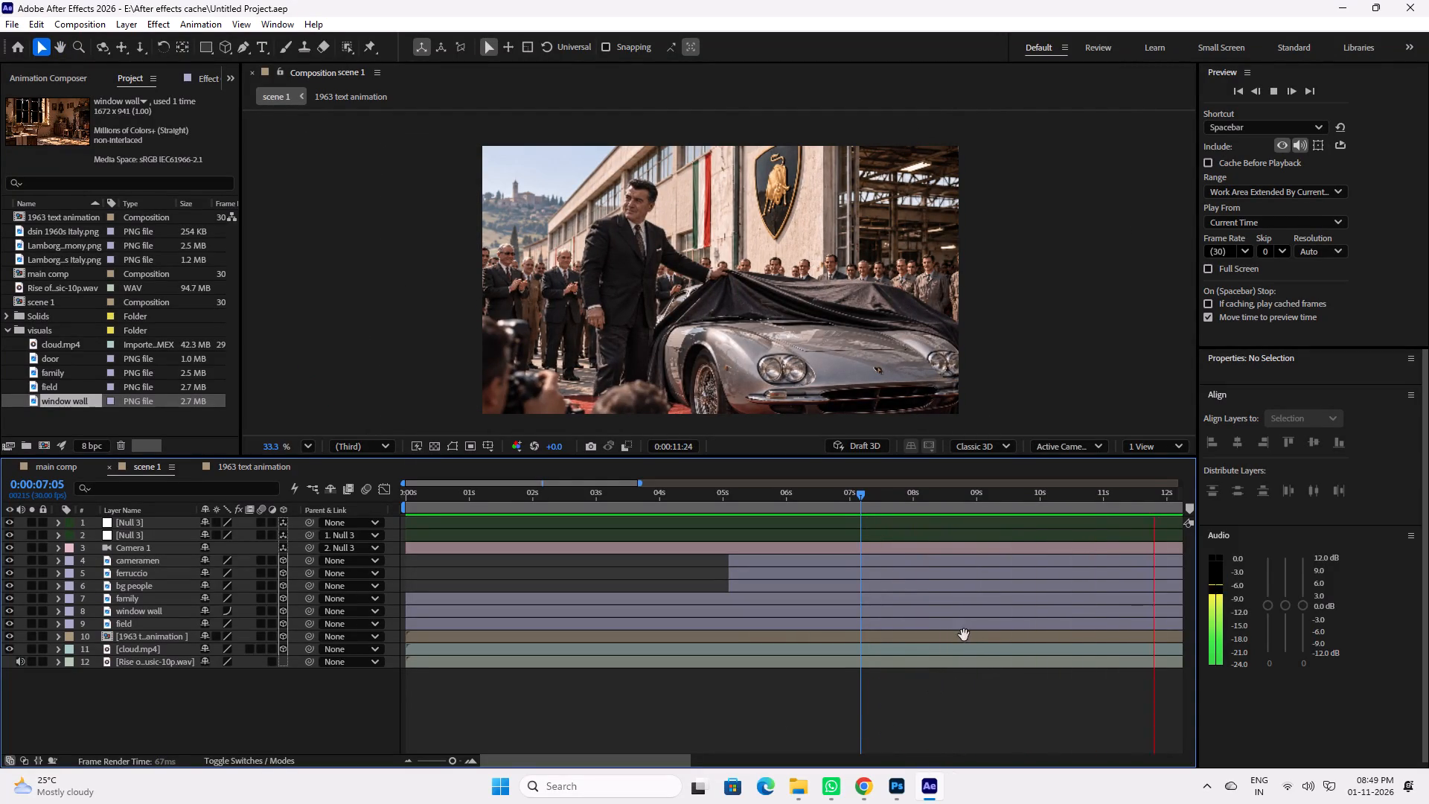
{"action": "left_click_drag", "start_coordinate": [855, 500], "coordinate": [798, 497]}
{"action": "key", "text": "space"}
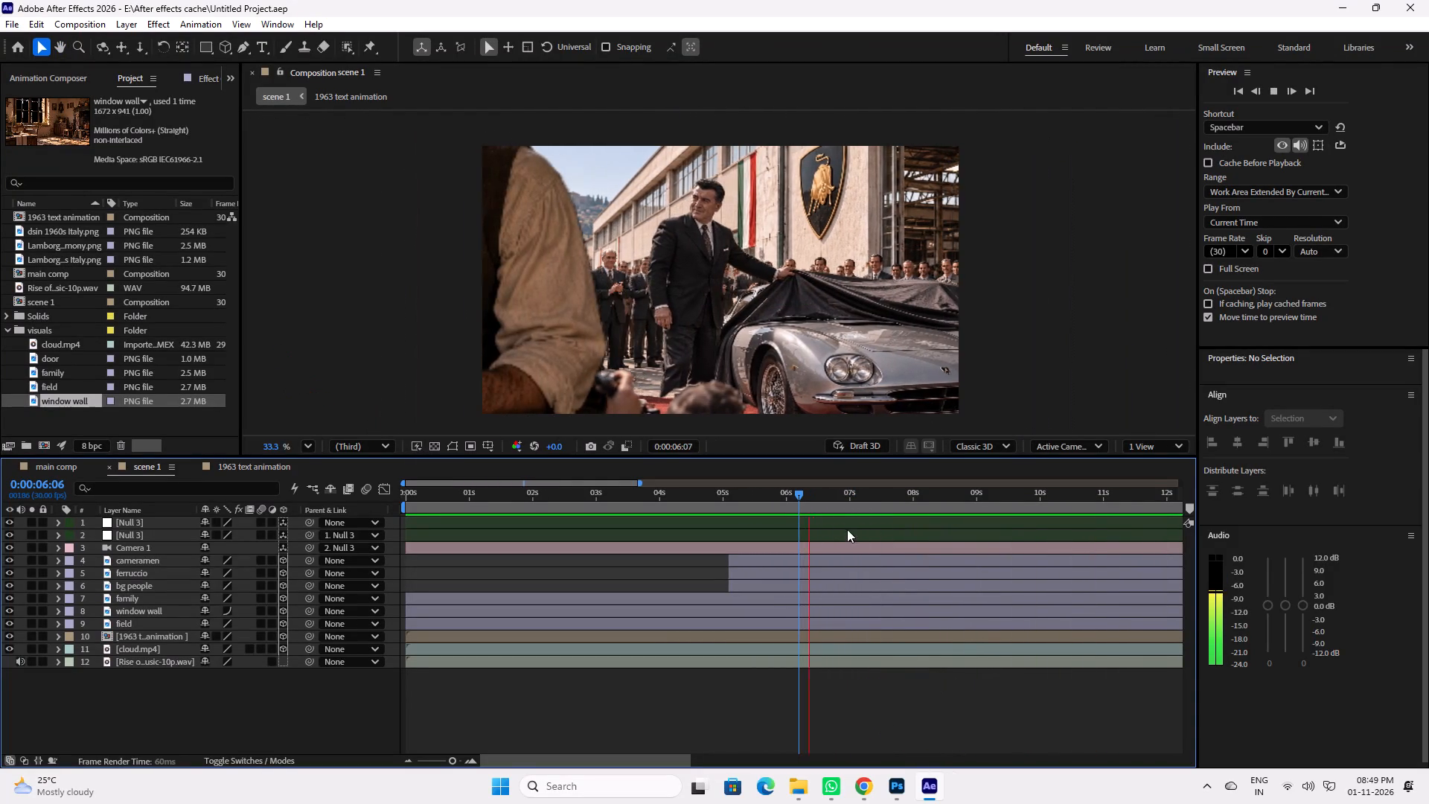
{"action": "key", "text": "space"}
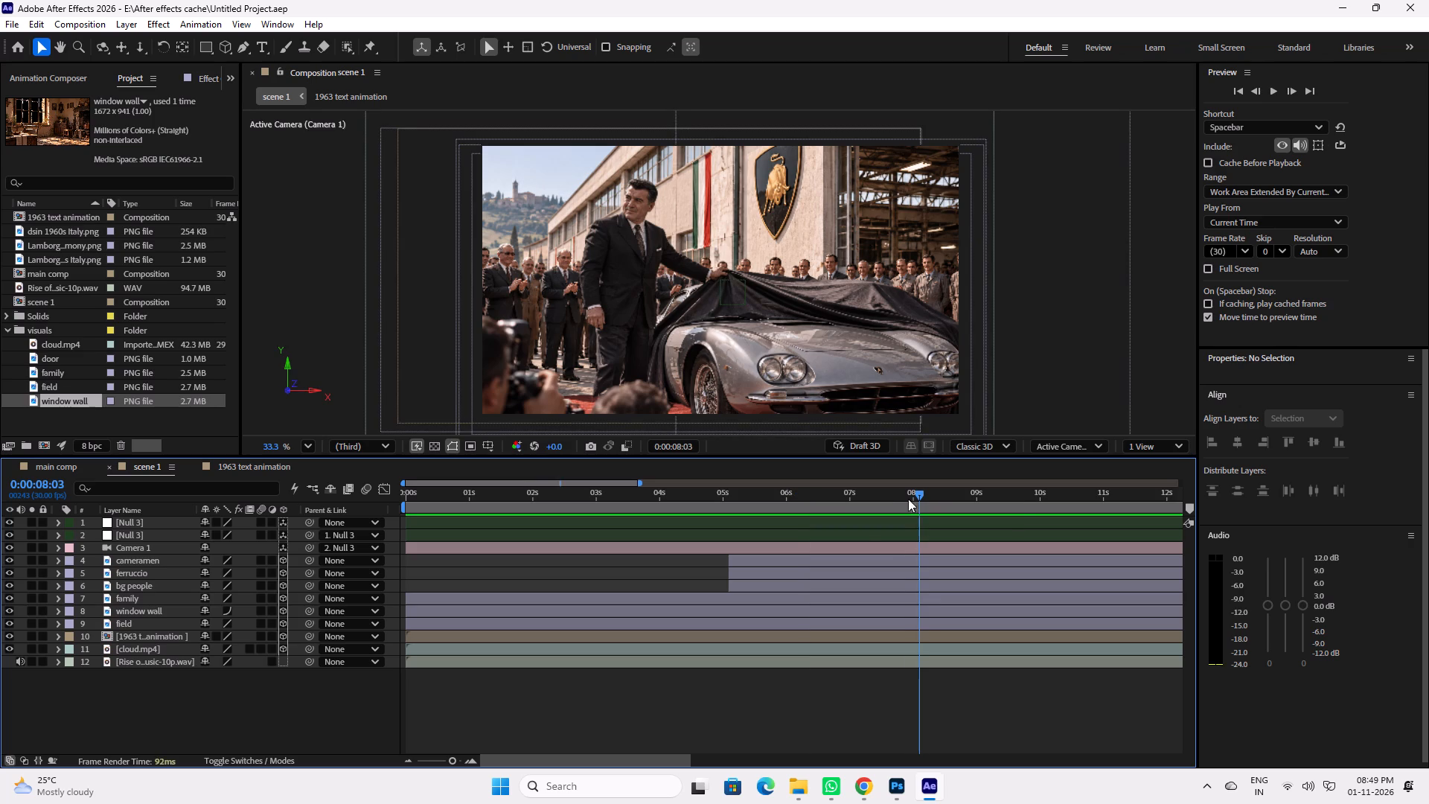
Move the ending Position keyframe of the first Null 3 layer later, to about 0:00:08:03.
{"action": "scroll", "coordinate": [839, 617], "scroll_direction": "up", "scroll_amount": 2}
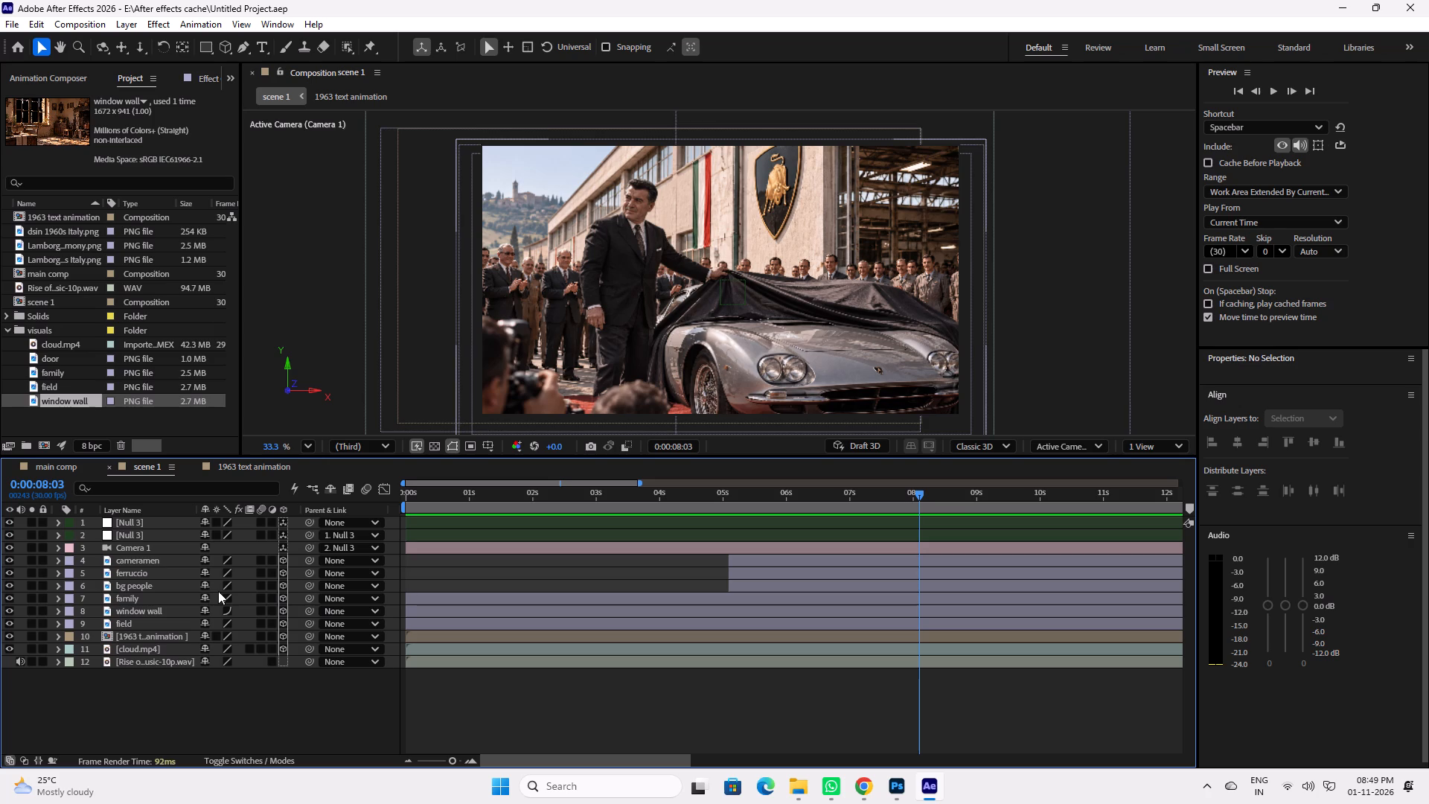
{"action": "left_click", "coordinate": [857, 524]}
{"action": "key", "text": "u"}
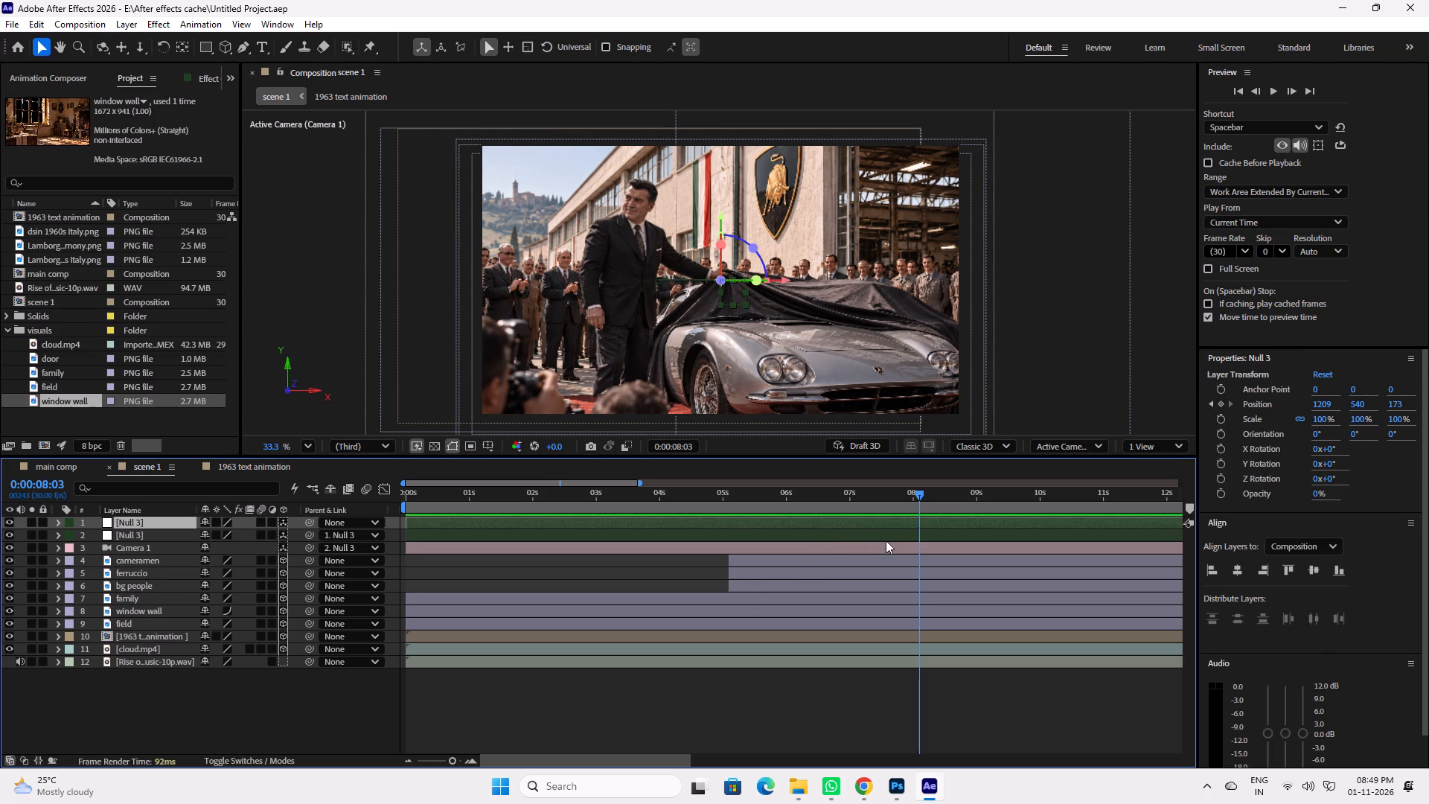
{"action": "left_click_drag", "start_coordinate": [886, 536], "coordinate": [915, 537]}
Preview scene 1 briefly from the family shot, and replay it from the start through the unveiling shot.
{"action": "left_click_drag", "start_coordinate": [714, 493], "coordinate": [655, 491]}
{"action": "key", "text": "space"}
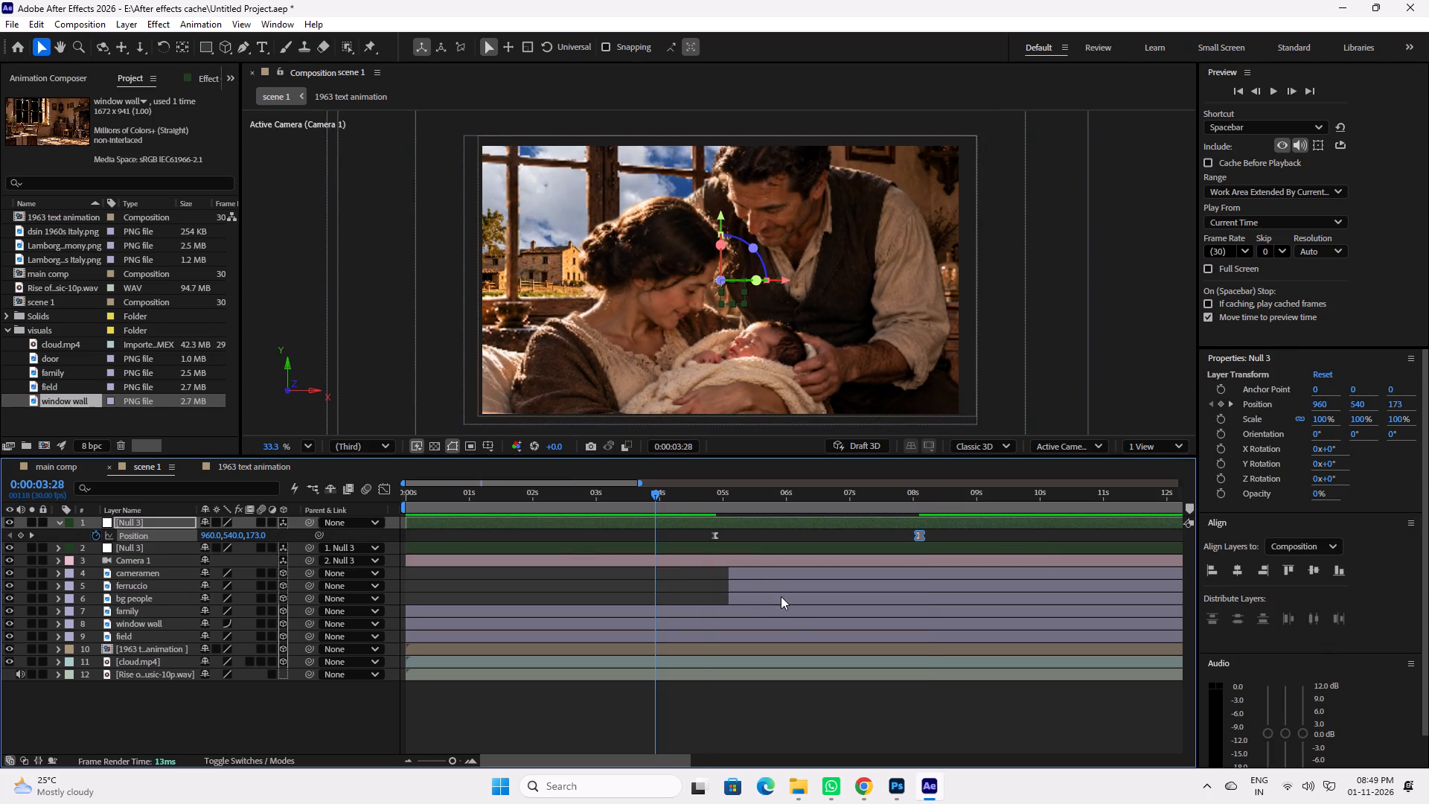
{"action": "key", "text": "space"}
{"action": "left_click_drag", "start_coordinate": [627, 500], "coordinate": [436, 495]}
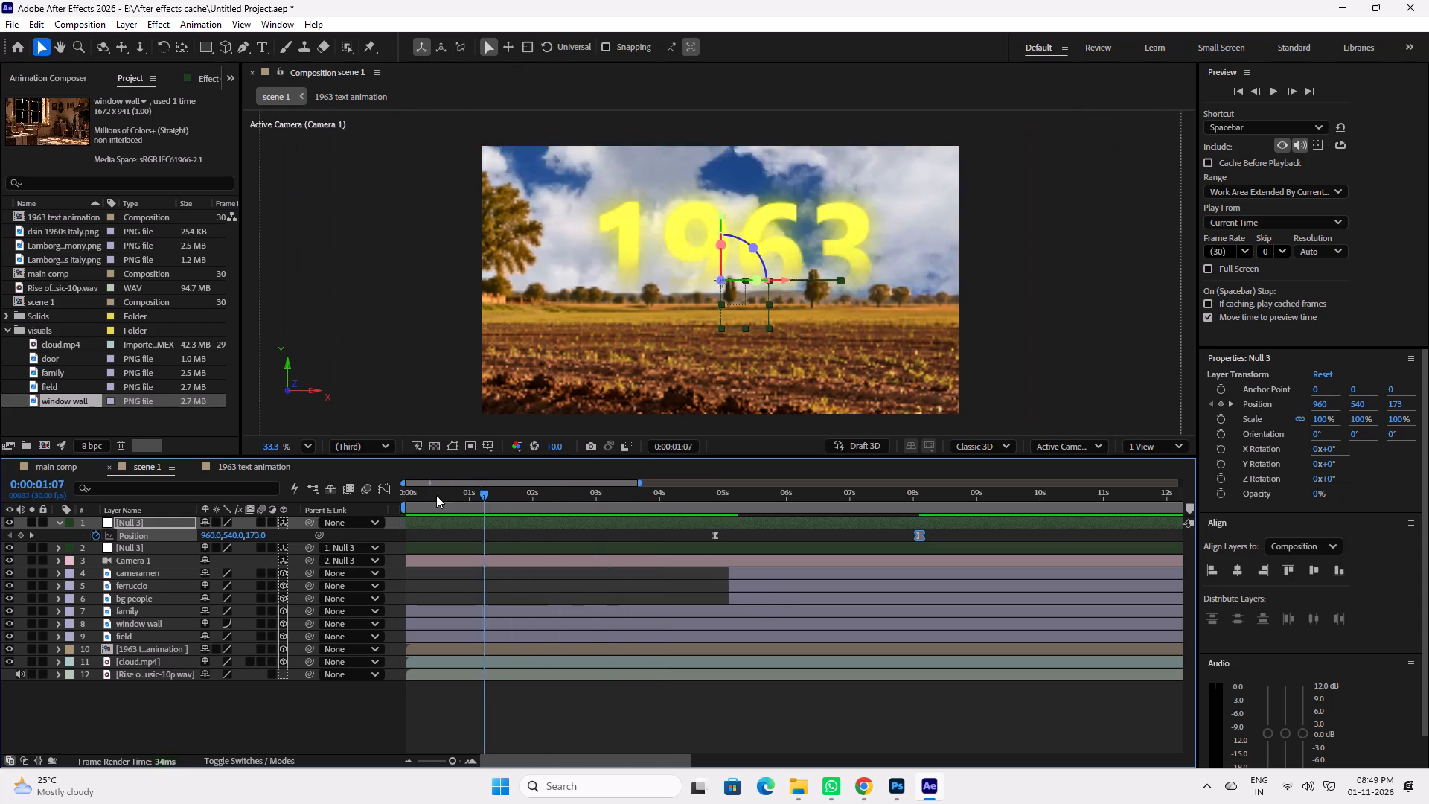
{"action": "left_click_drag", "start_coordinate": [436, 495], "coordinate": [386, 494]}
{"action": "key", "text": "space"}
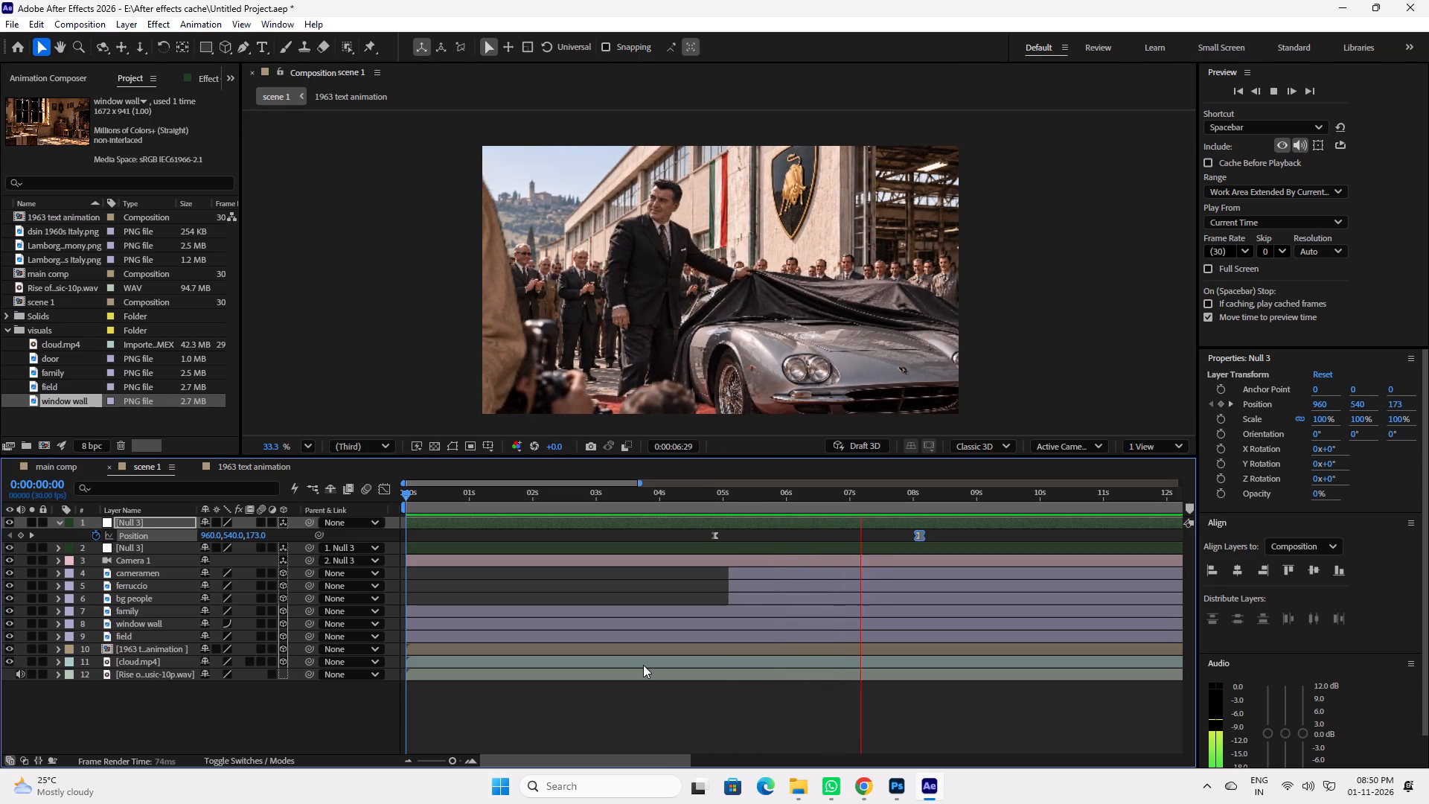
{"action": "key", "text": "space"}
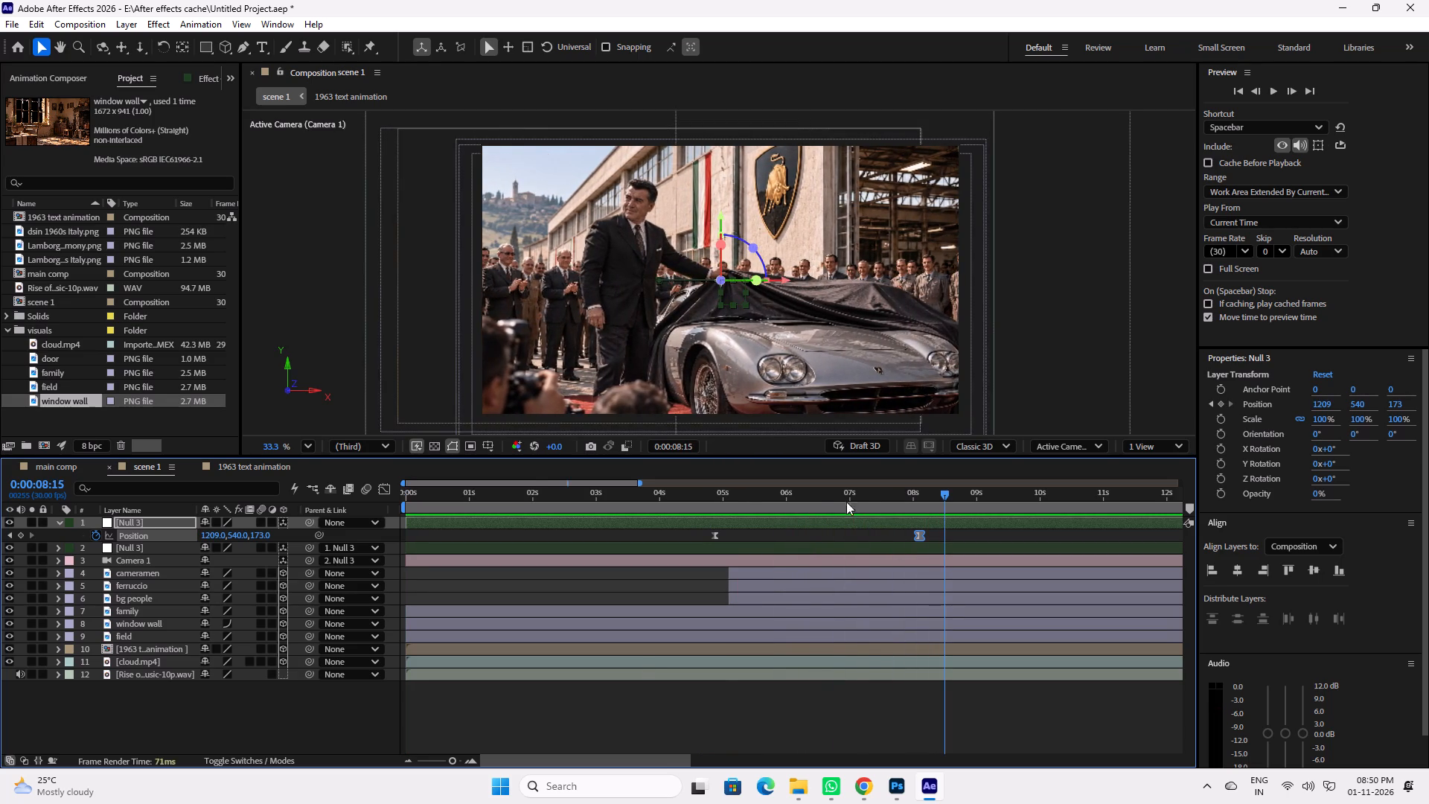
Replay the retimed camera move onto the unveiling shot from 0:00:05:01, scrub through it, and replay it from 0:00:06:01.
{"action": "left_click_drag", "start_coordinate": [835, 500], "coordinate": [724, 498]}
{"action": "key", "text": "space"}
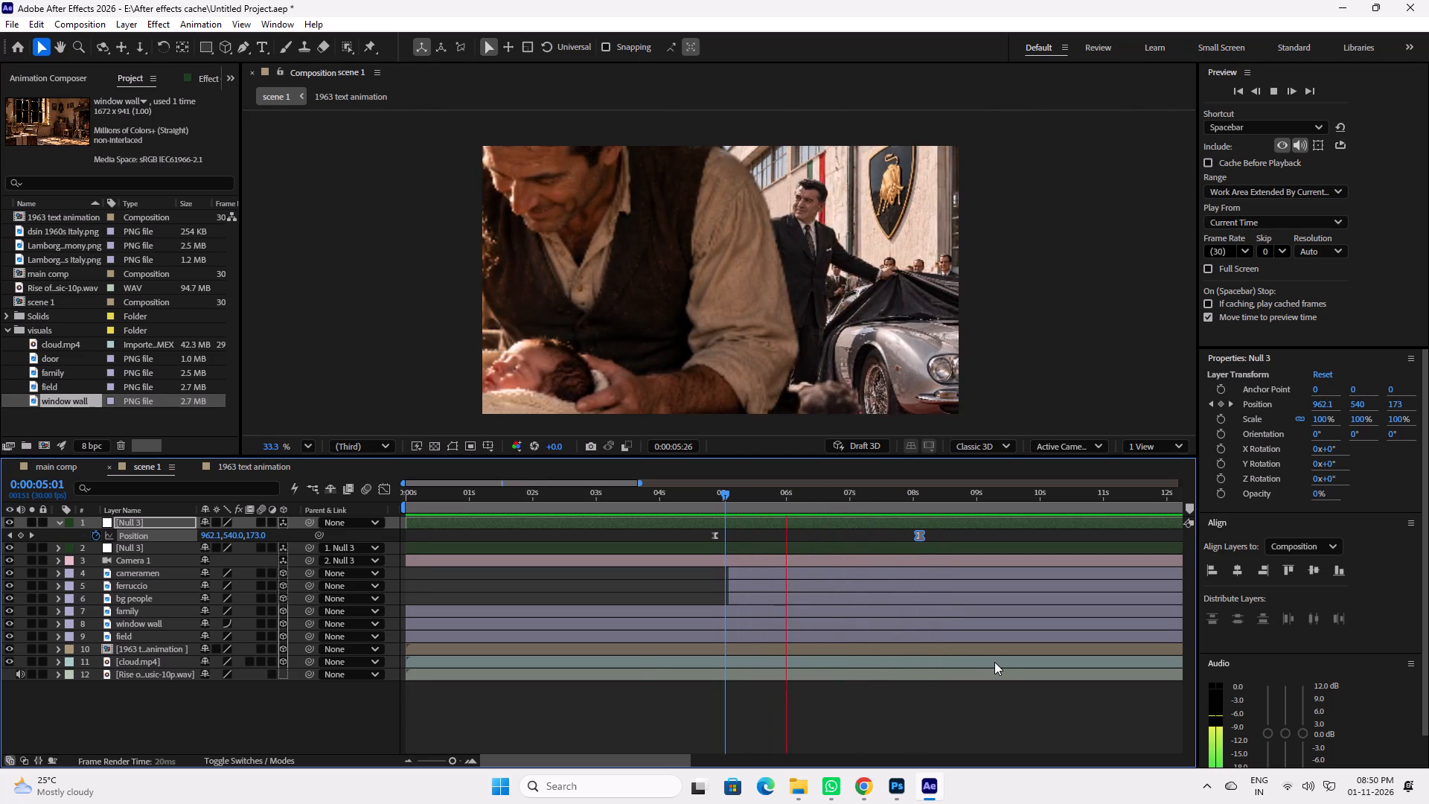
{"action": "key", "text": "space"}
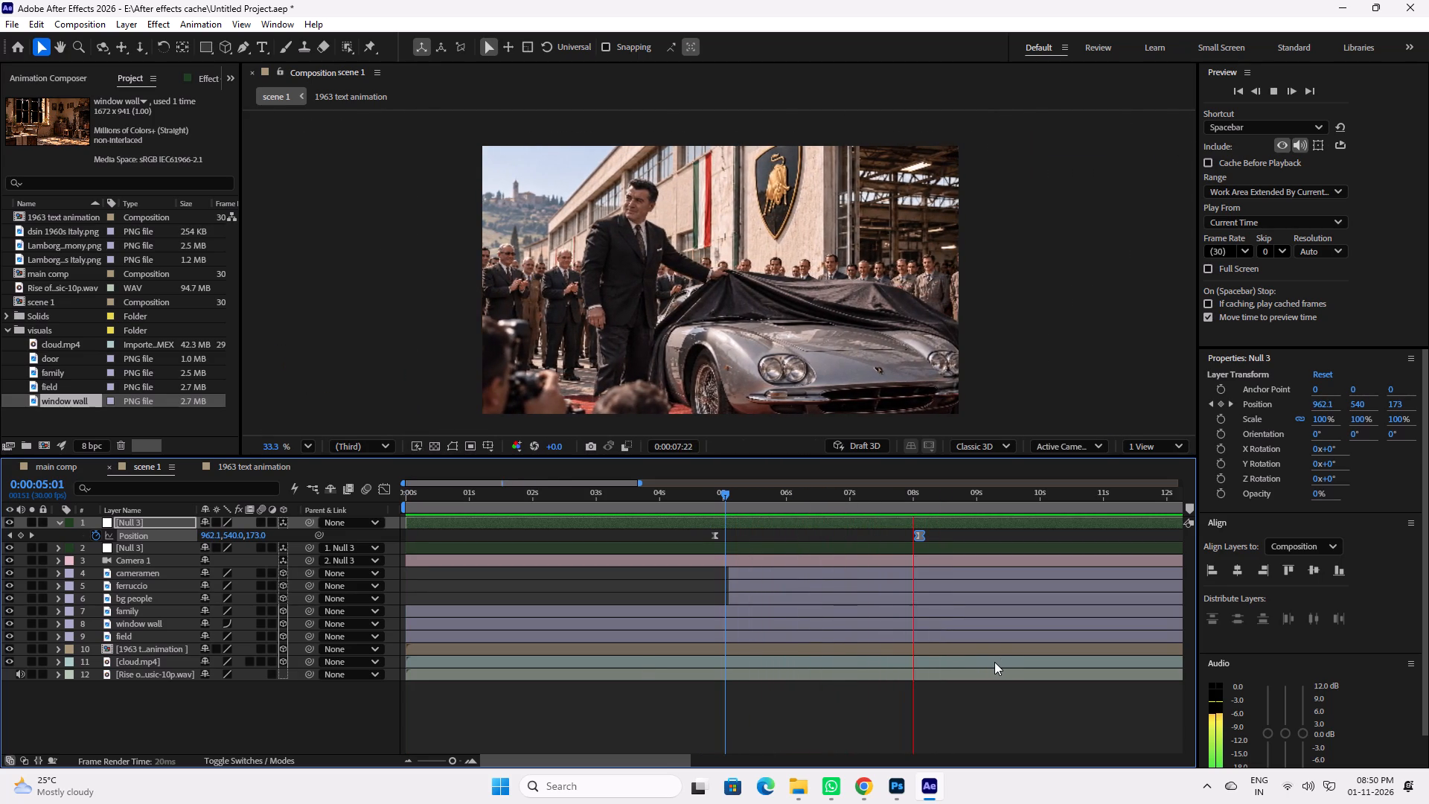
{"action": "left_click_drag", "start_coordinate": [785, 500], "coordinate": [815, 507]}
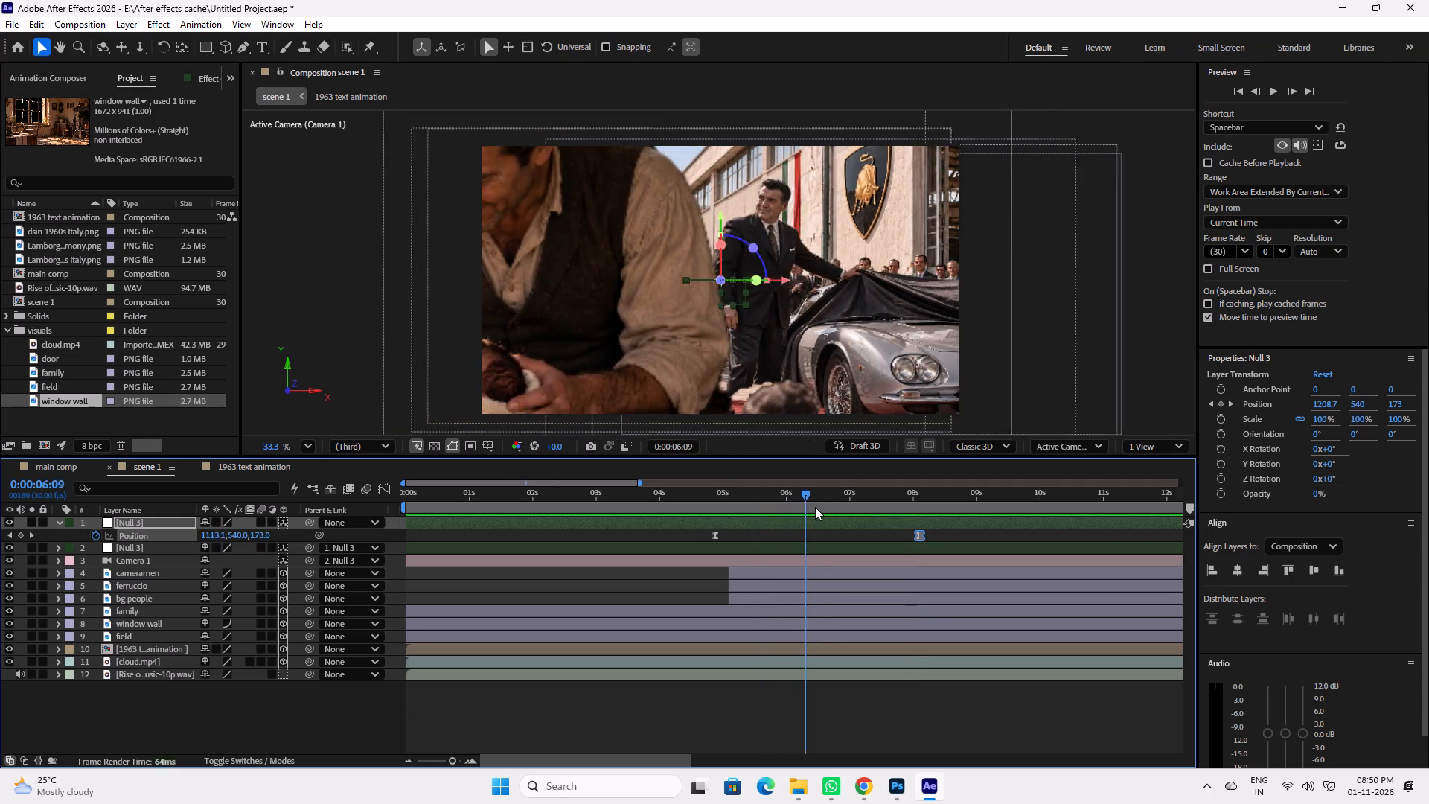
{"action": "left_click_drag", "start_coordinate": [815, 507], "coordinate": [876, 513]}
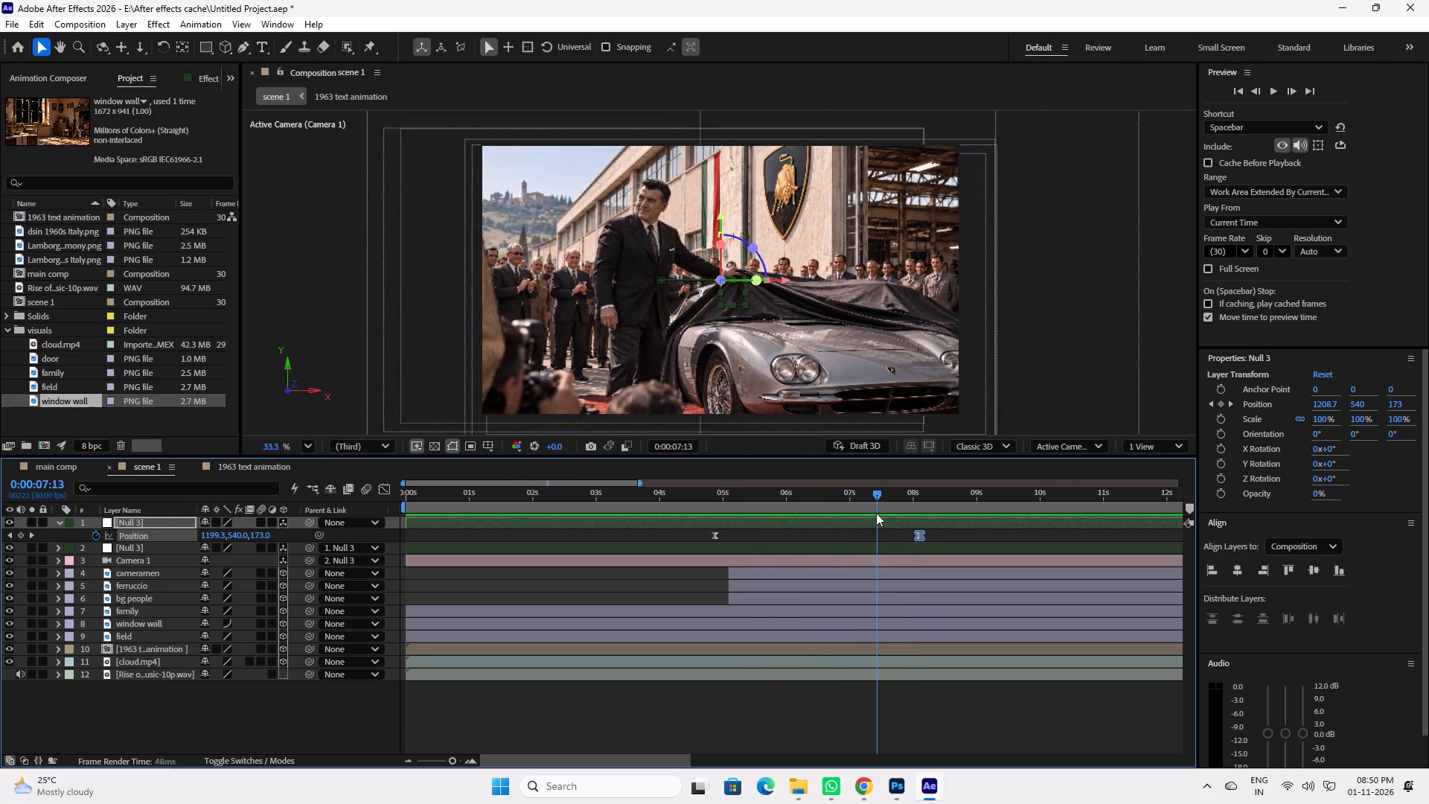
{"action": "left_click_drag", "start_coordinate": [876, 513], "coordinate": [910, 514]}
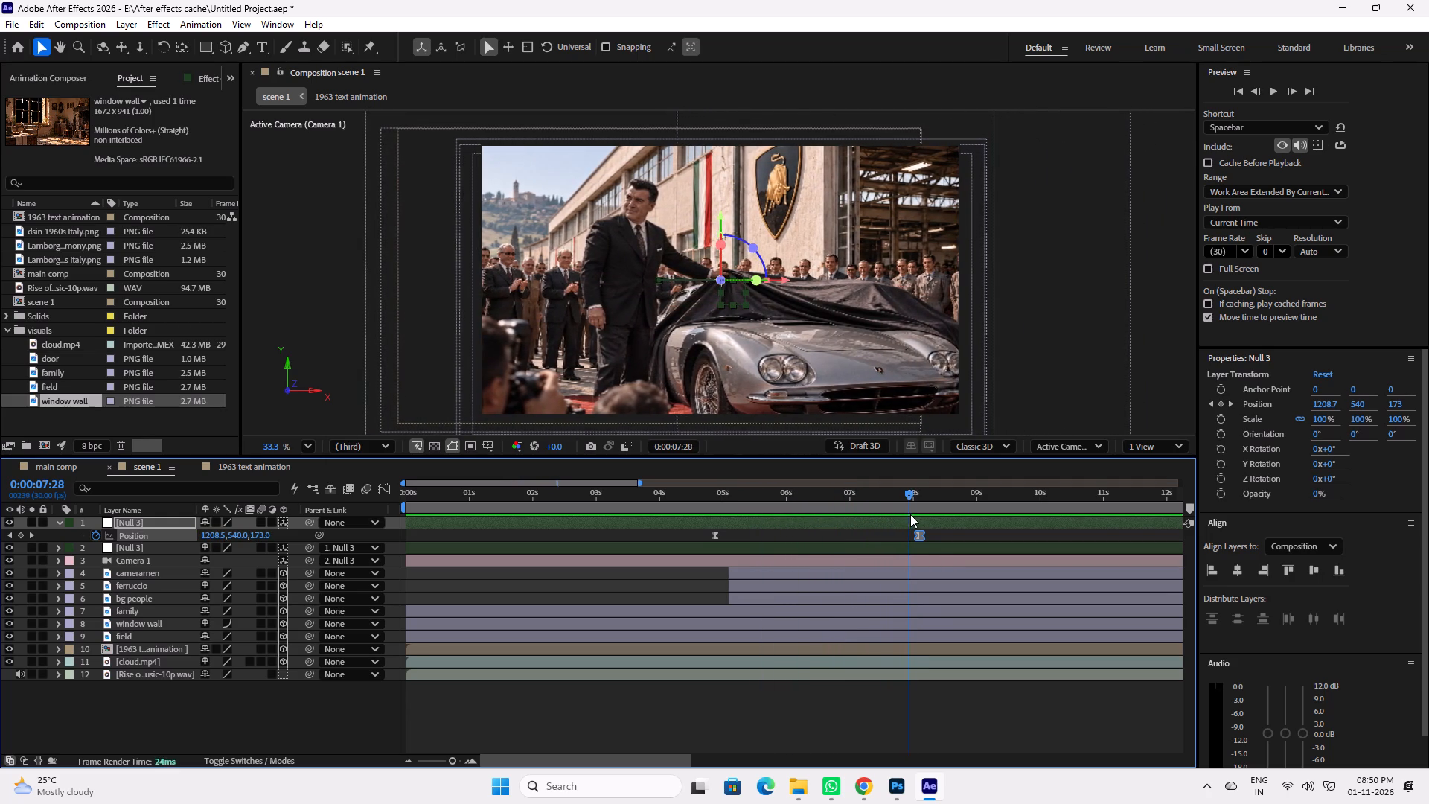
{"action": "left_click_drag", "start_coordinate": [910, 514], "coordinate": [911, 514]}
{"action": "left_click_drag", "start_coordinate": [886, 502], "coordinate": [843, 497]}
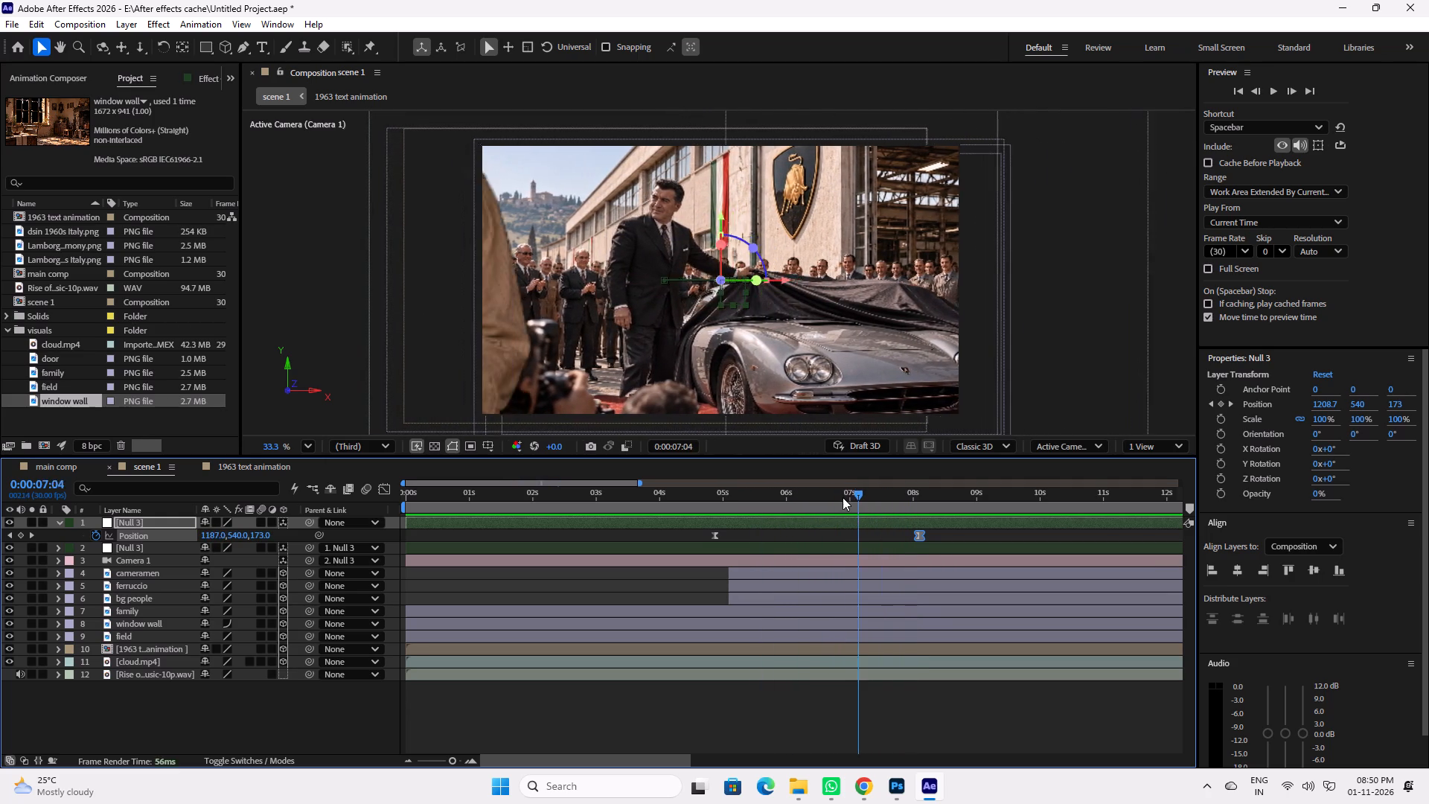
{"action": "left_click_drag", "start_coordinate": [843, 497], "coordinate": [788, 494]}
{"action": "key", "text": "space"}
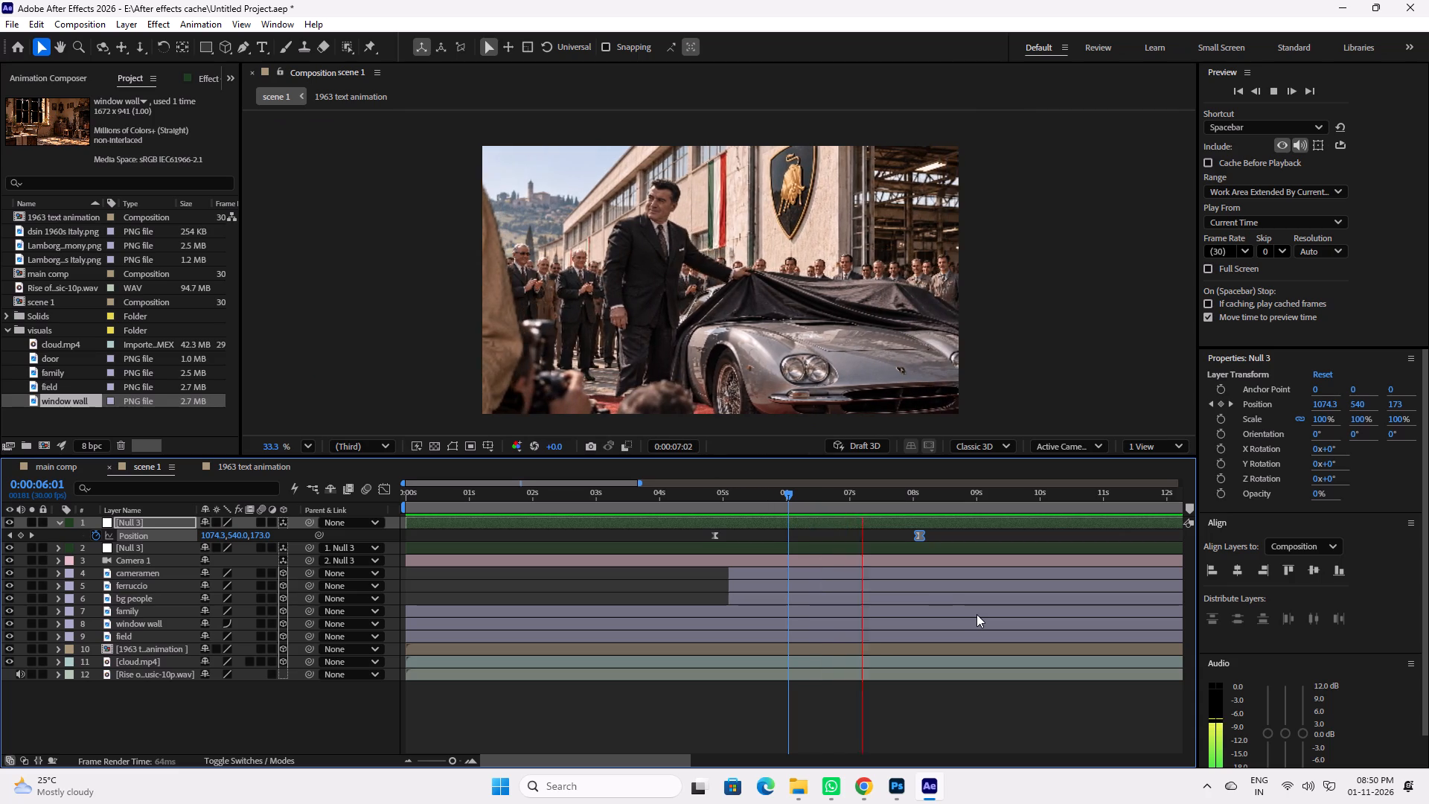
{"action": "key", "text": "space"}
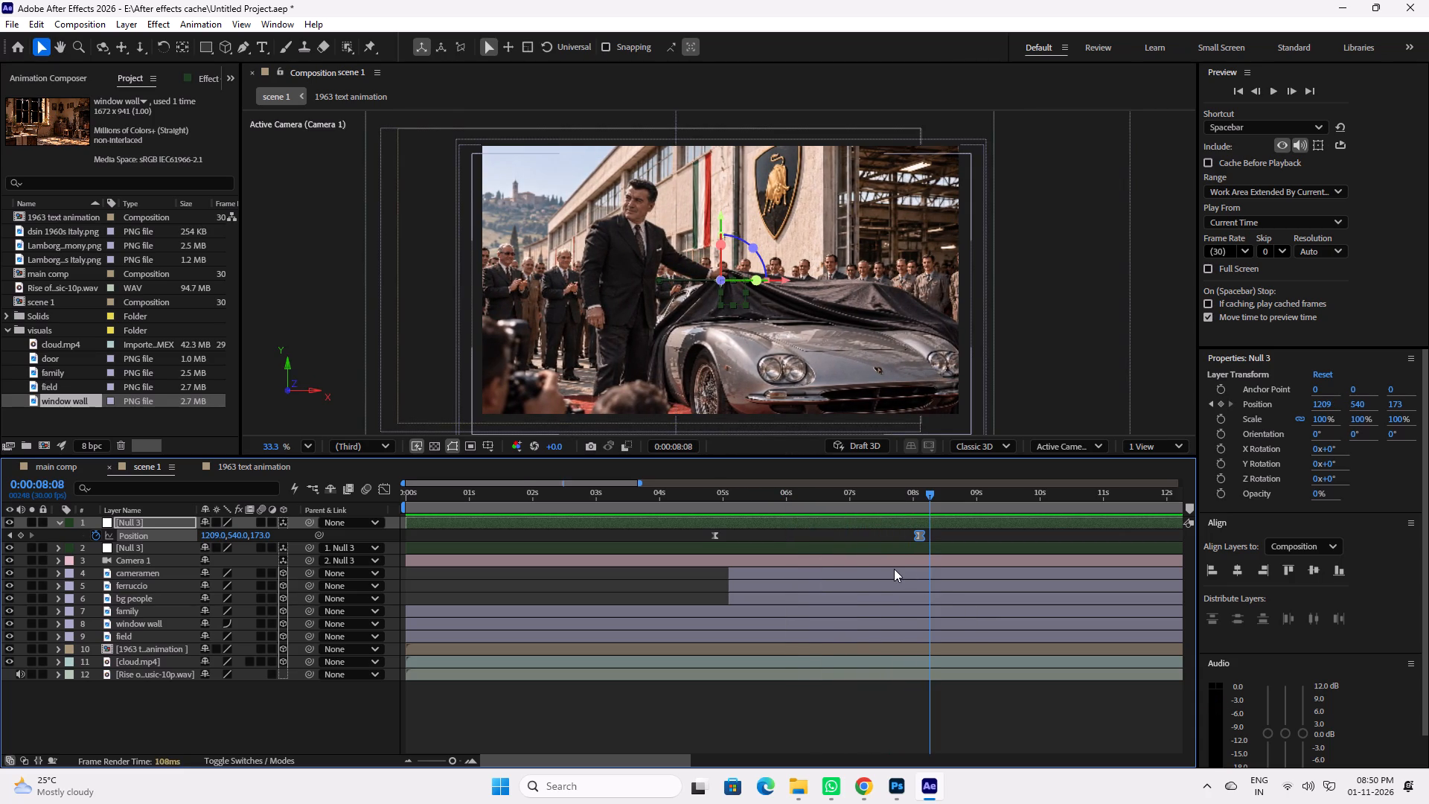
Apply the Gaussian Blur effect to the bg people layer.
{"action": "left_click", "coordinate": [831, 706]}
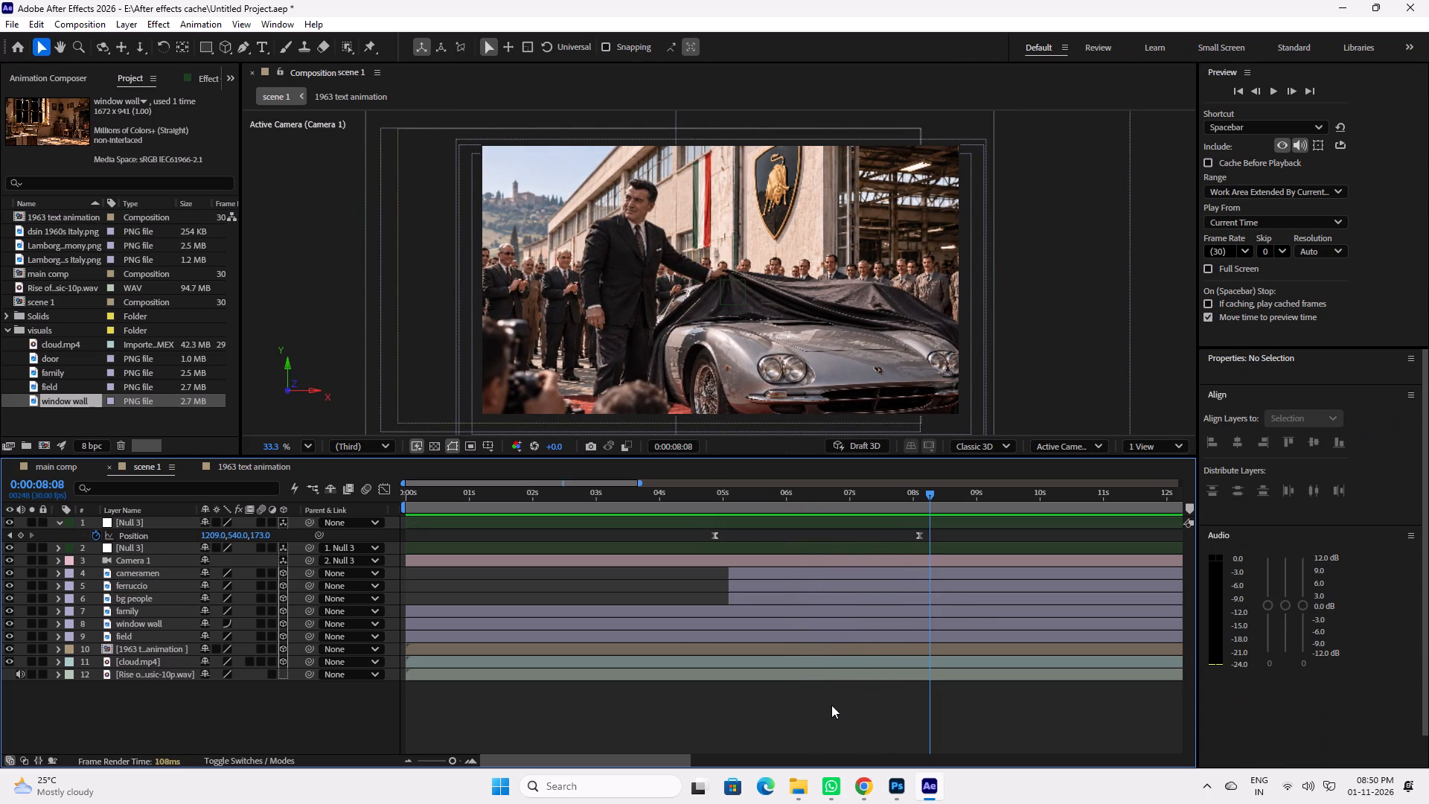
{"action": "left_click", "coordinate": [781, 576]}
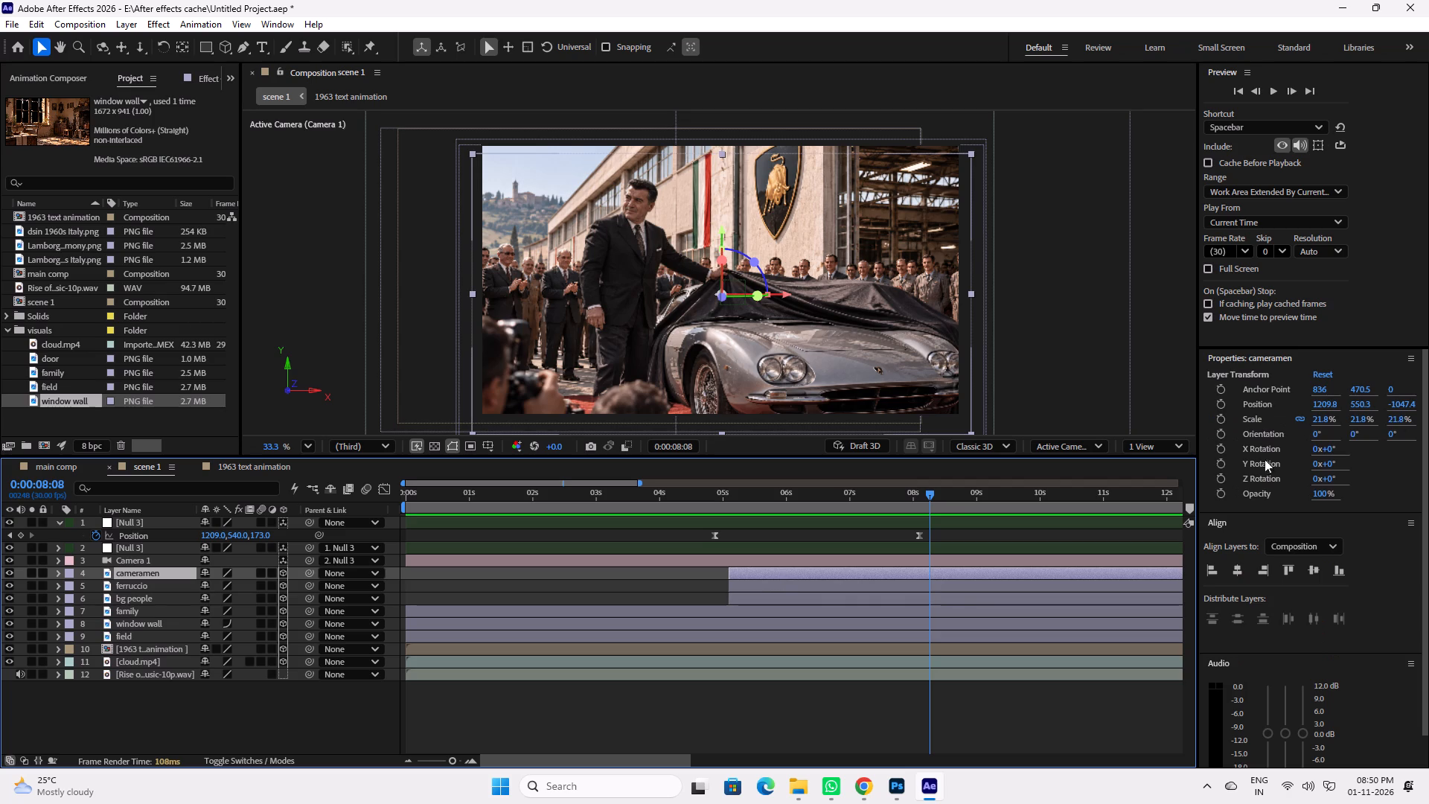
{"action": "left_click", "coordinate": [152, 601]}
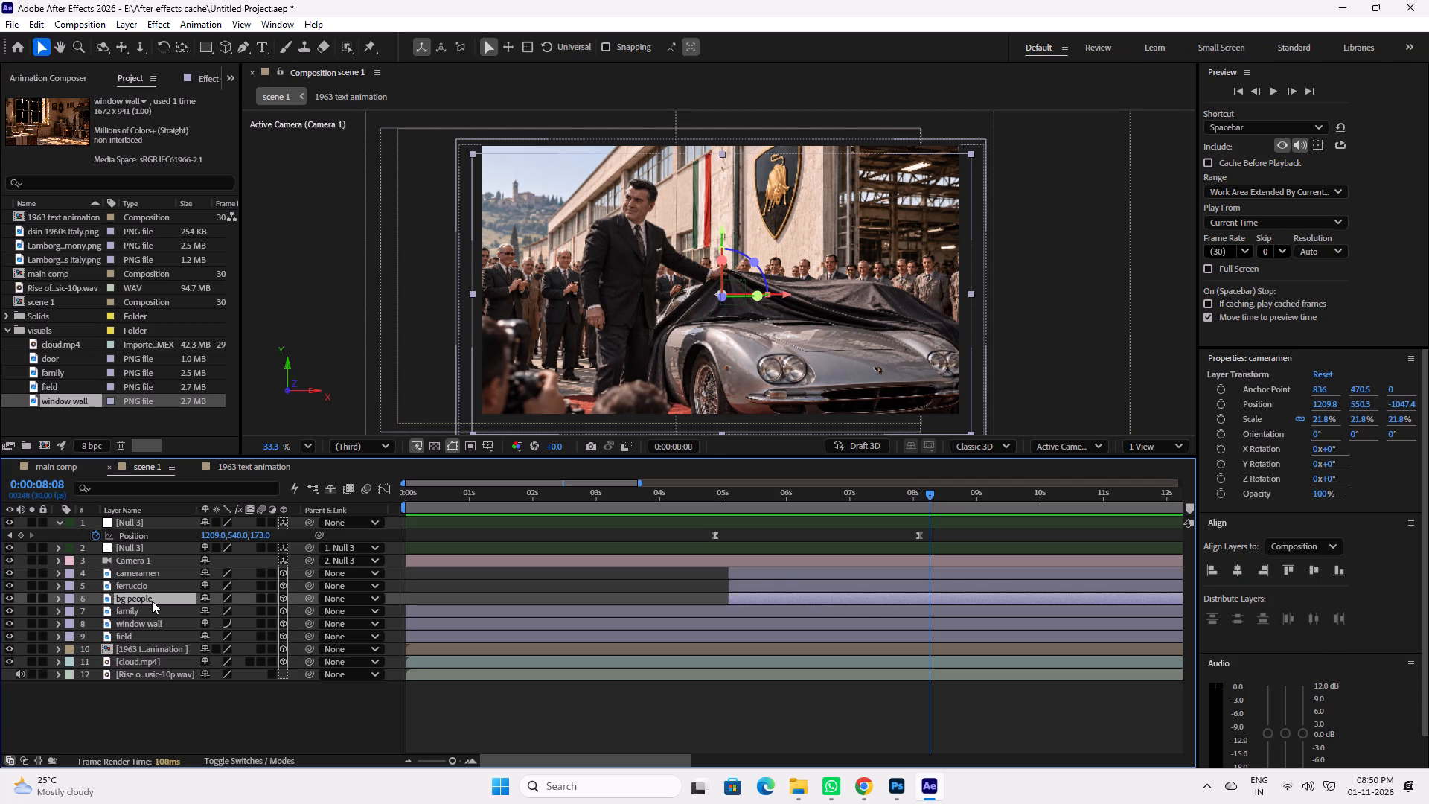
{"action": "key", "text": "ctrl+space"}
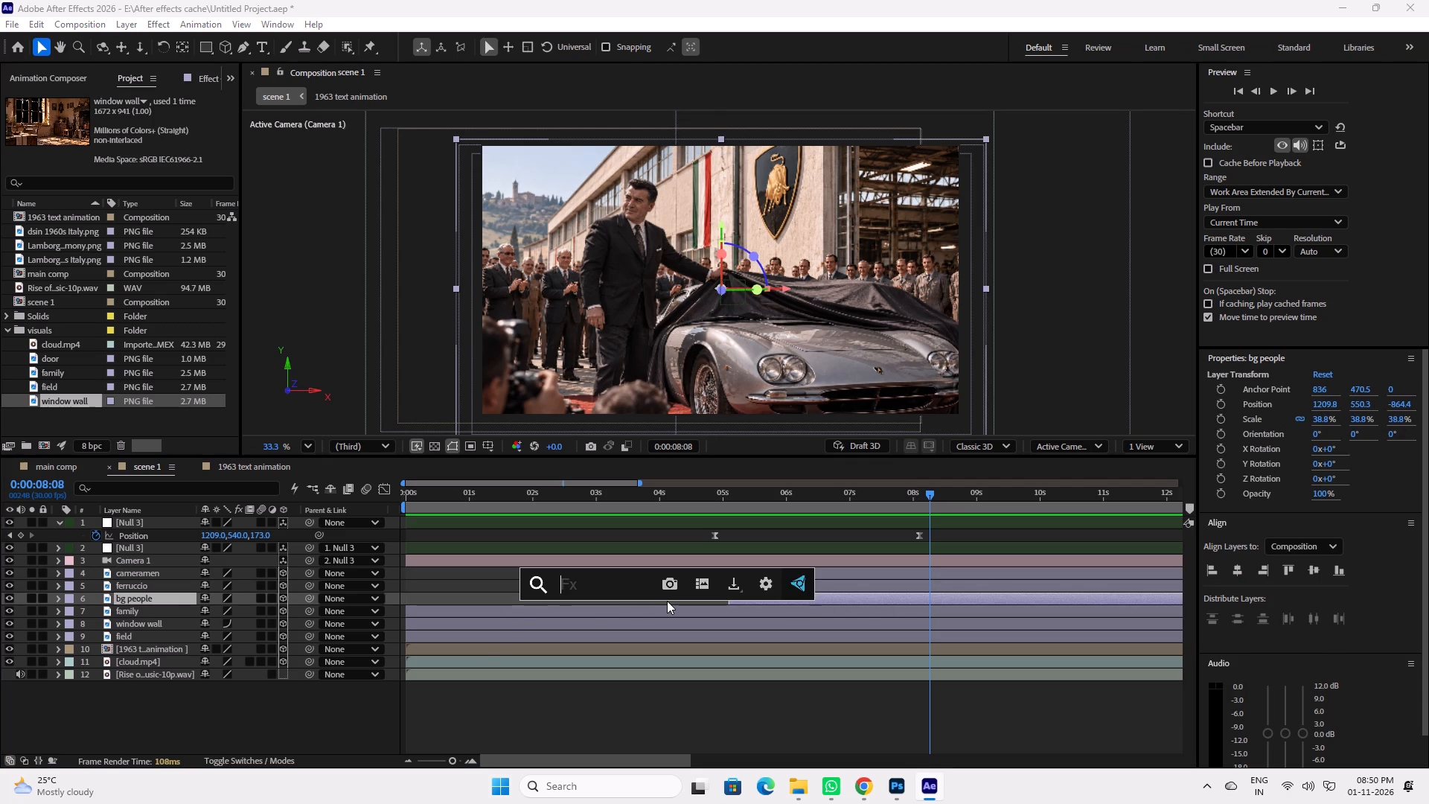
{"action": "type", "text": "gaussi"}
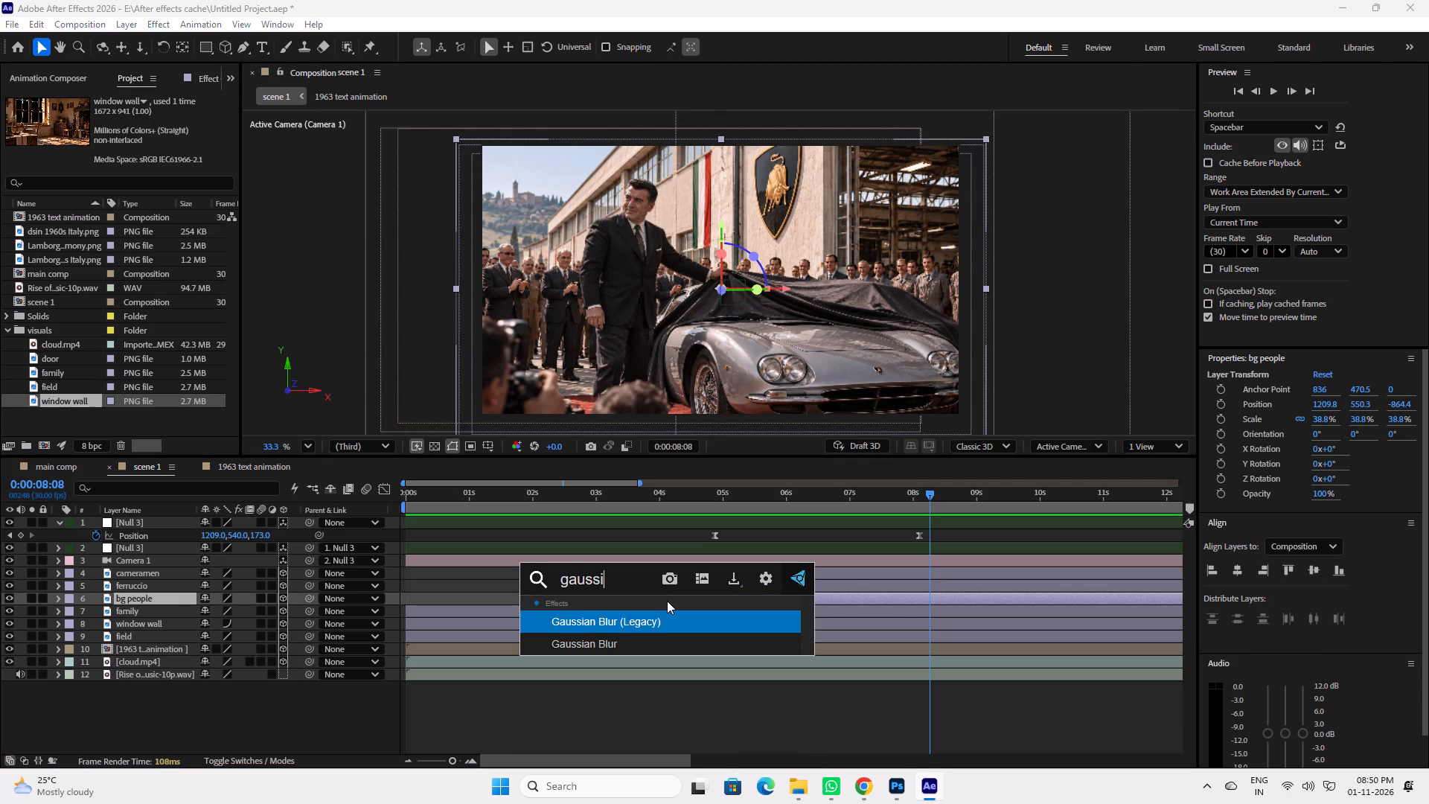
{"action": "key", "text": "Down"}
{"action": "key", "text": "Return"}
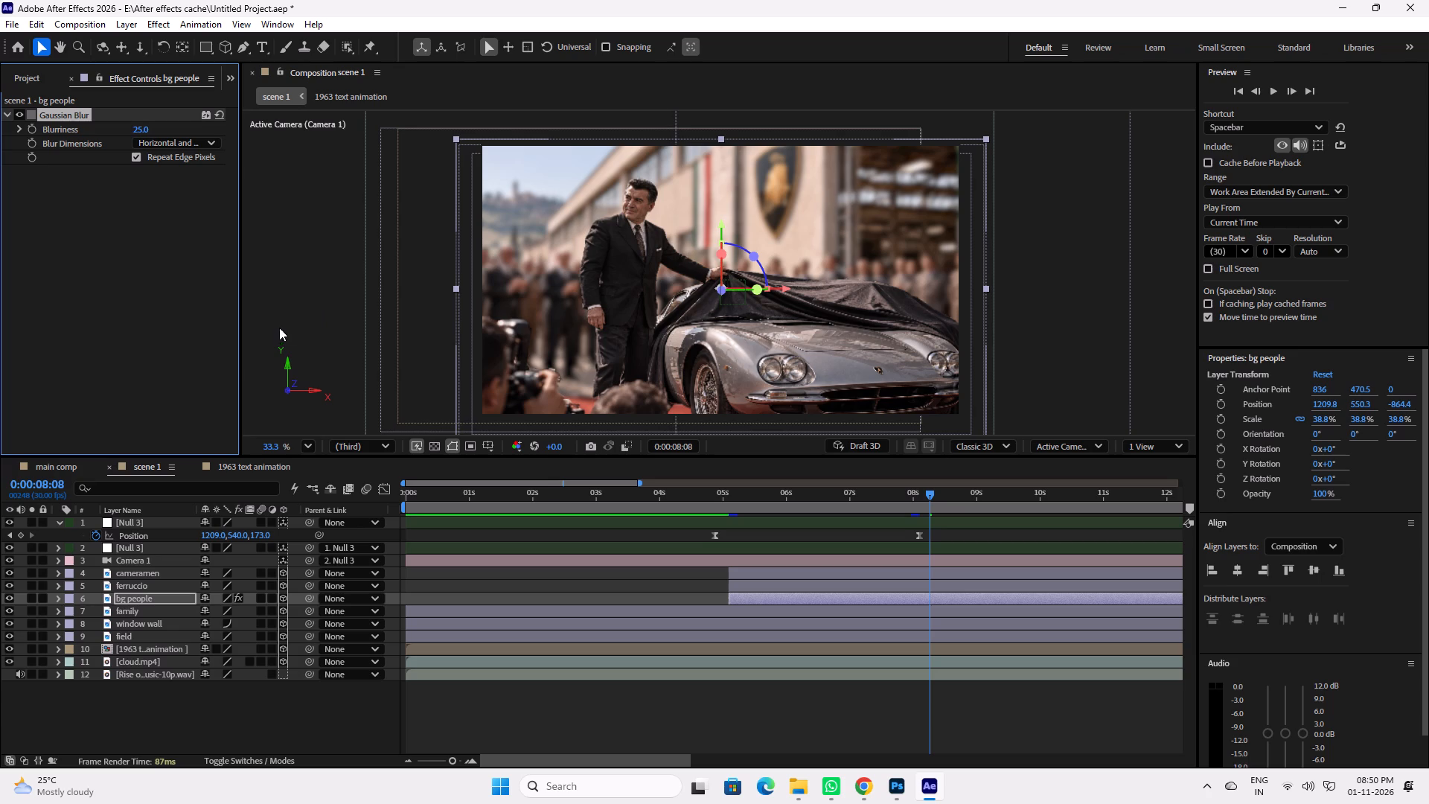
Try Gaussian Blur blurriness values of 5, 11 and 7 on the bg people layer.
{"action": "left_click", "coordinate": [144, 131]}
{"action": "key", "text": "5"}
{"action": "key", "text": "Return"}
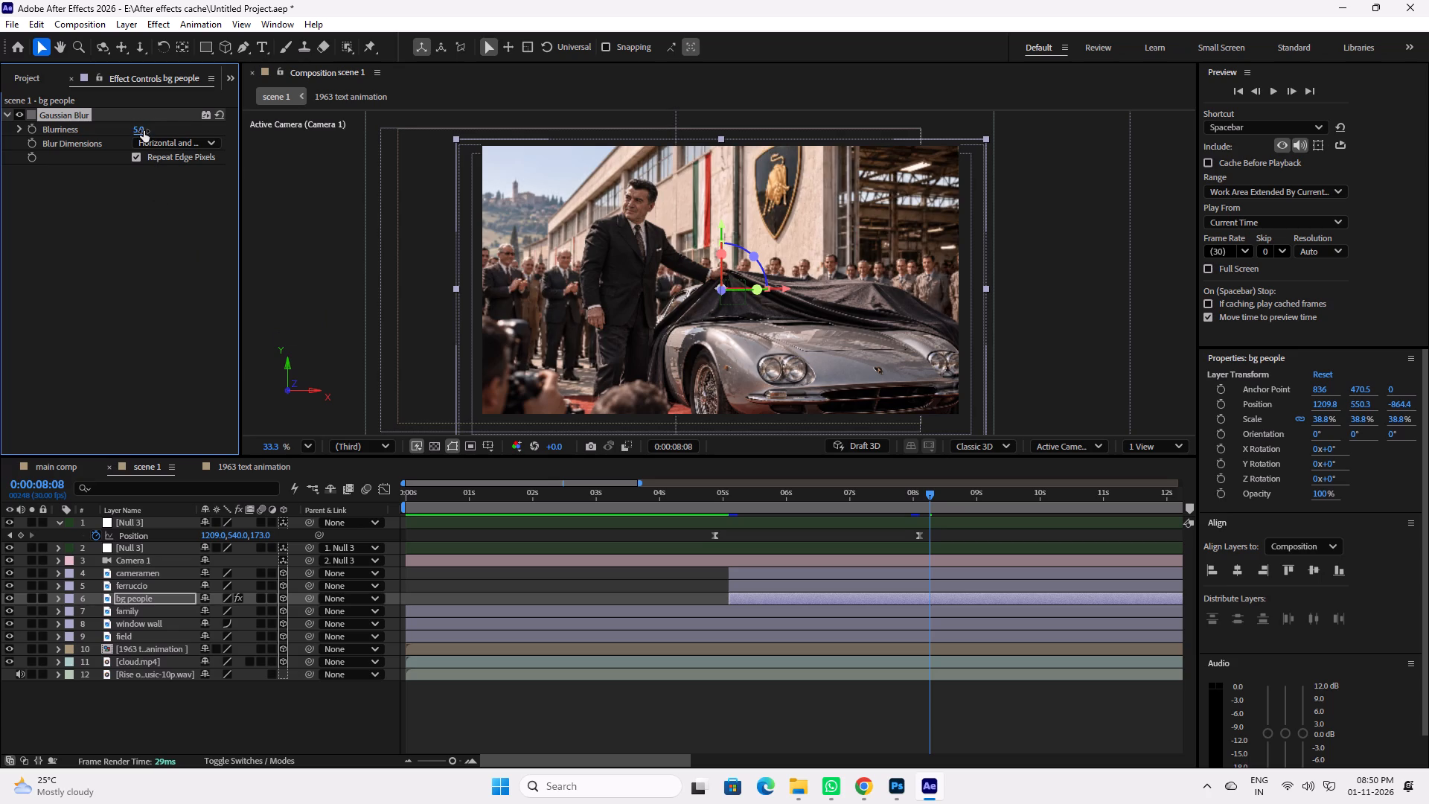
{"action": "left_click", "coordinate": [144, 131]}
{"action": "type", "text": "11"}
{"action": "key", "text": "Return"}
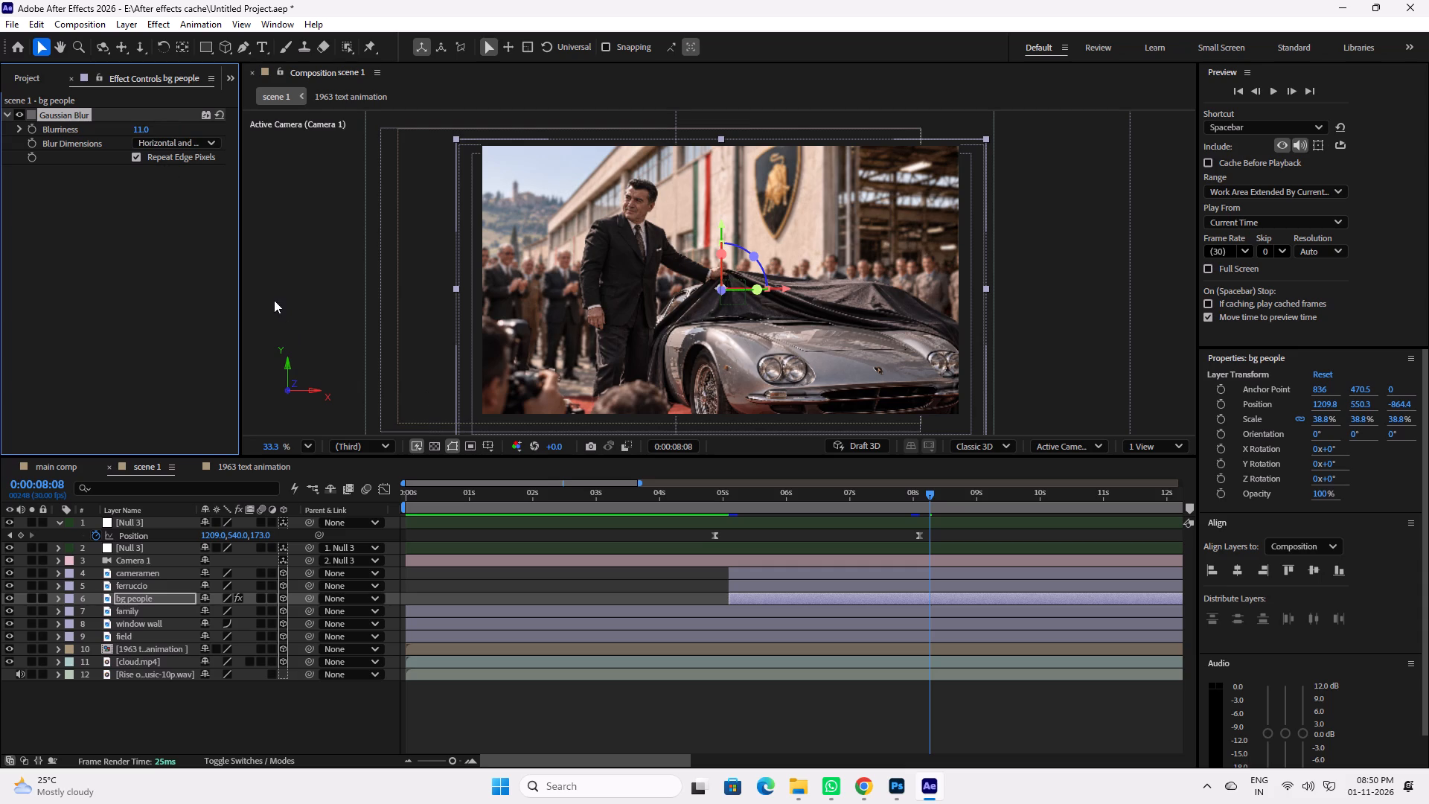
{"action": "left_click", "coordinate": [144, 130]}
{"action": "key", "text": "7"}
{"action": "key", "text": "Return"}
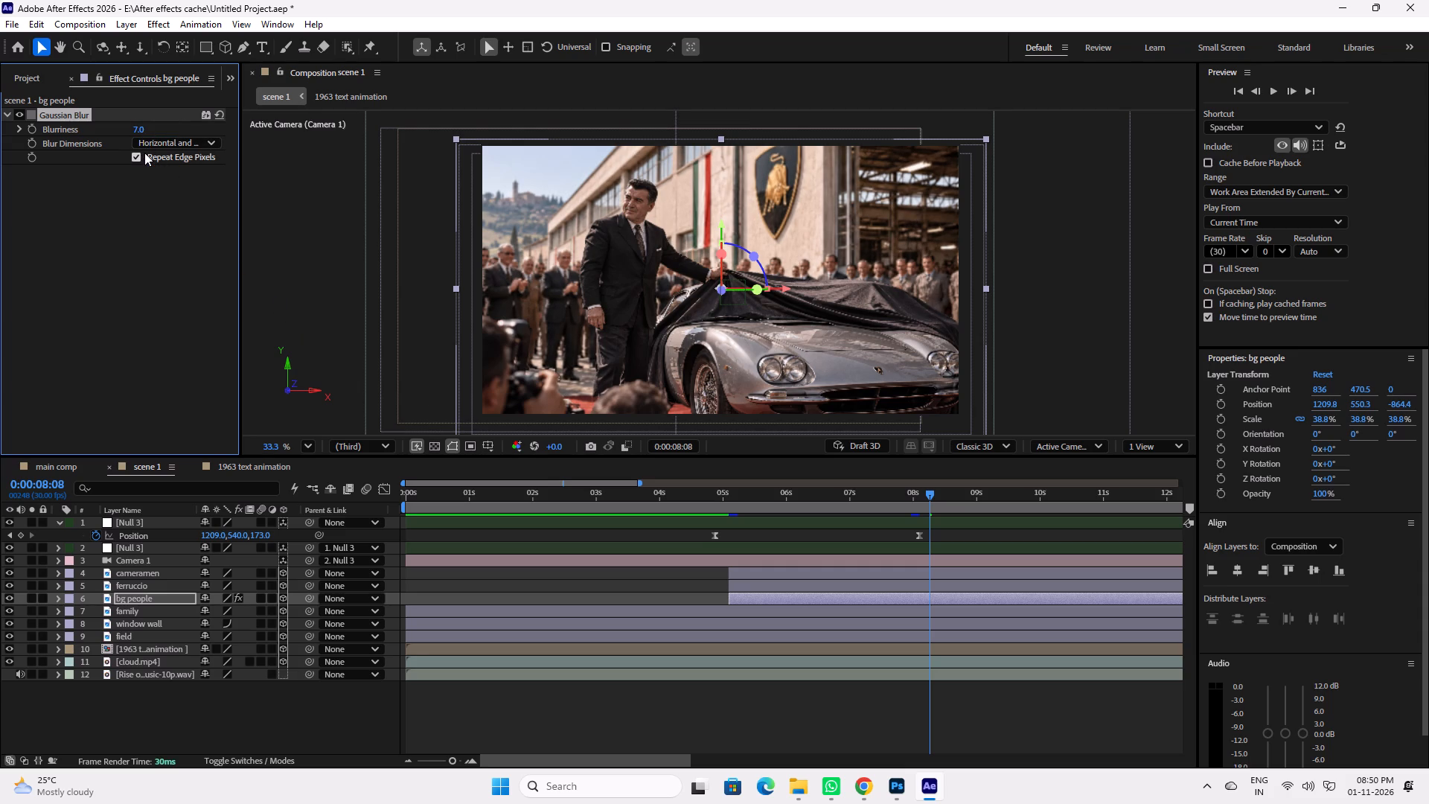
Set the bg people layer's Gaussian Blur blurriness to 15.
{"action": "left_click", "coordinate": [139, 129]}
{"action": "type", "text": "15"}
{"action": "key", "text": "Return"}
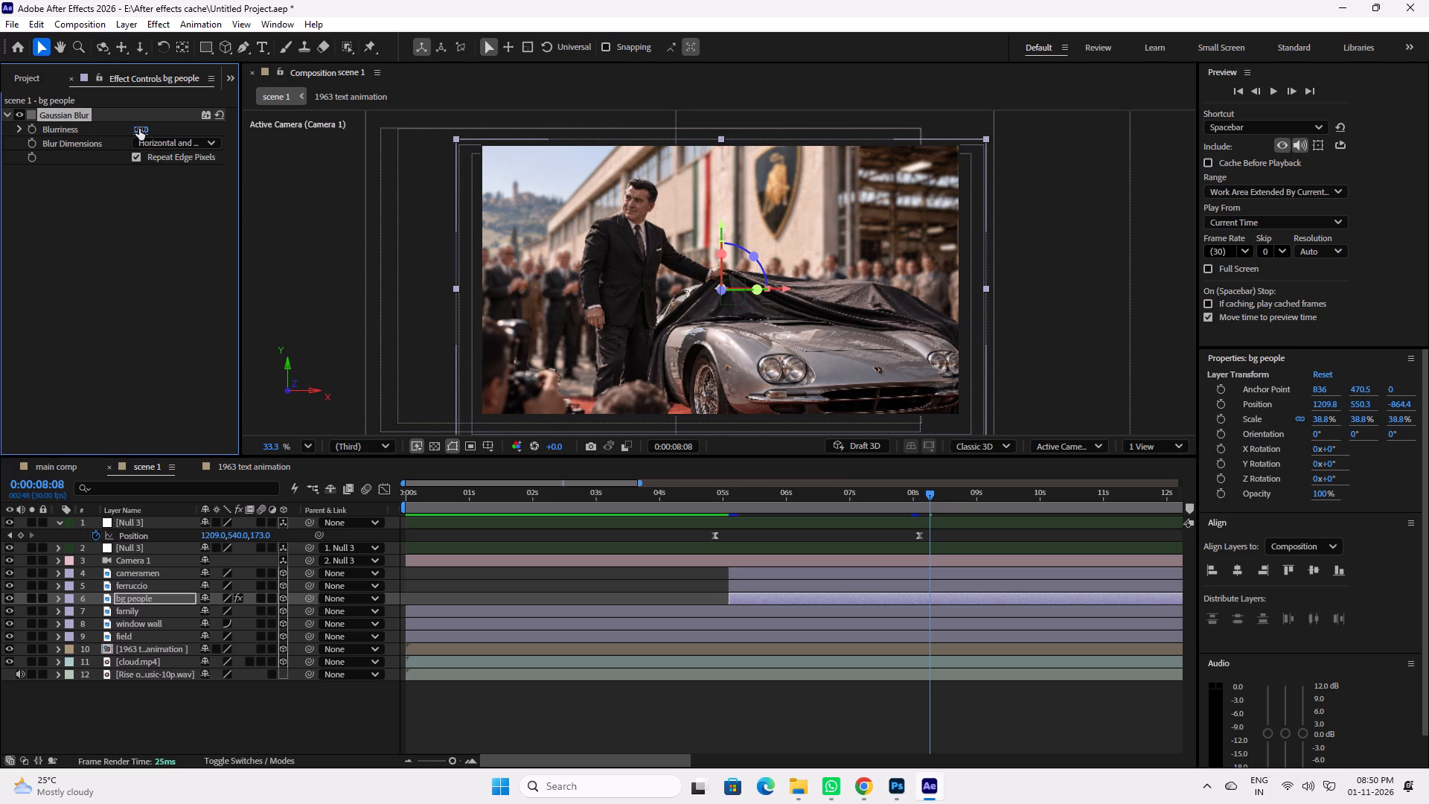
Scrub back from the blurred unveiling shot to the 1963 title and forward to the family shot to compare them.
{"action": "left_click_drag", "start_coordinate": [895, 500], "coordinate": [838, 492]}
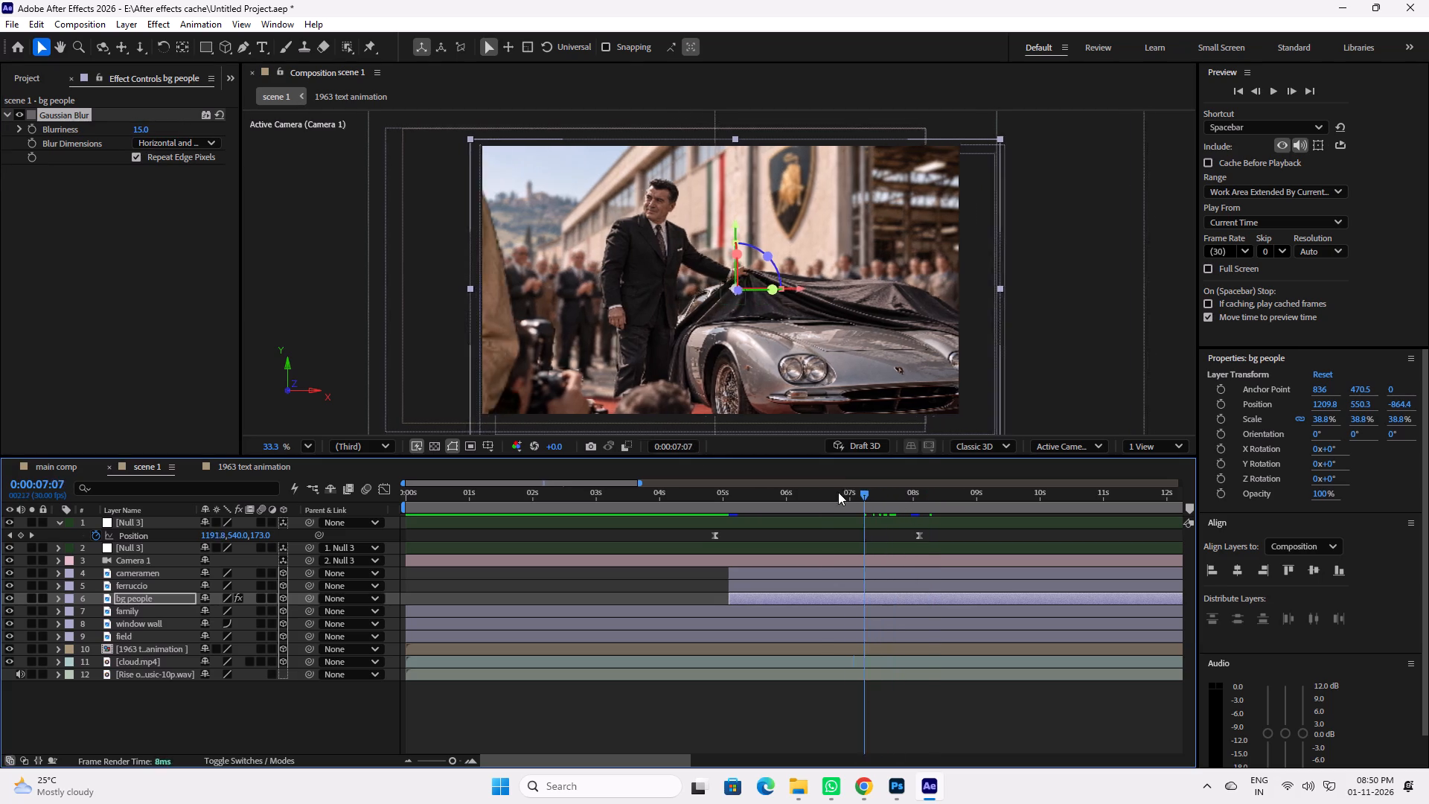
{"action": "left_click_drag", "start_coordinate": [838, 492], "coordinate": [610, 476]}
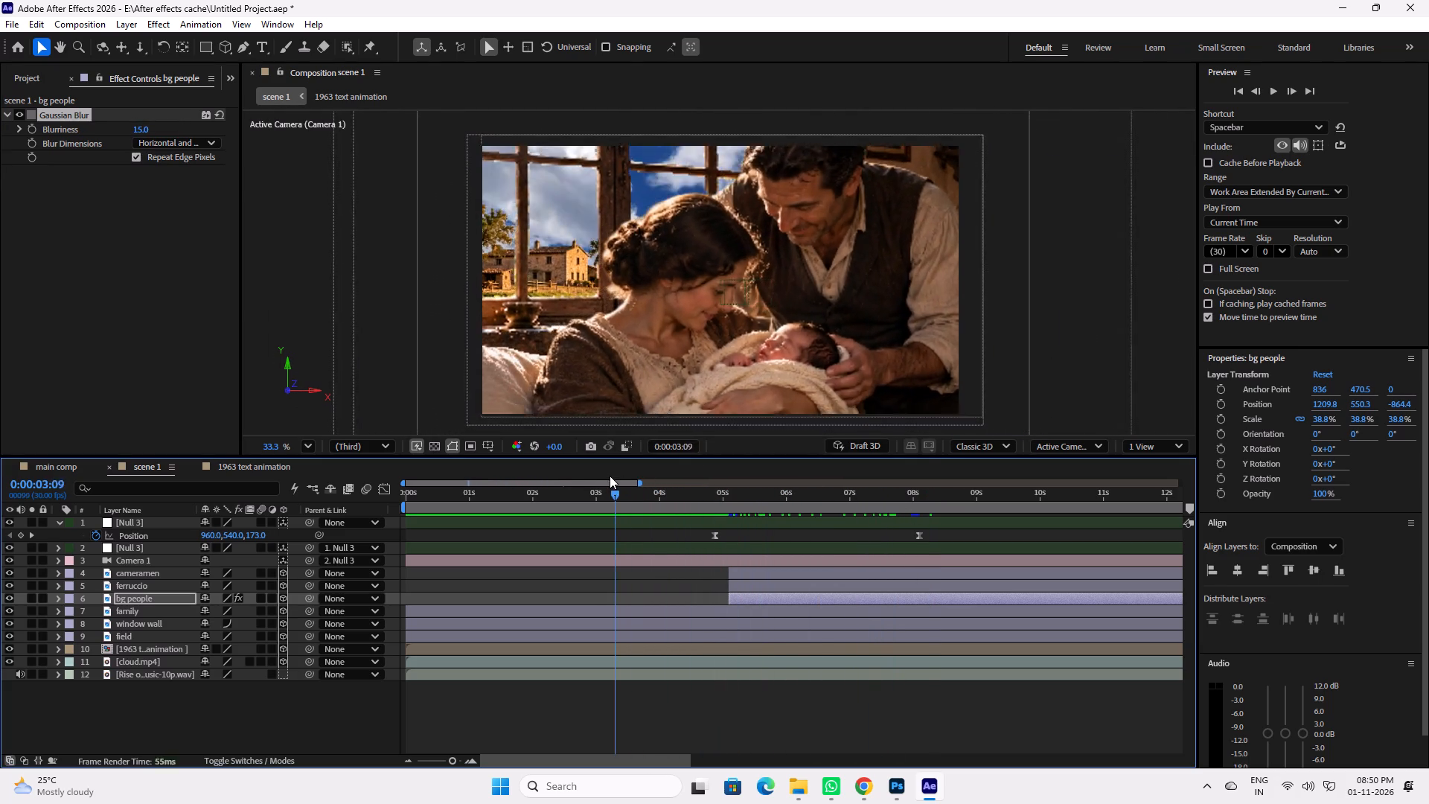
{"action": "left_click_drag", "start_coordinate": [610, 476], "coordinate": [511, 471]}
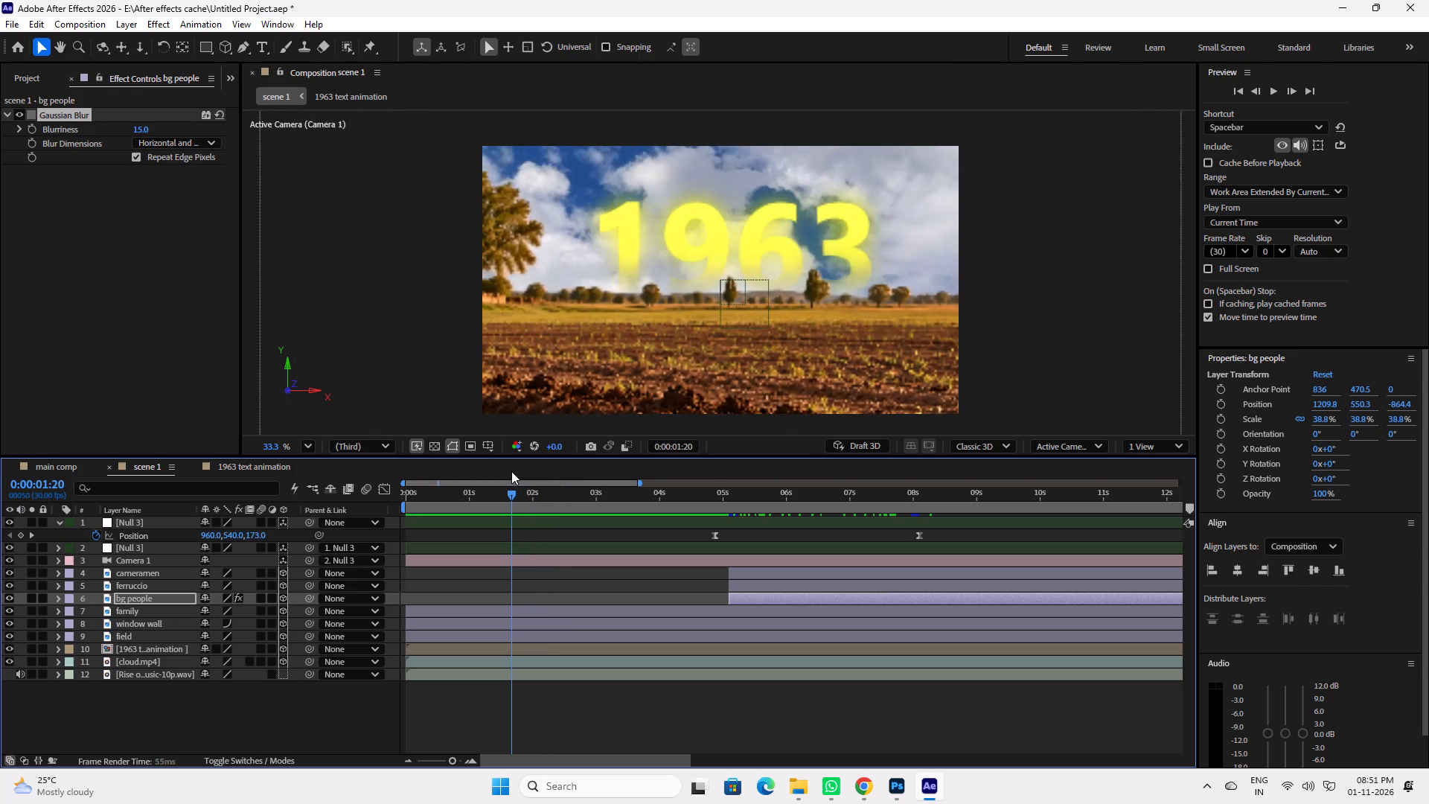
{"action": "left_click_drag", "start_coordinate": [511, 471], "coordinate": [597, 474]}
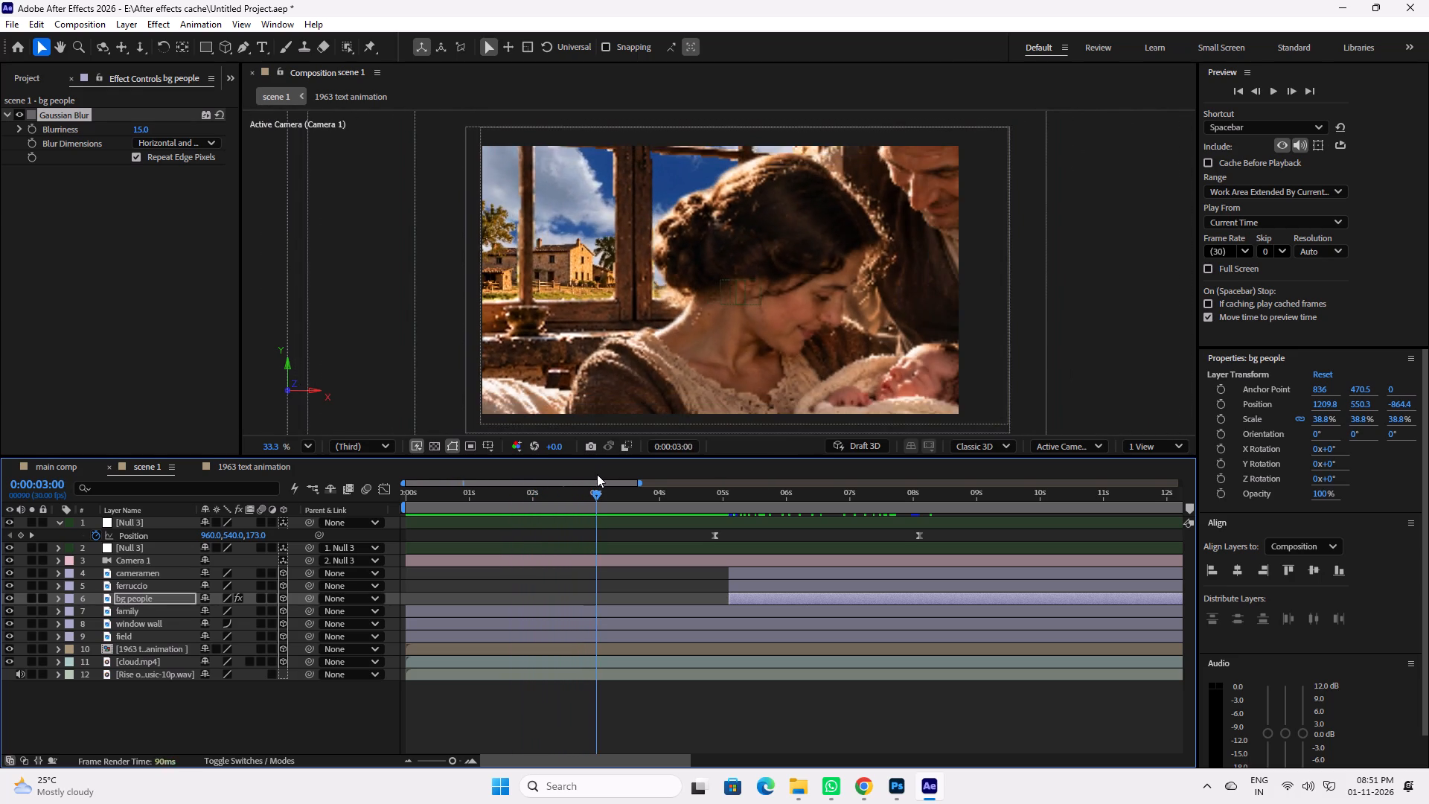
{"action": "left_click_drag", "start_coordinate": [597, 474], "coordinate": [633, 479]}
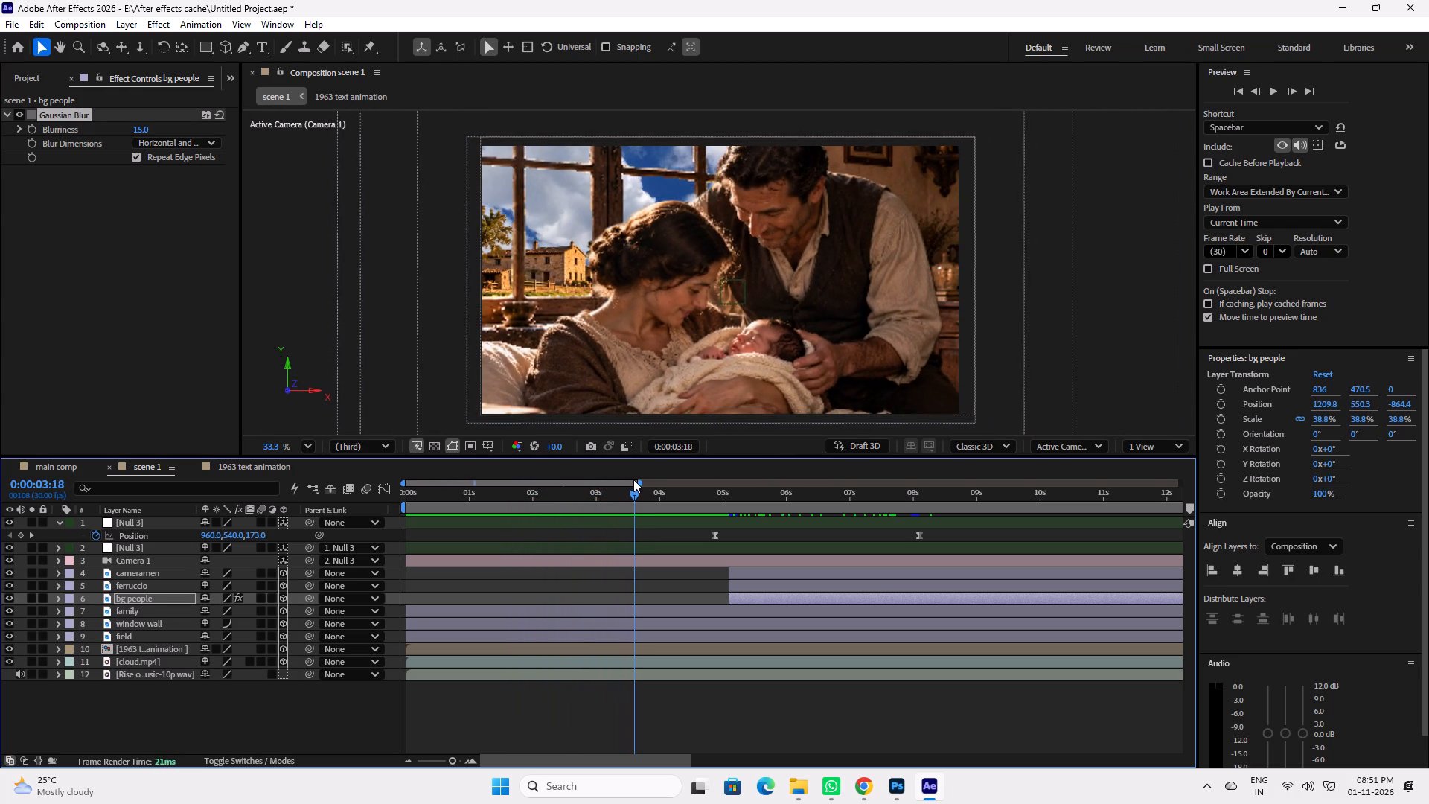
{"action": "left_click_drag", "start_coordinate": [633, 479], "coordinate": [636, 479]}
Save the project.
{"action": "key", "text": "ctrl+s"}
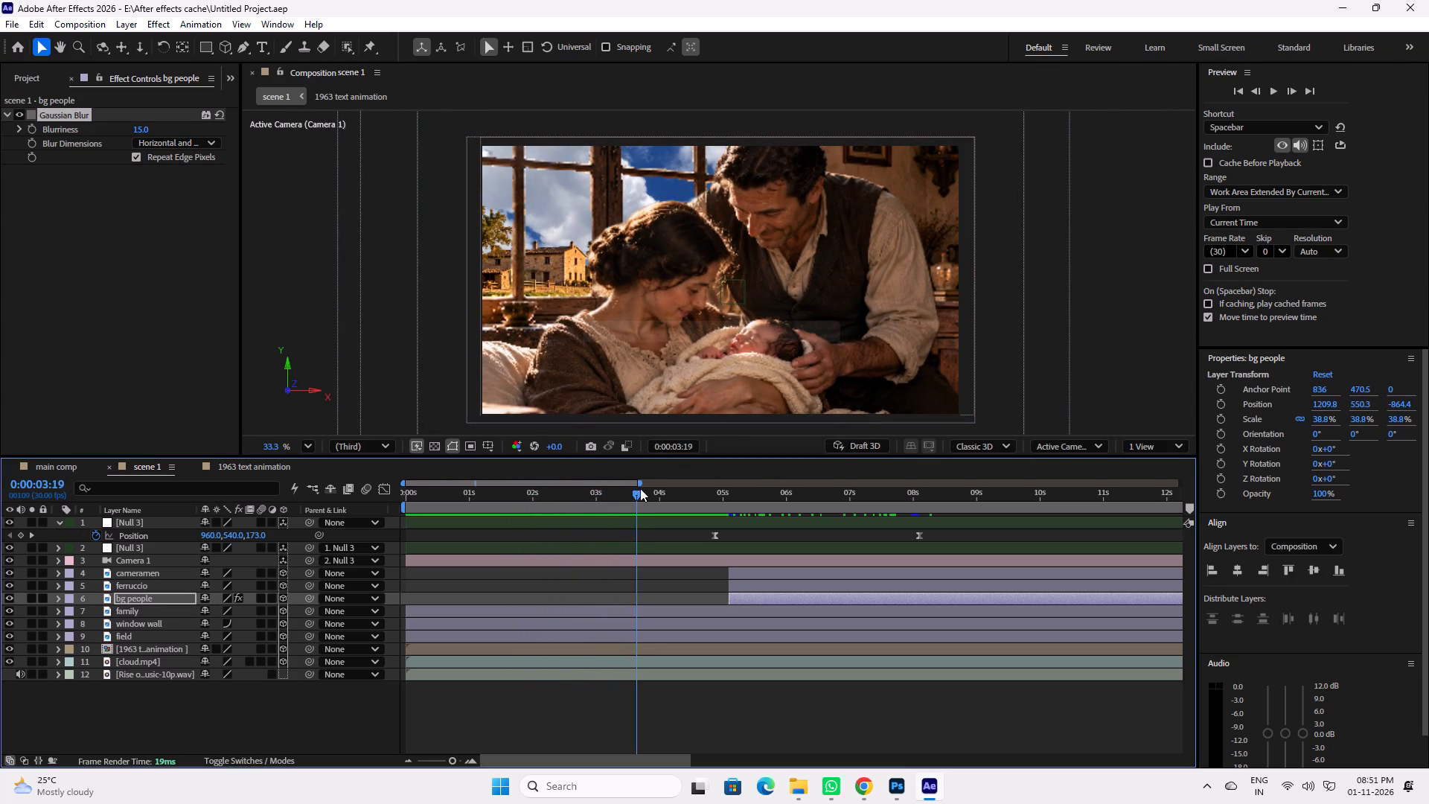
Scrub back through the family shot, then play scene 1 from the start through the camera move to the unveiling shot.
{"action": "left_click_drag", "start_coordinate": [639, 494], "coordinate": [645, 499]}
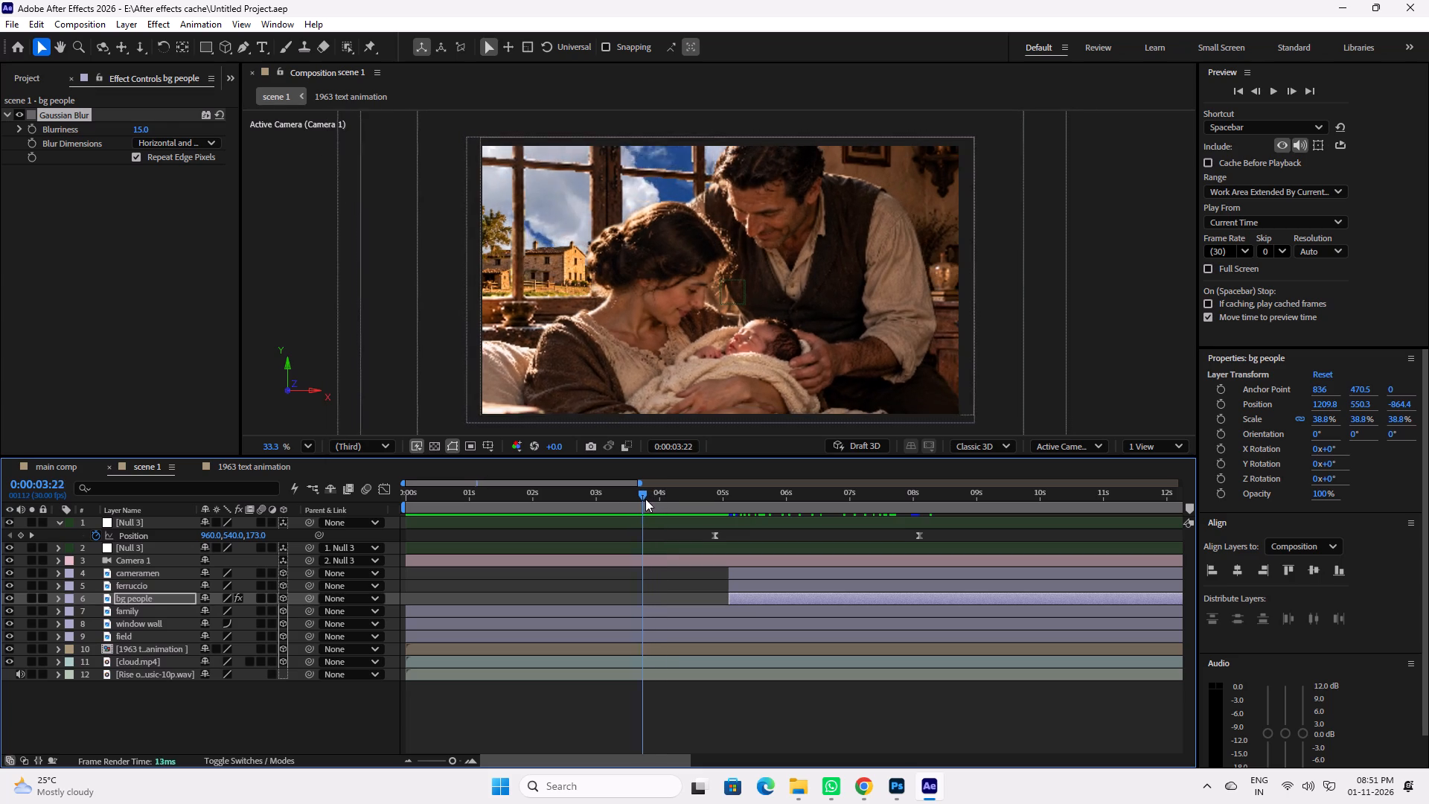
{"action": "left_click_drag", "start_coordinate": [645, 499], "coordinate": [617, 497]}
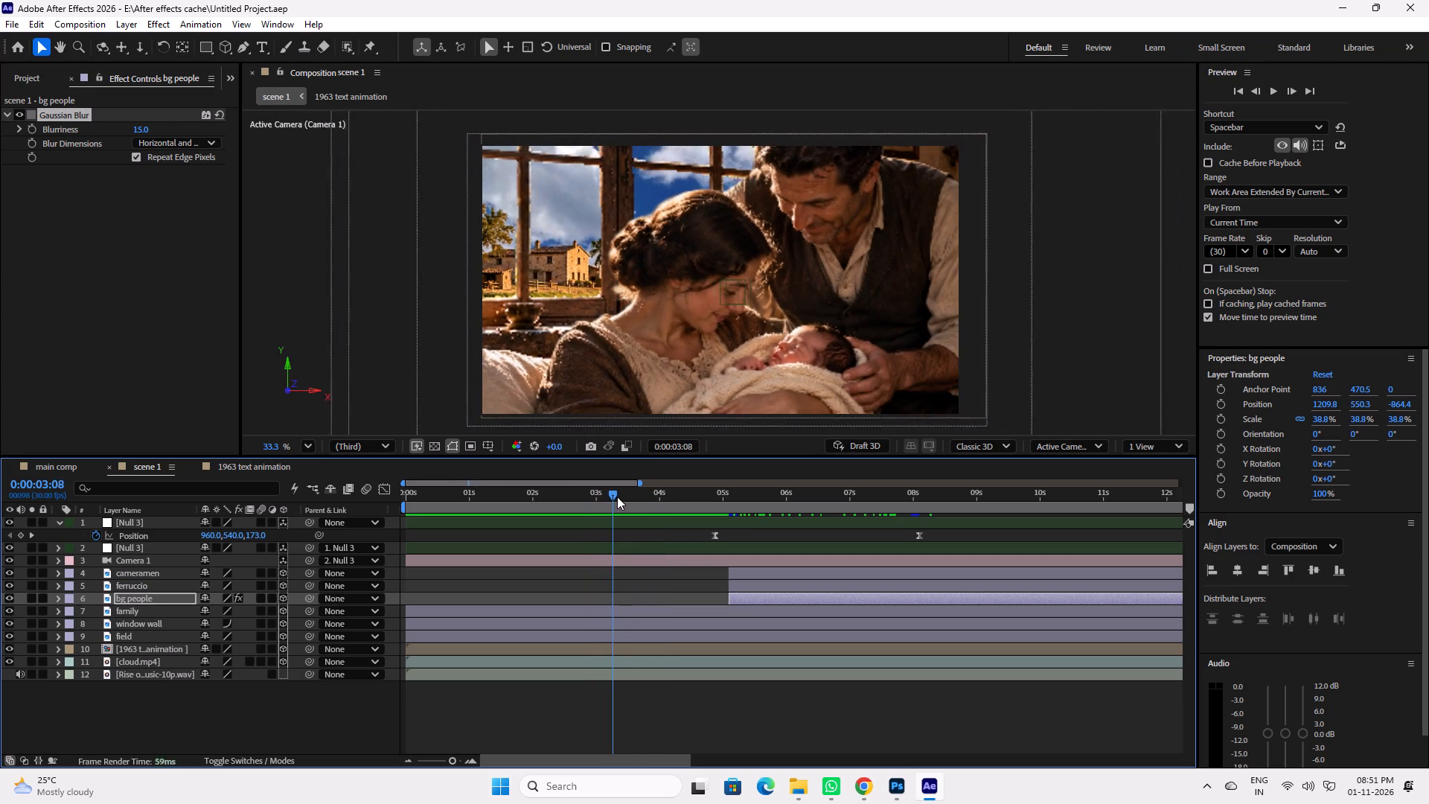
{"action": "left_click_drag", "start_coordinate": [617, 497], "coordinate": [593, 497]}
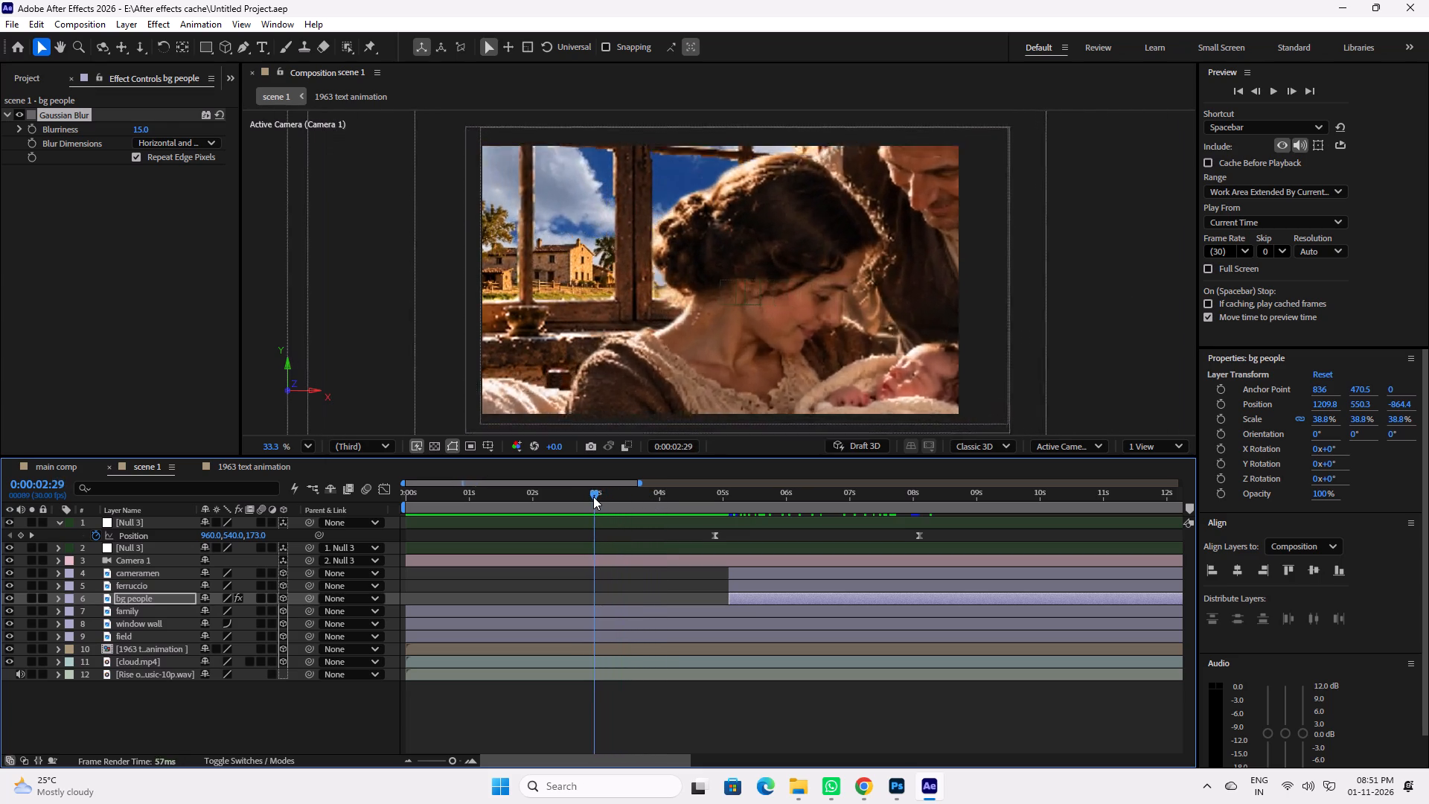
{"action": "left_click_drag", "start_coordinate": [593, 497], "coordinate": [598, 497]}
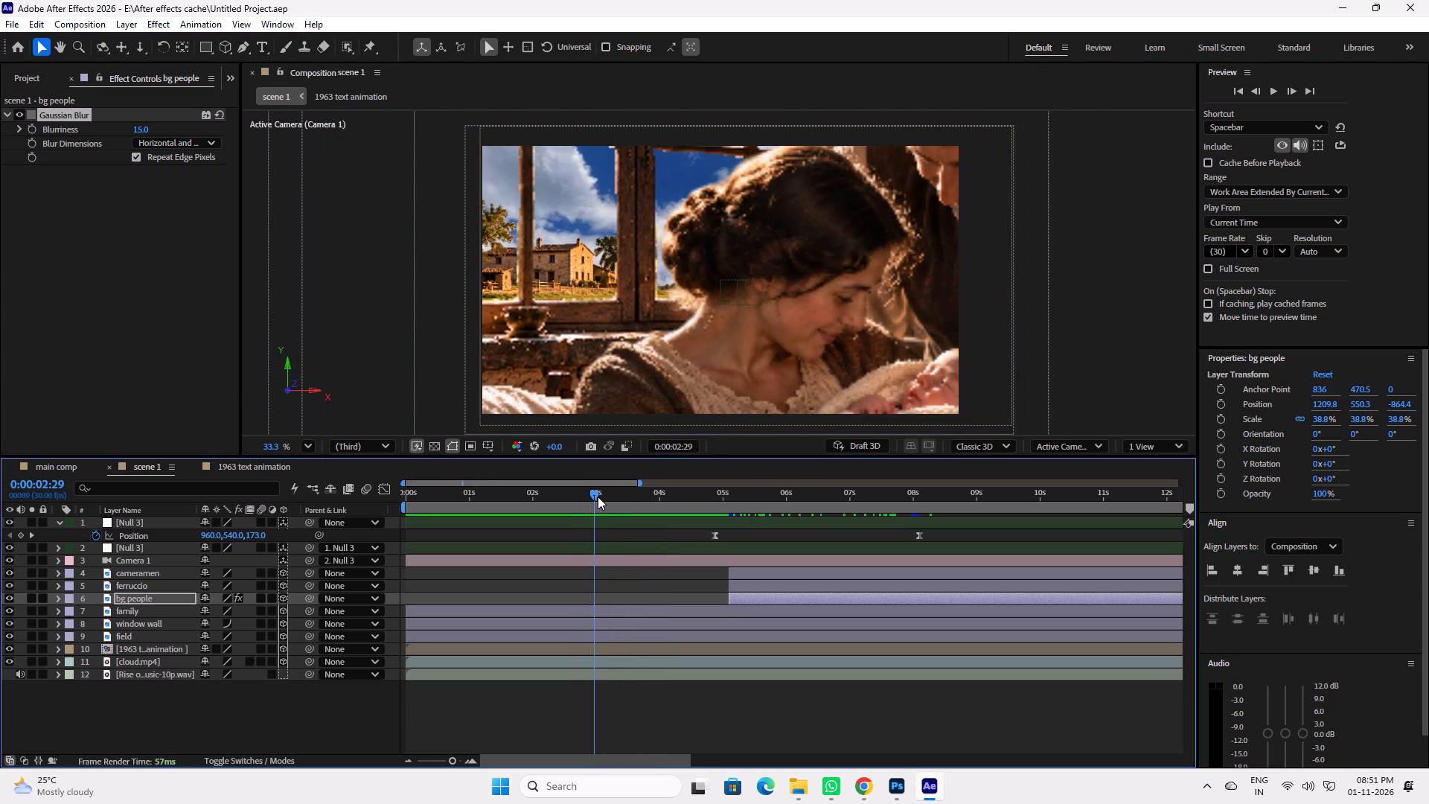
{"action": "left_click_drag", "start_coordinate": [598, 497], "coordinate": [589, 497]}
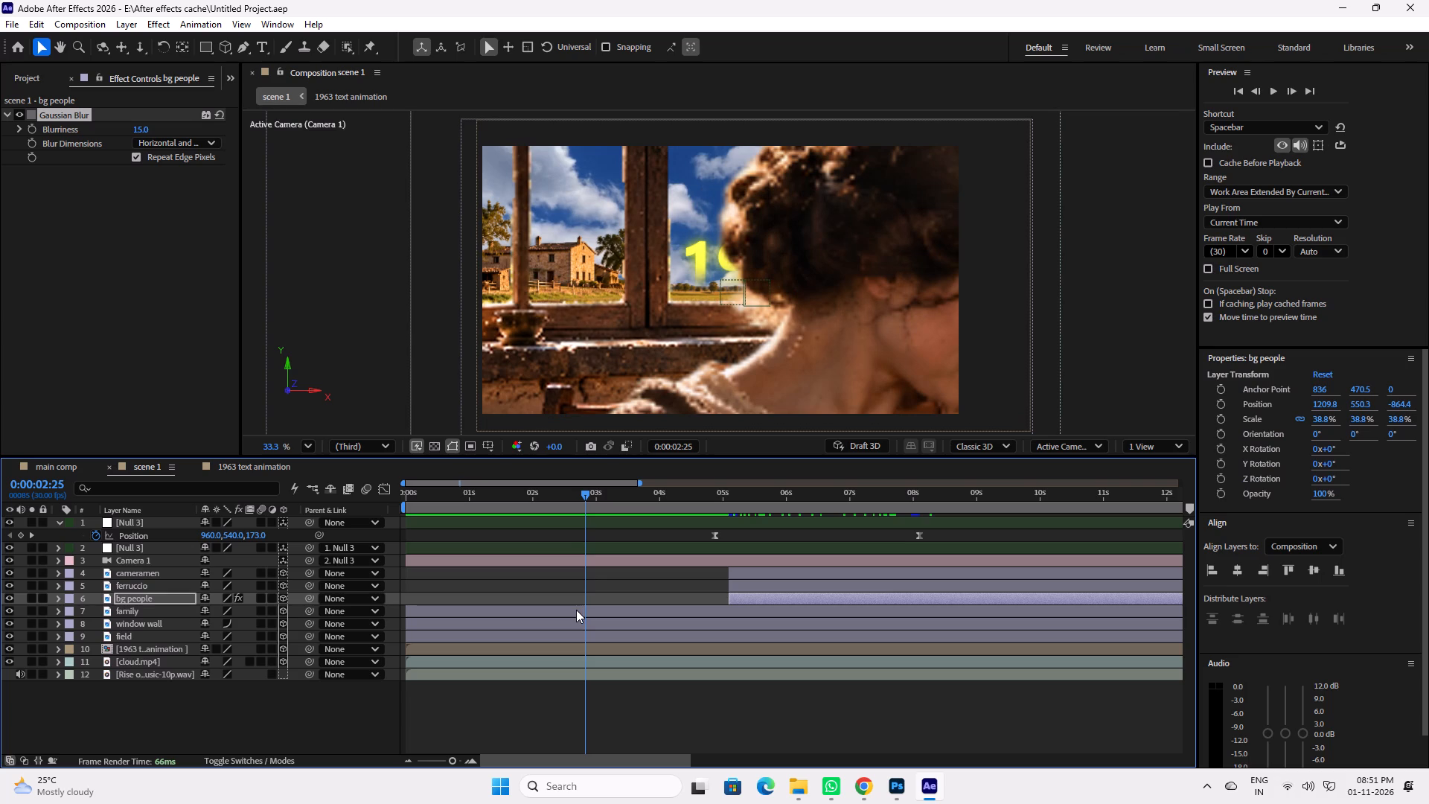
{"action": "left_click_drag", "start_coordinate": [441, 500], "coordinate": [434, 498]}
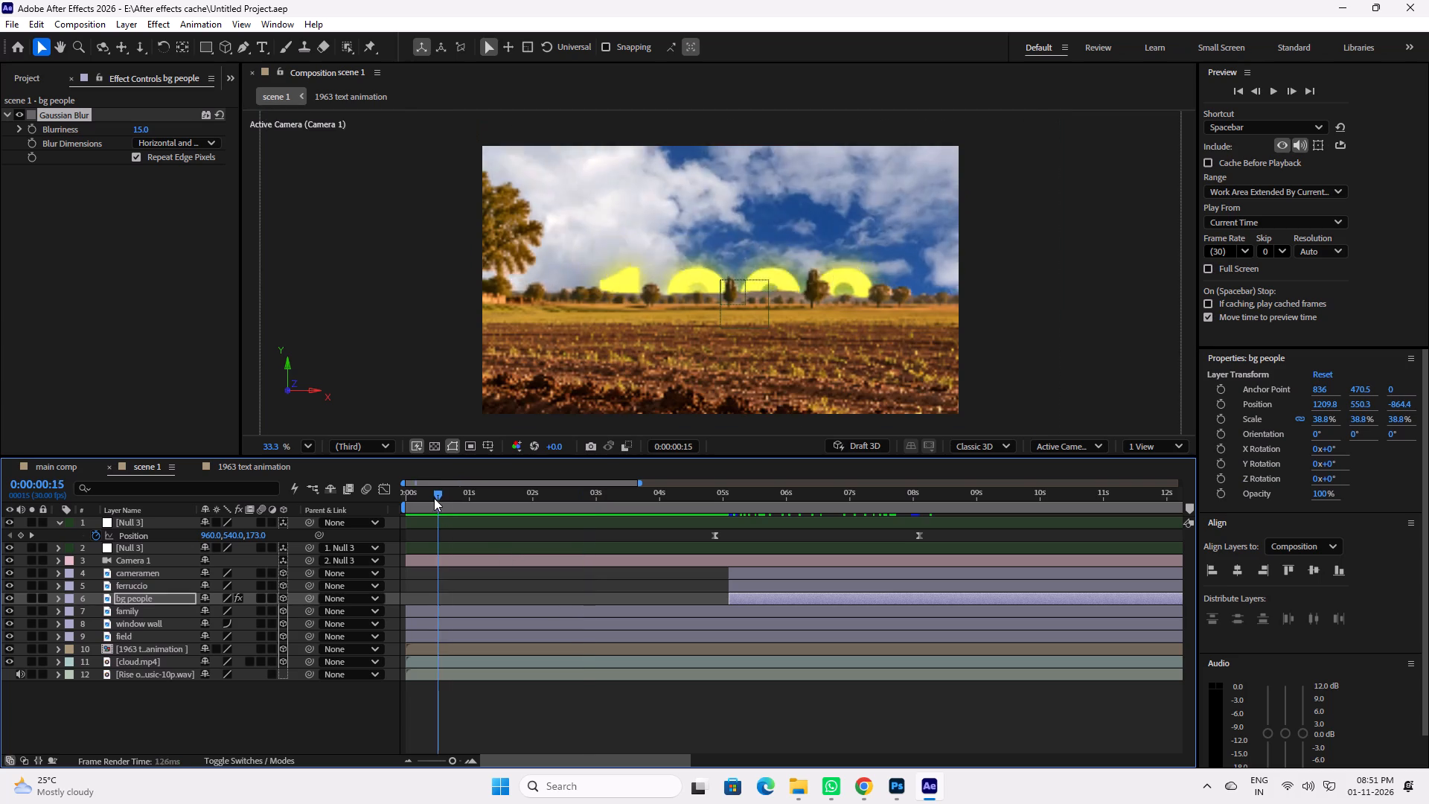
{"action": "left_click_drag", "start_coordinate": [434, 498], "coordinate": [403, 498]}
{"action": "key", "text": "space"}
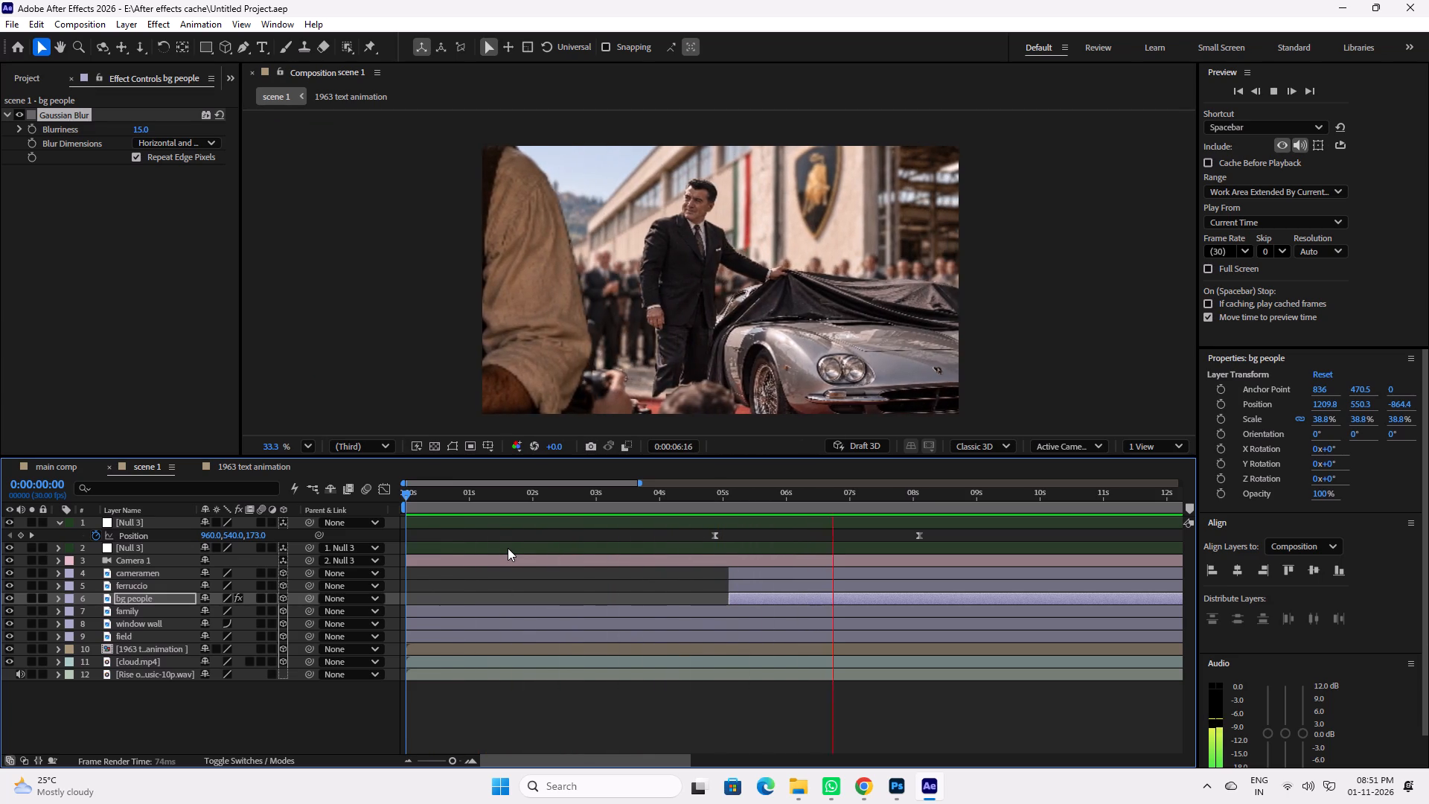
{"action": "key", "text": "space"}
{"action": "key", "text": "space"}
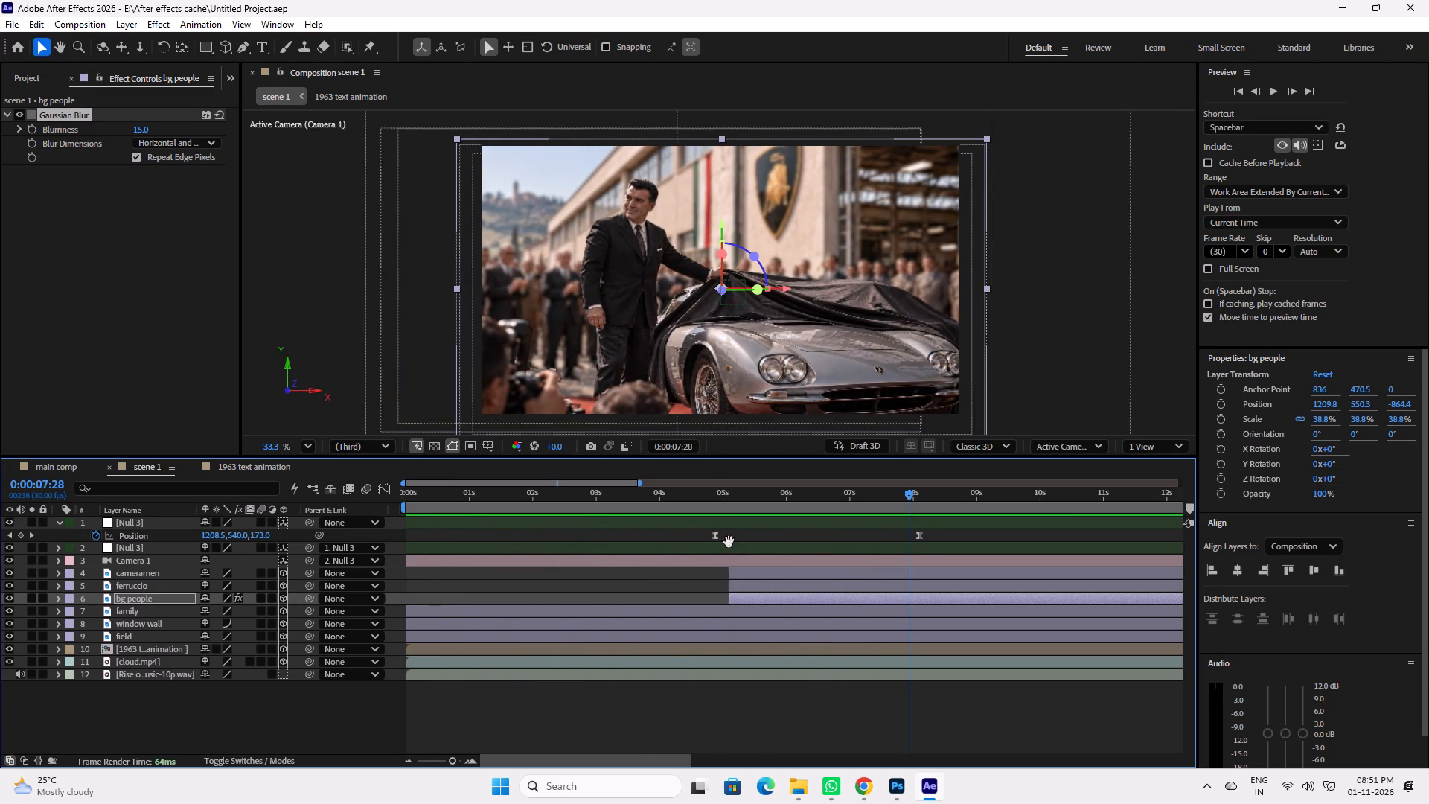
{"action": "key", "text": "space"}
Replay the end of the camera move and the held unveiling shot from several points between about 6 and 8 seconds.
{"action": "left_click_drag", "start_coordinate": [895, 494], "coordinate": [890, 494]}
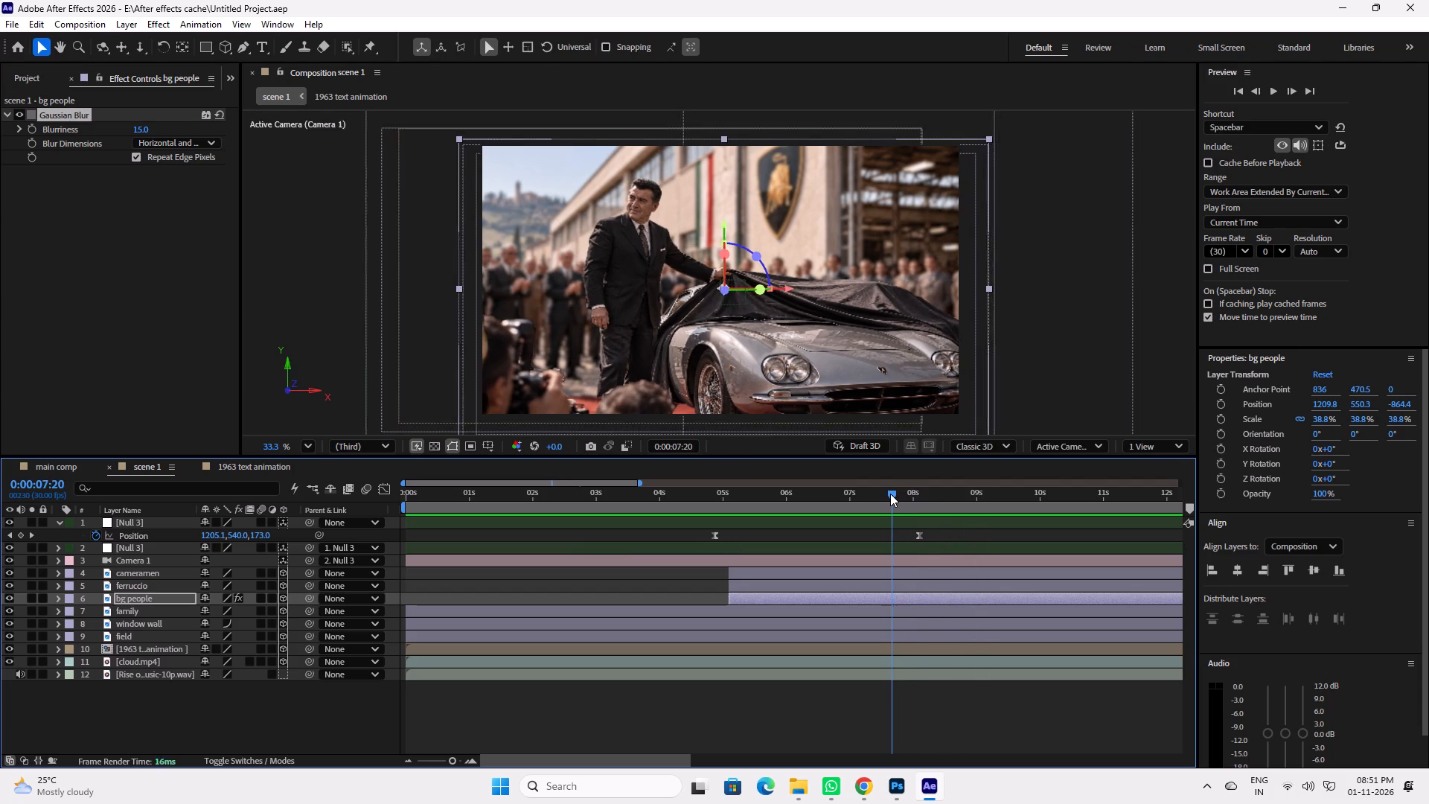
{"action": "left_click_drag", "start_coordinate": [890, 494], "coordinate": [888, 494]}
{"action": "key", "text": "space"}
{"action": "key", "text": "space"}
{"action": "left_click_drag", "start_coordinate": [877, 493], "coordinate": [832, 500]}
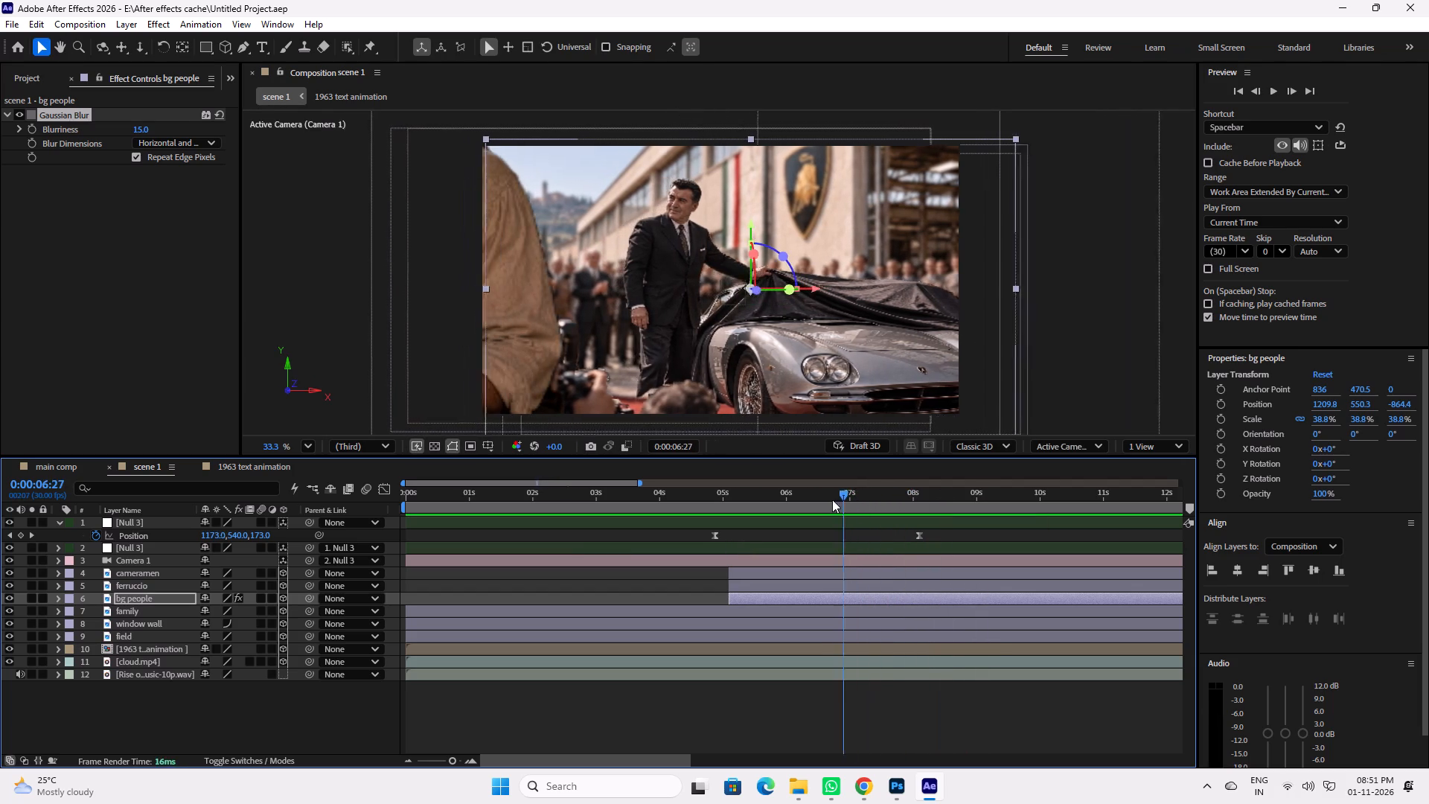
{"action": "left_click_drag", "start_coordinate": [832, 500], "coordinate": [826, 501]}
{"action": "key", "text": "space"}
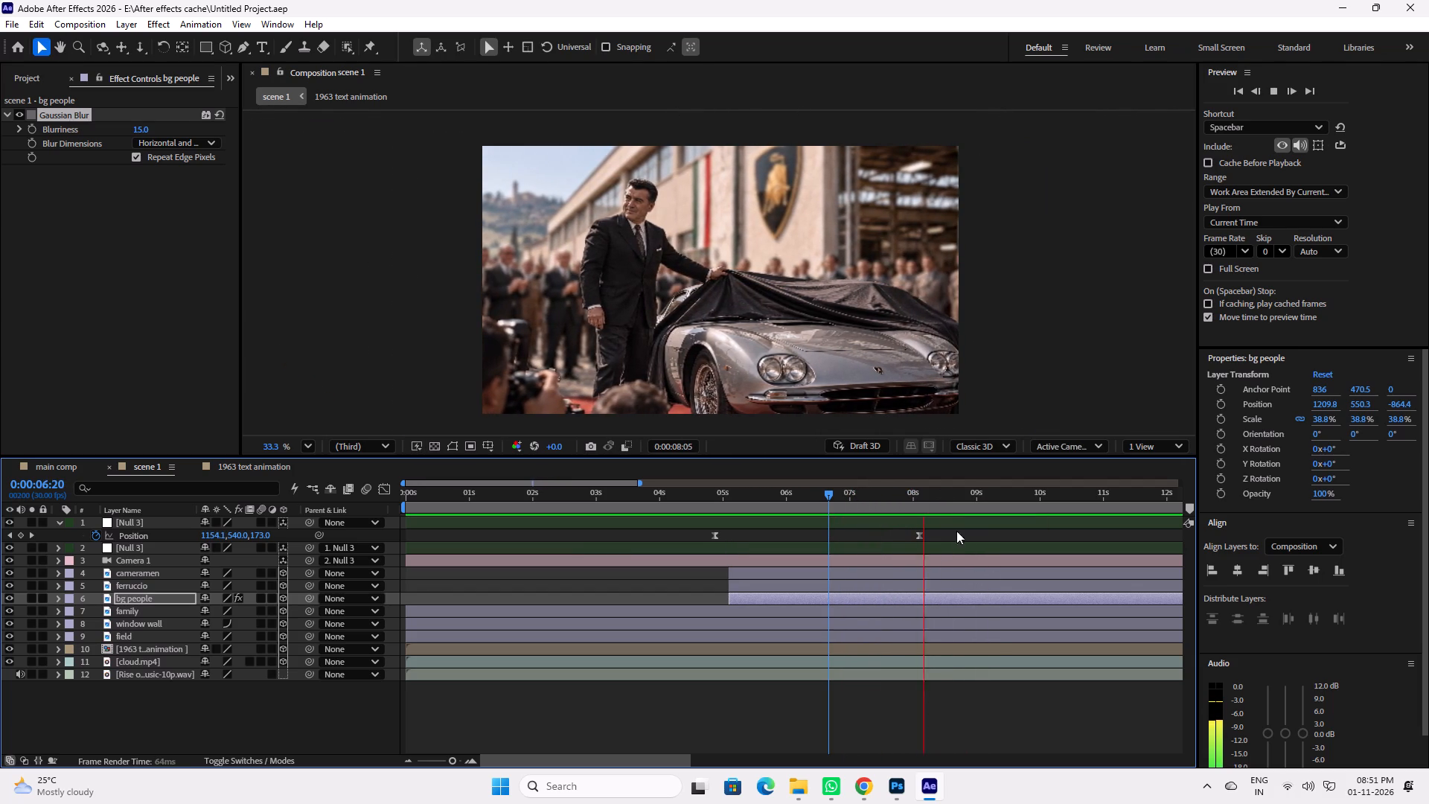
{"action": "key", "text": "space"}
{"action": "left_click", "coordinate": [909, 494]}
{"action": "key", "text": "space"}
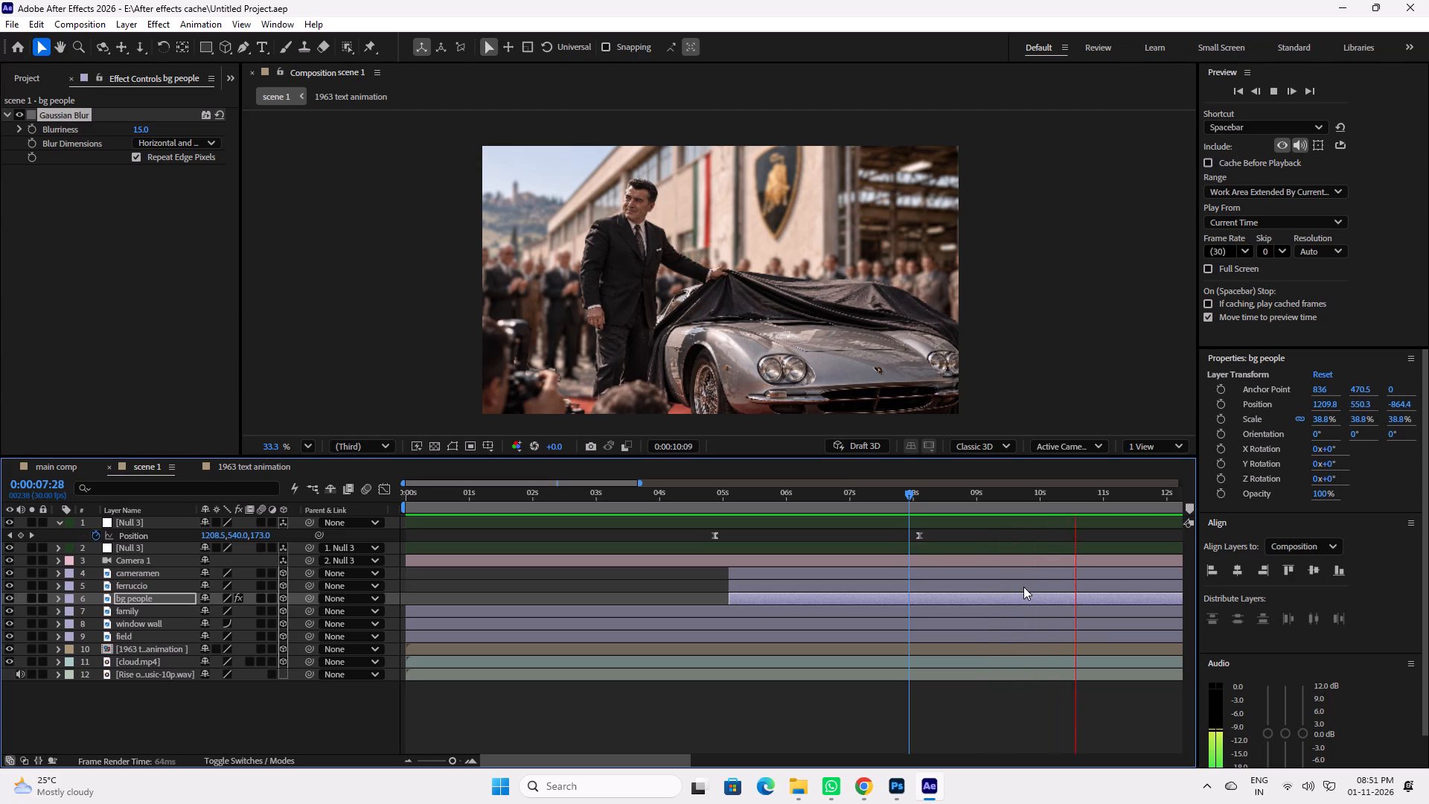
{"action": "key", "text": "space"}
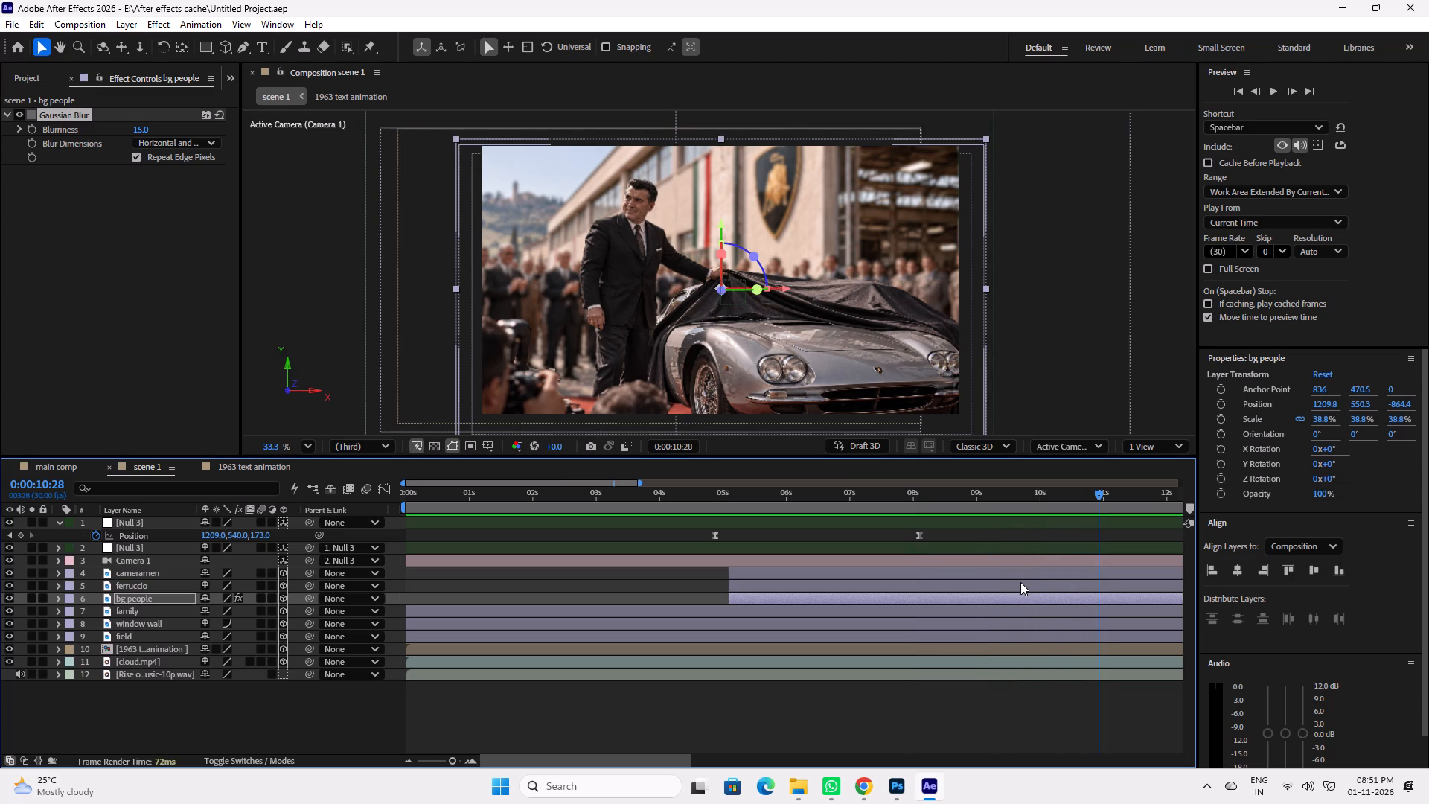
Save the project.
{"action": "key", "text": "ctrl+s"}
Duplicate the topmost null, which carries the camera move, and remove all Position keyframes from the duplicate.
{"action": "left_click", "coordinate": [962, 526]}
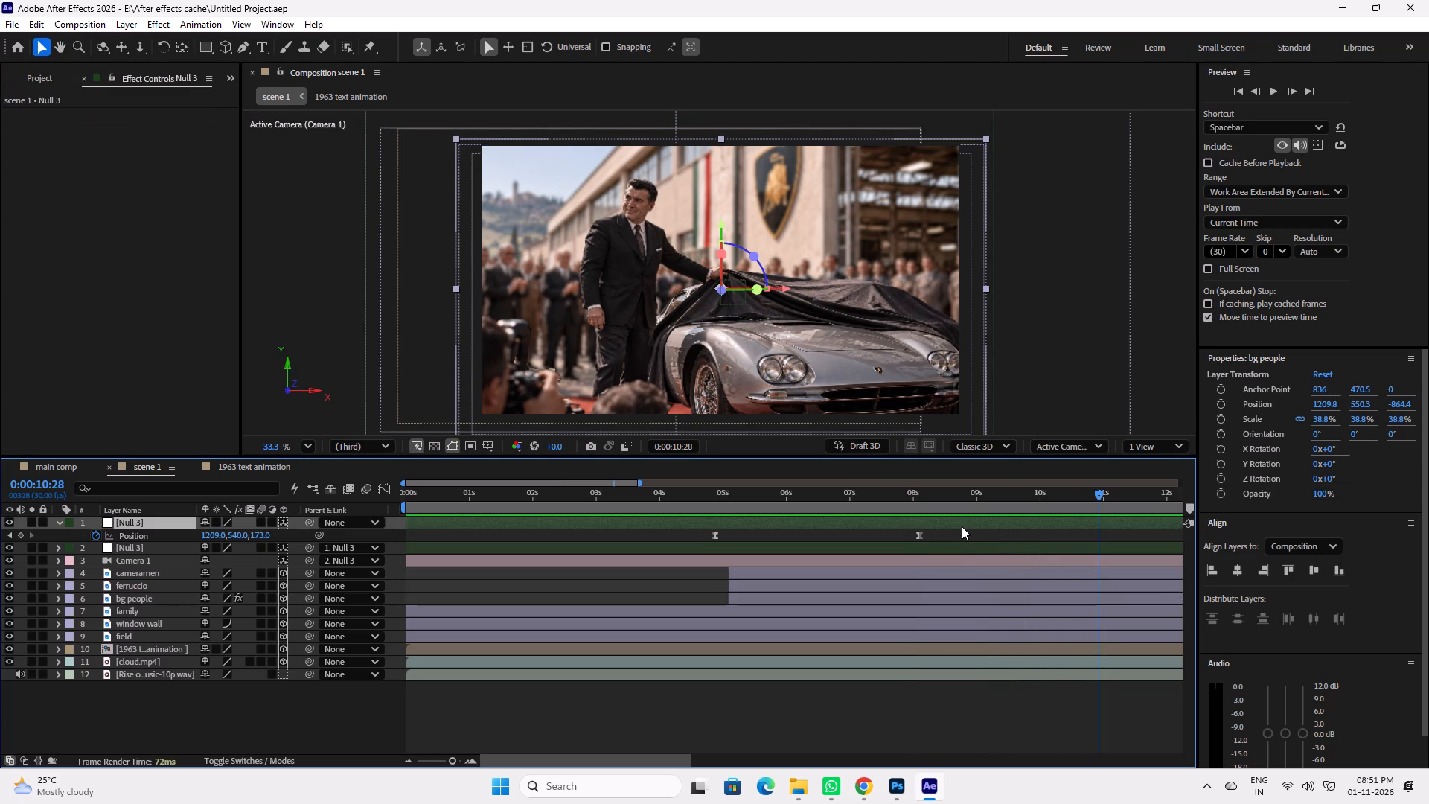
{"action": "key", "text": "ctrl+d"}
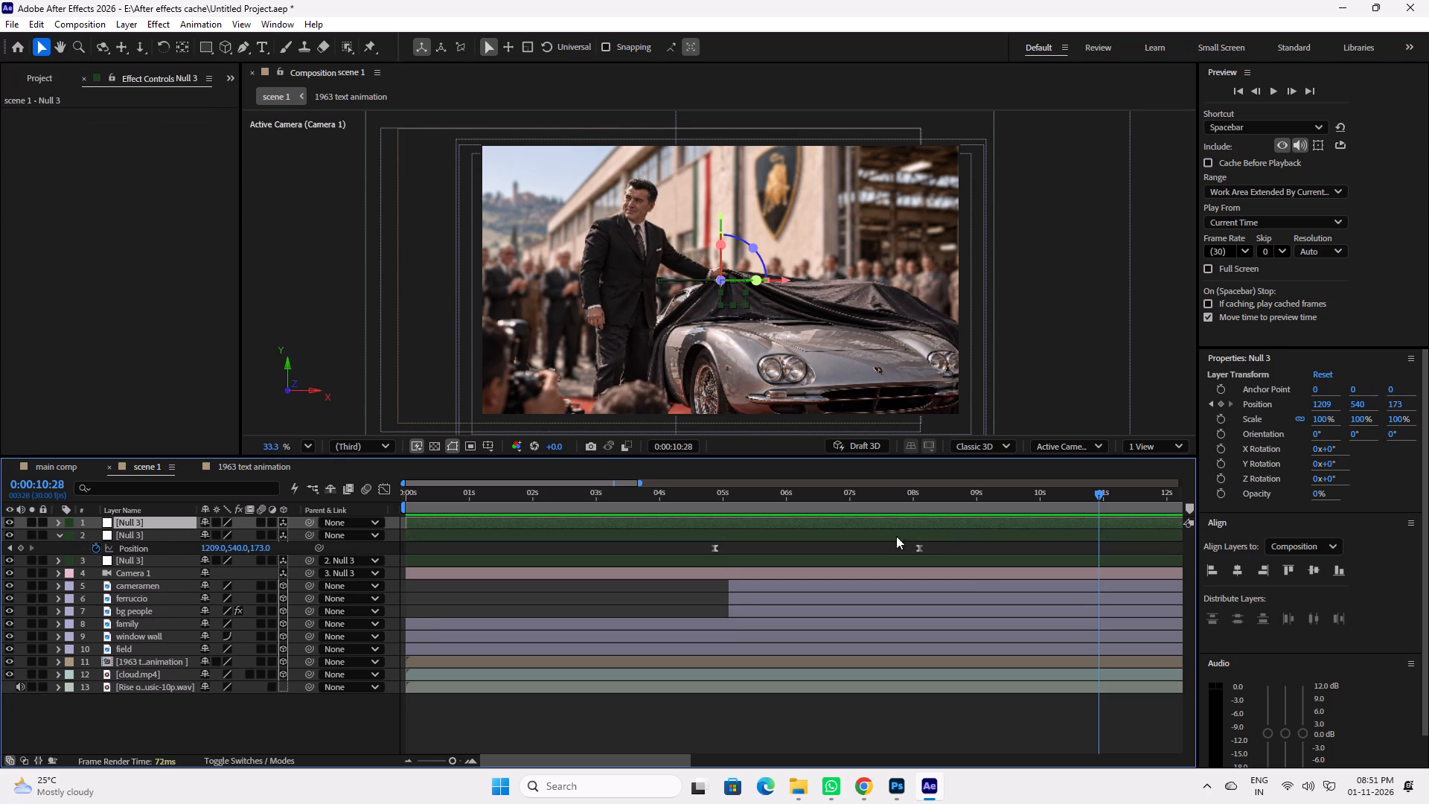
{"action": "key", "text": "u"}
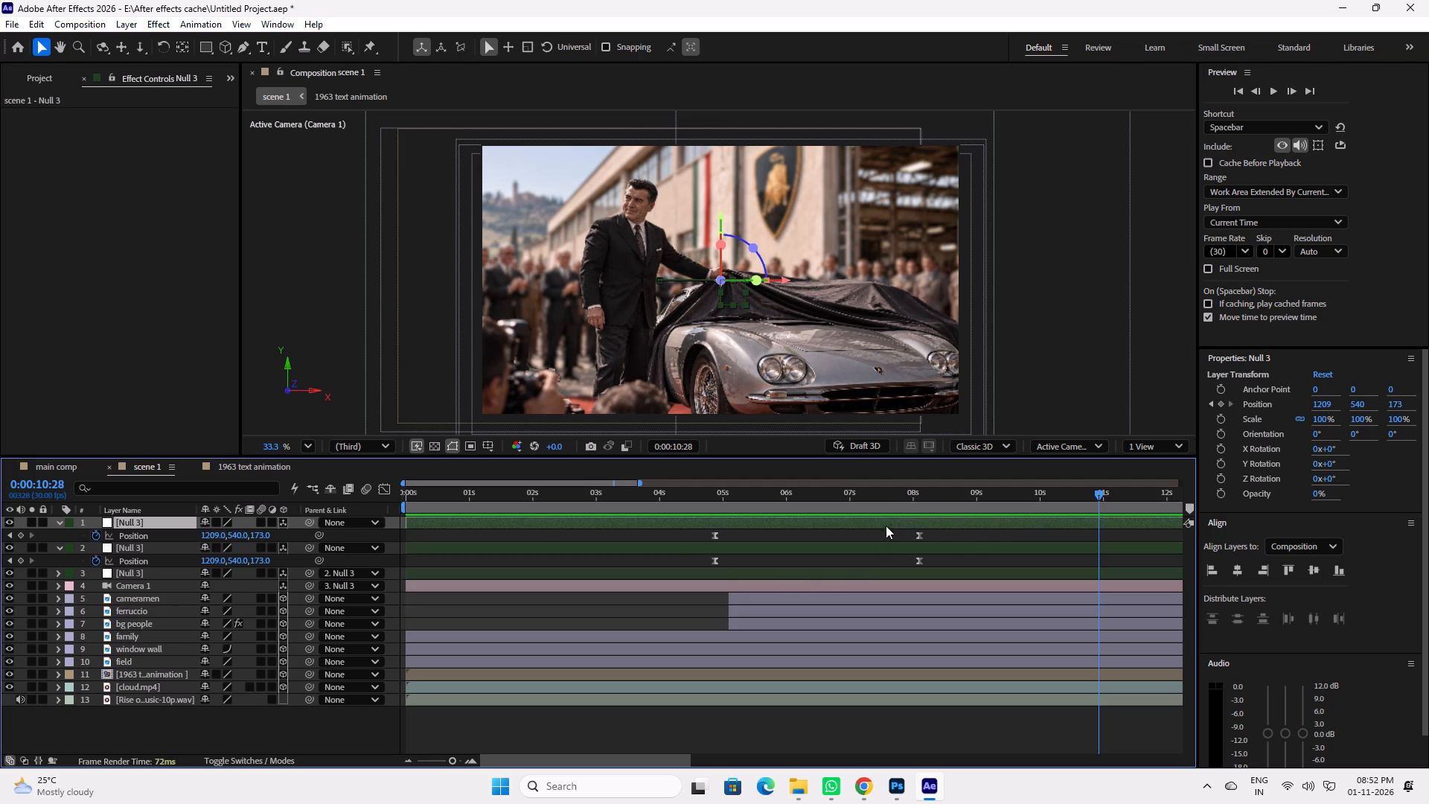
{"action": "left_click", "coordinate": [96, 535]}
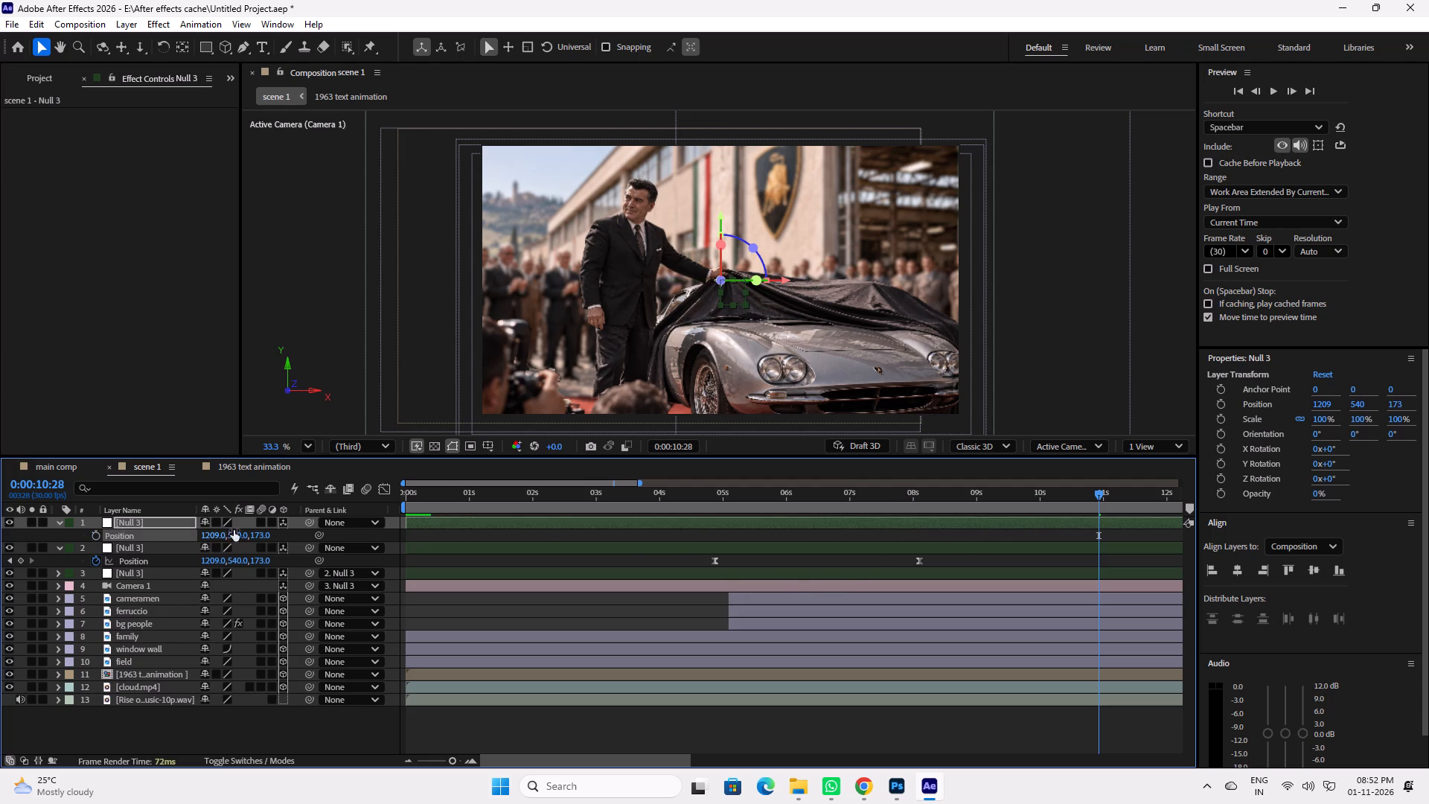
Start a Position animation on the duplicate null with a keyframe at 0:00:07:26, just before the existing camera move ends.
{"action": "left_click_drag", "start_coordinate": [936, 498], "coordinate": [896, 504]}
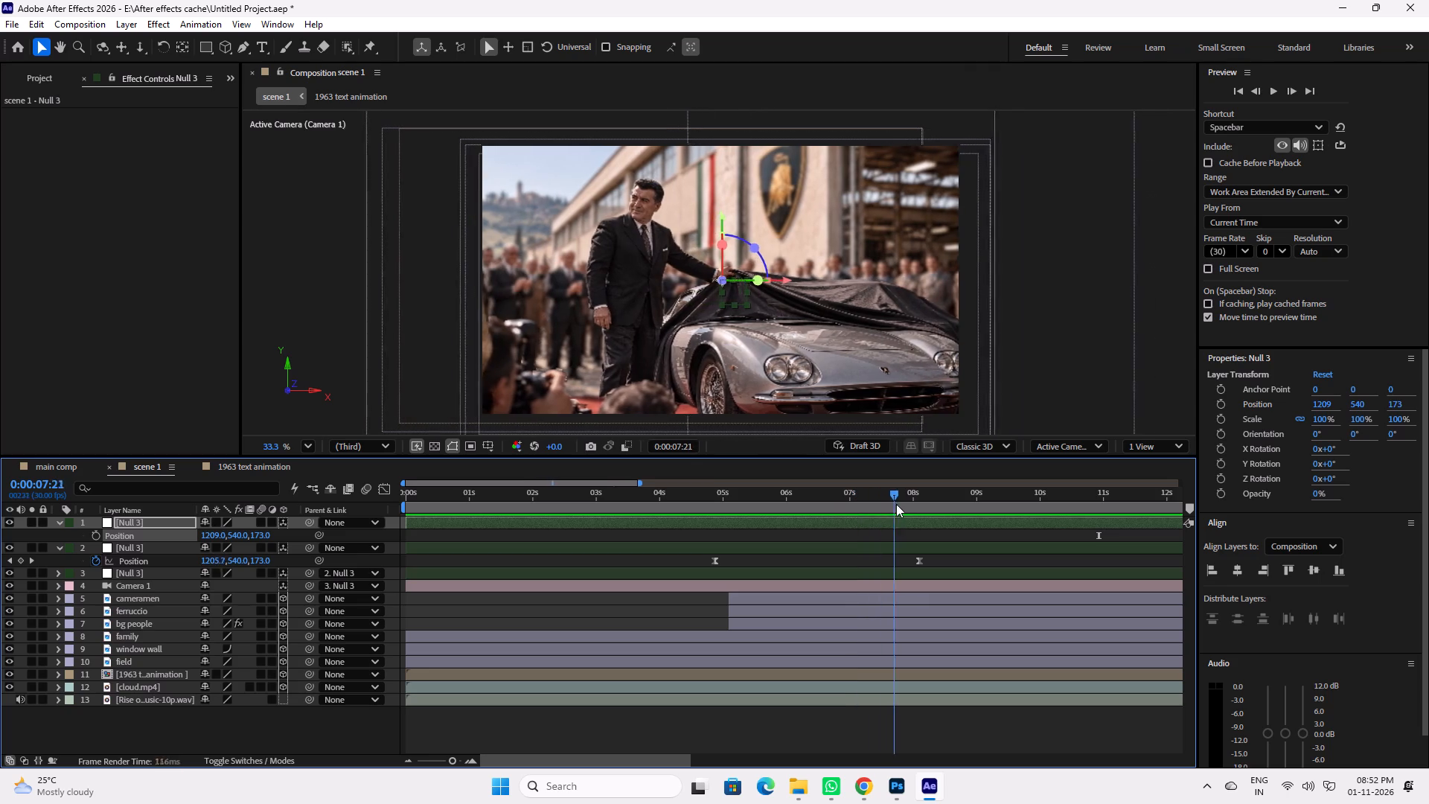
{"action": "left_click_drag", "start_coordinate": [896, 504], "coordinate": [907, 505]}
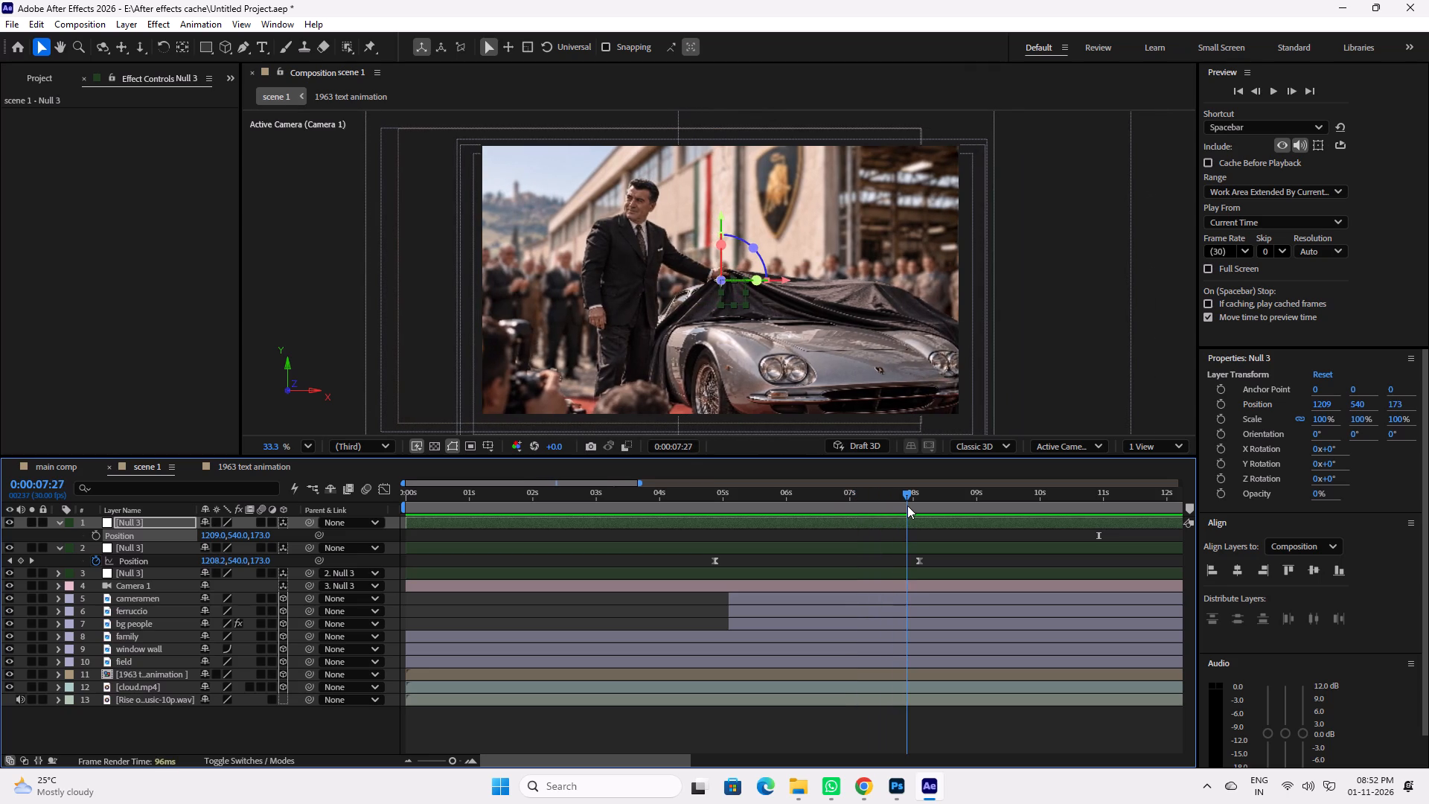
{"action": "left_click_drag", "start_coordinate": [907, 505], "coordinate": [885, 505]}
{"action": "key", "text": "space"}
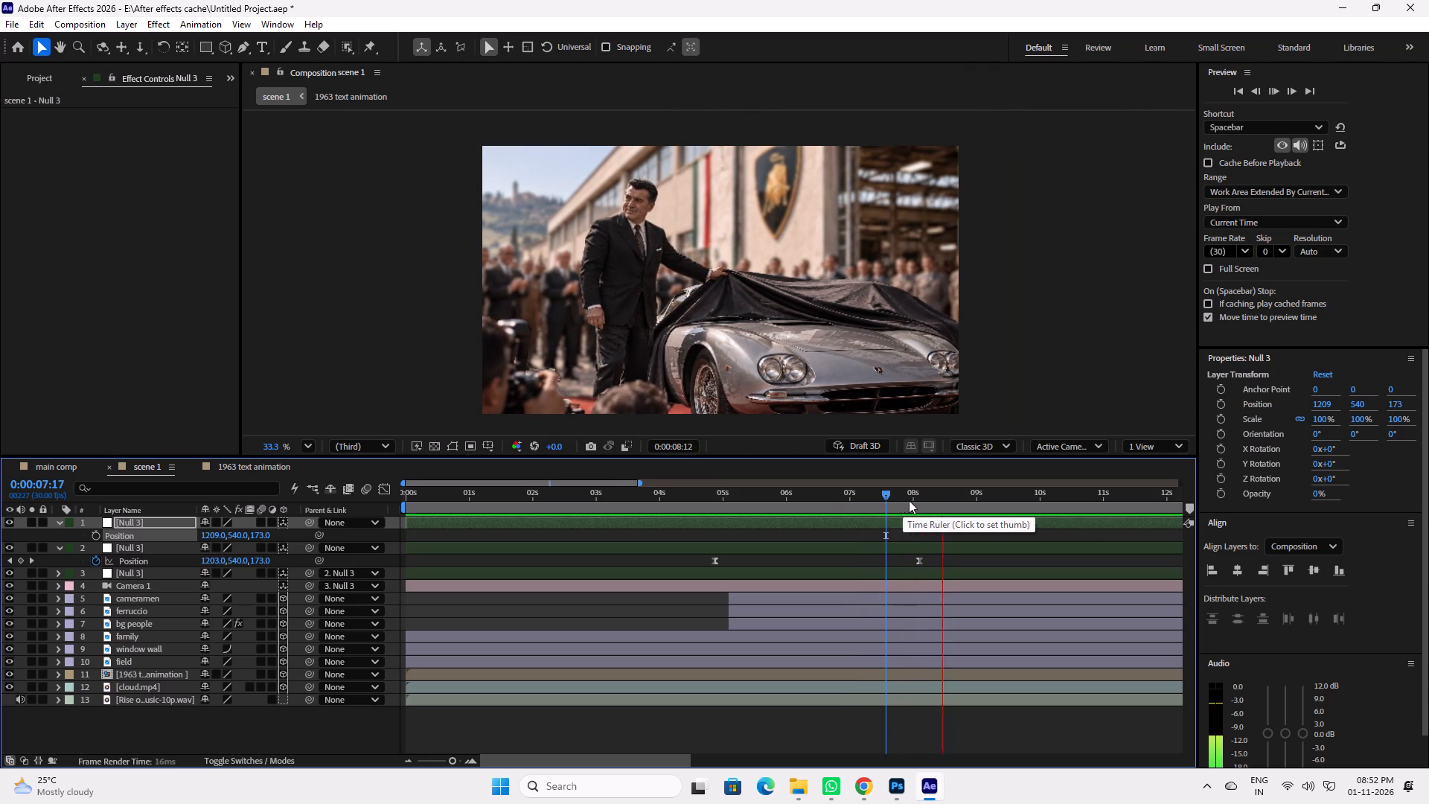
{"action": "left_click", "coordinate": [909, 500]}
{"action": "left_click", "coordinate": [906, 500]}
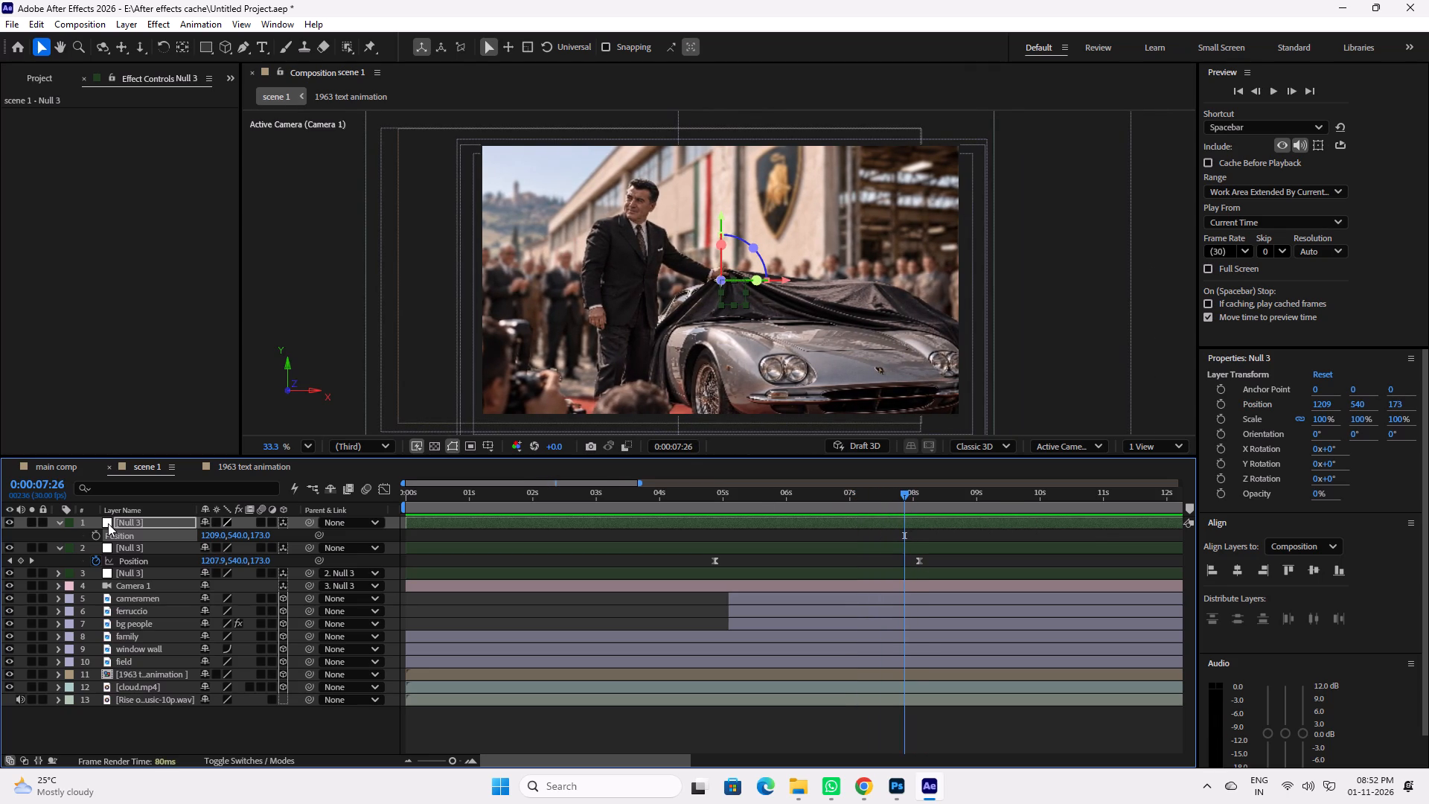
{"action": "left_click", "coordinate": [97, 534]}
Play the unveiling shot past the new keyframe and check the timing around 0:00:11:11.
{"action": "key", "text": "space"}
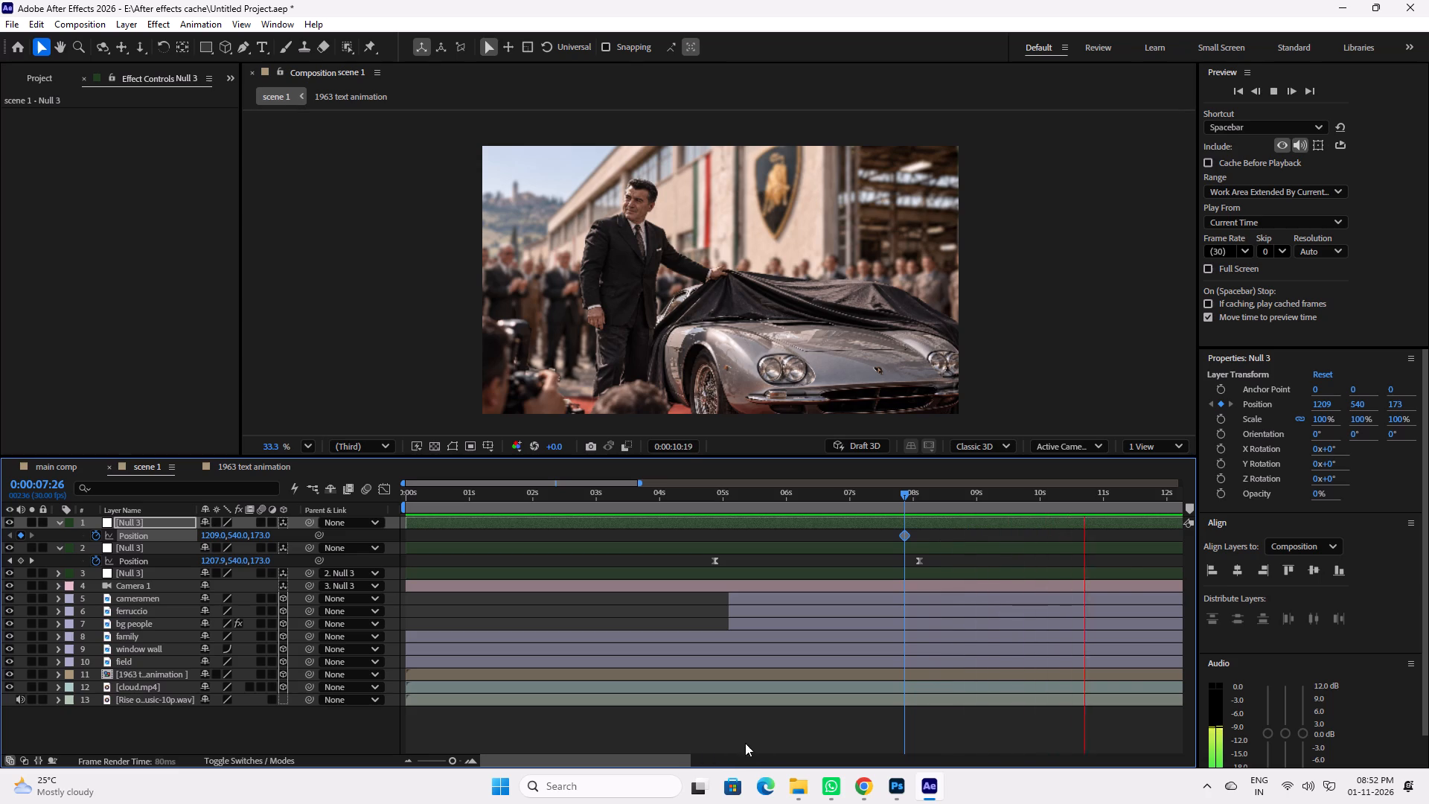
{"action": "key", "text": "space"}
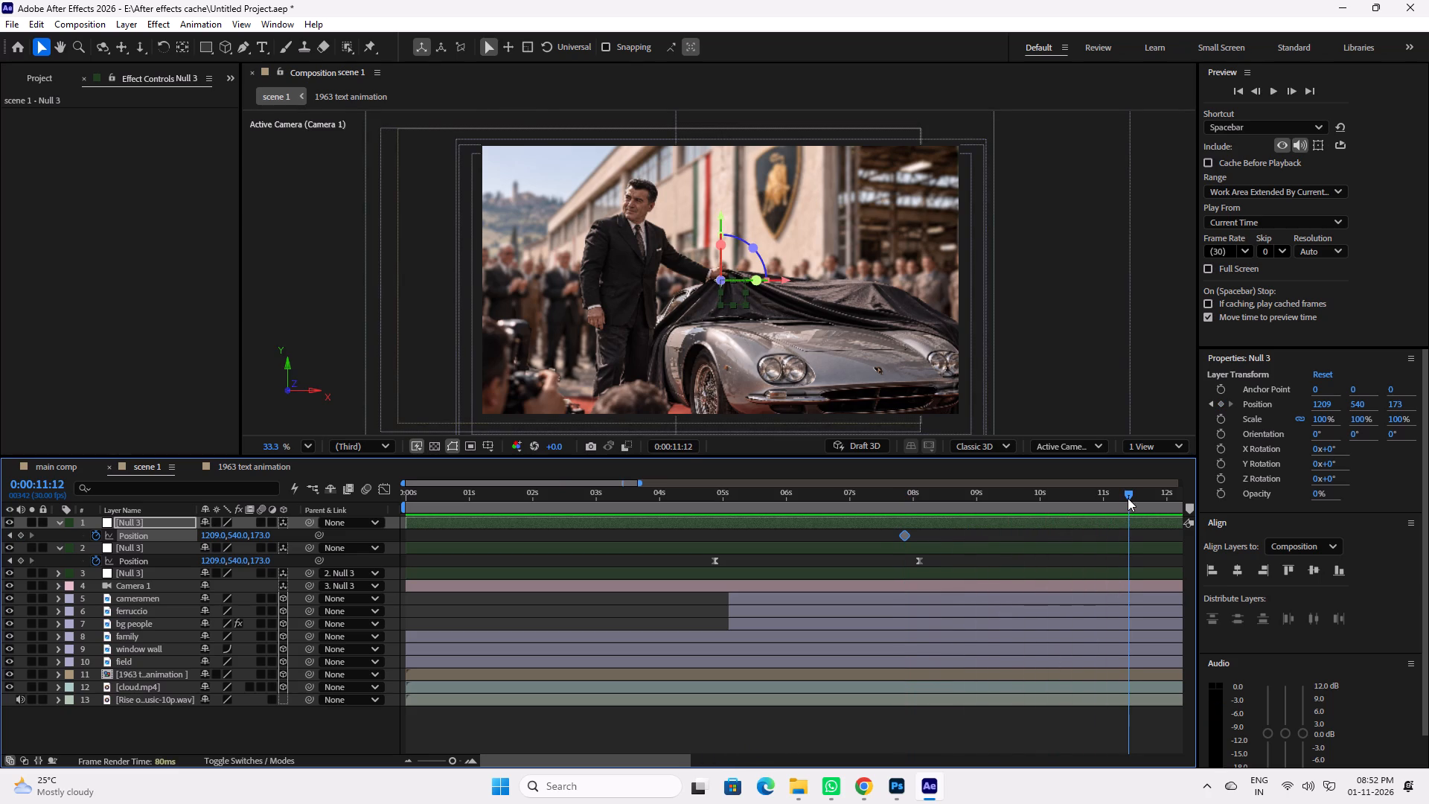
{"action": "left_click", "coordinate": [1128, 498]}
{"action": "key", "text": "space"}
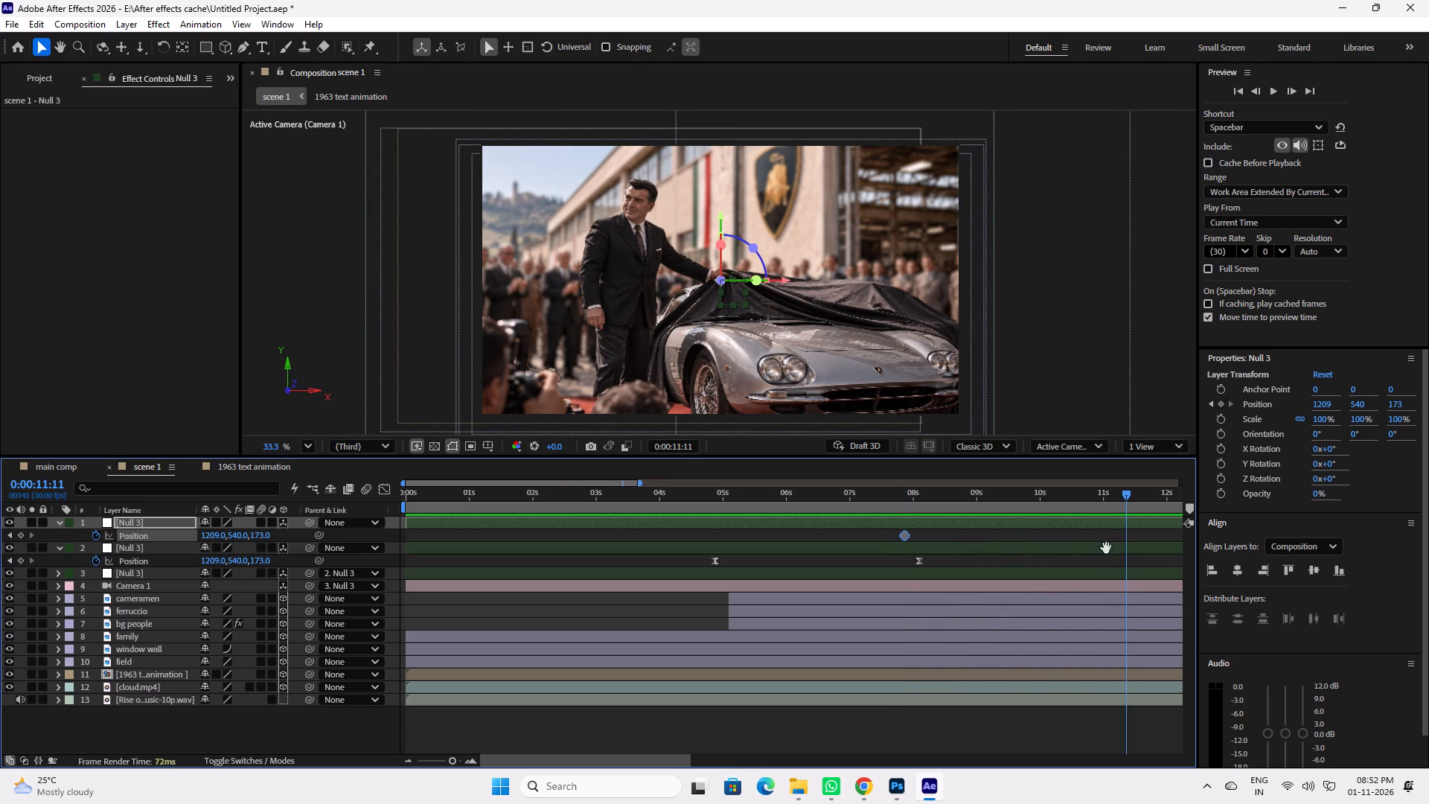
{"action": "left_click", "coordinate": [1125, 497]}
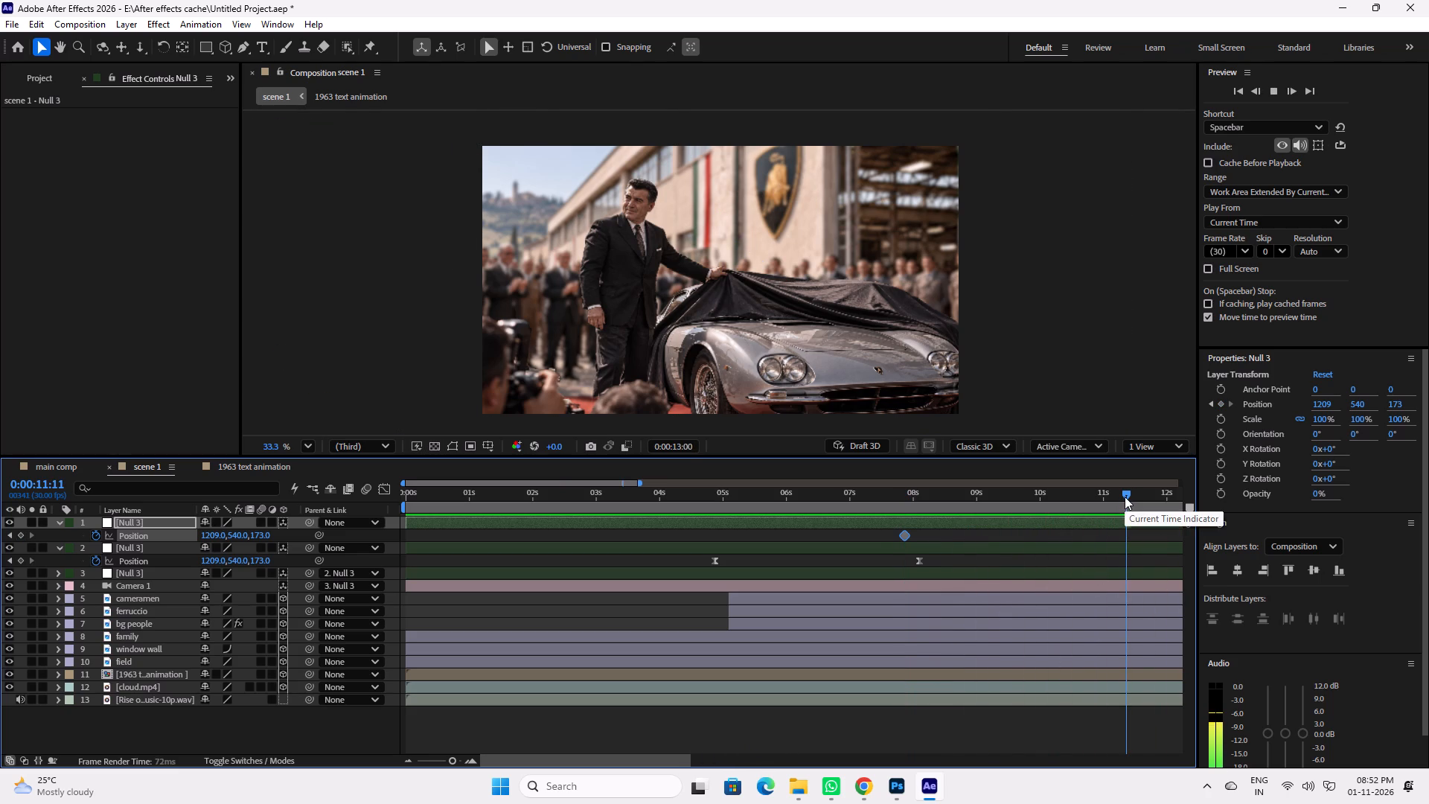
{"action": "left_click", "coordinate": [1125, 497]}
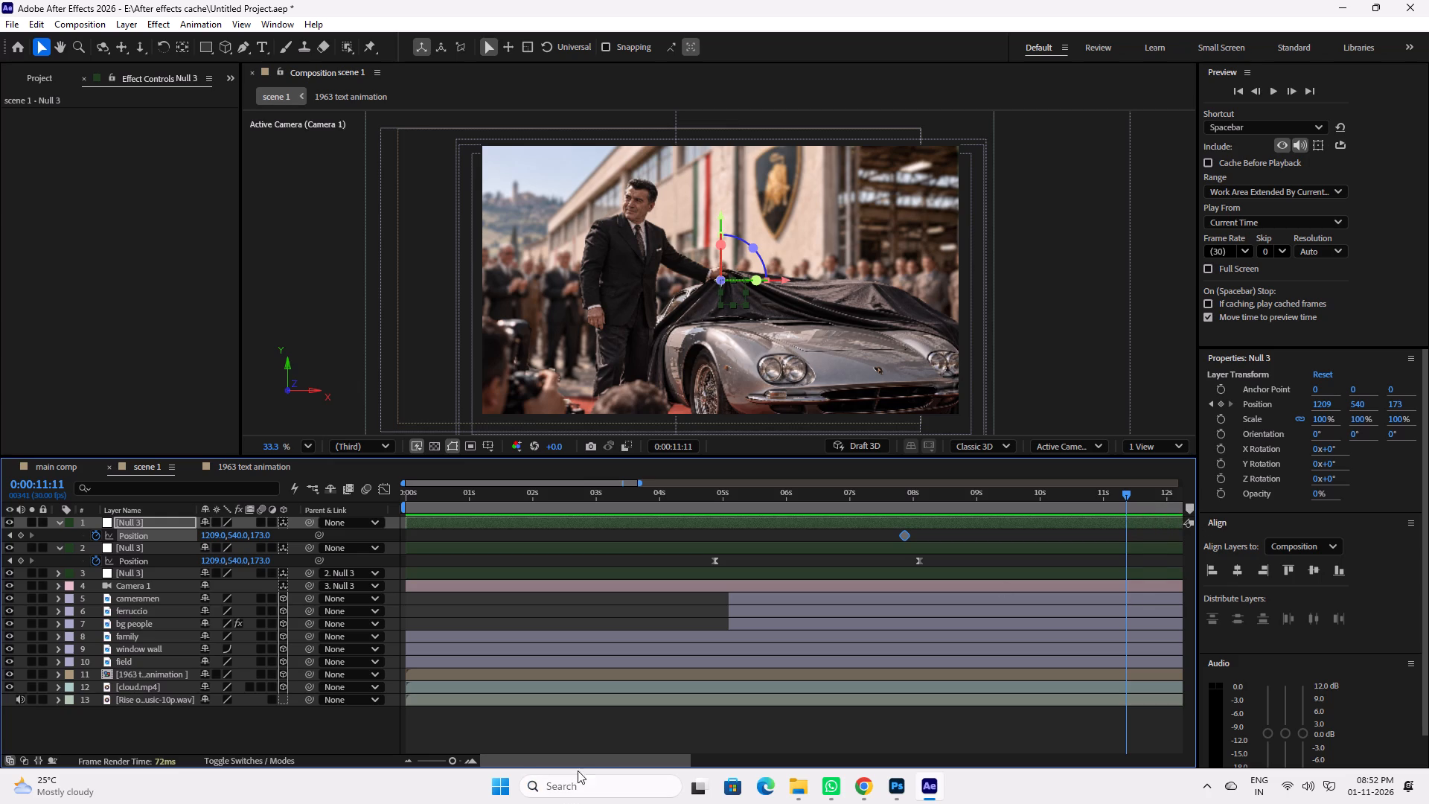
{"action": "left_click_drag", "start_coordinate": [606, 761], "coordinate": [678, 761]}
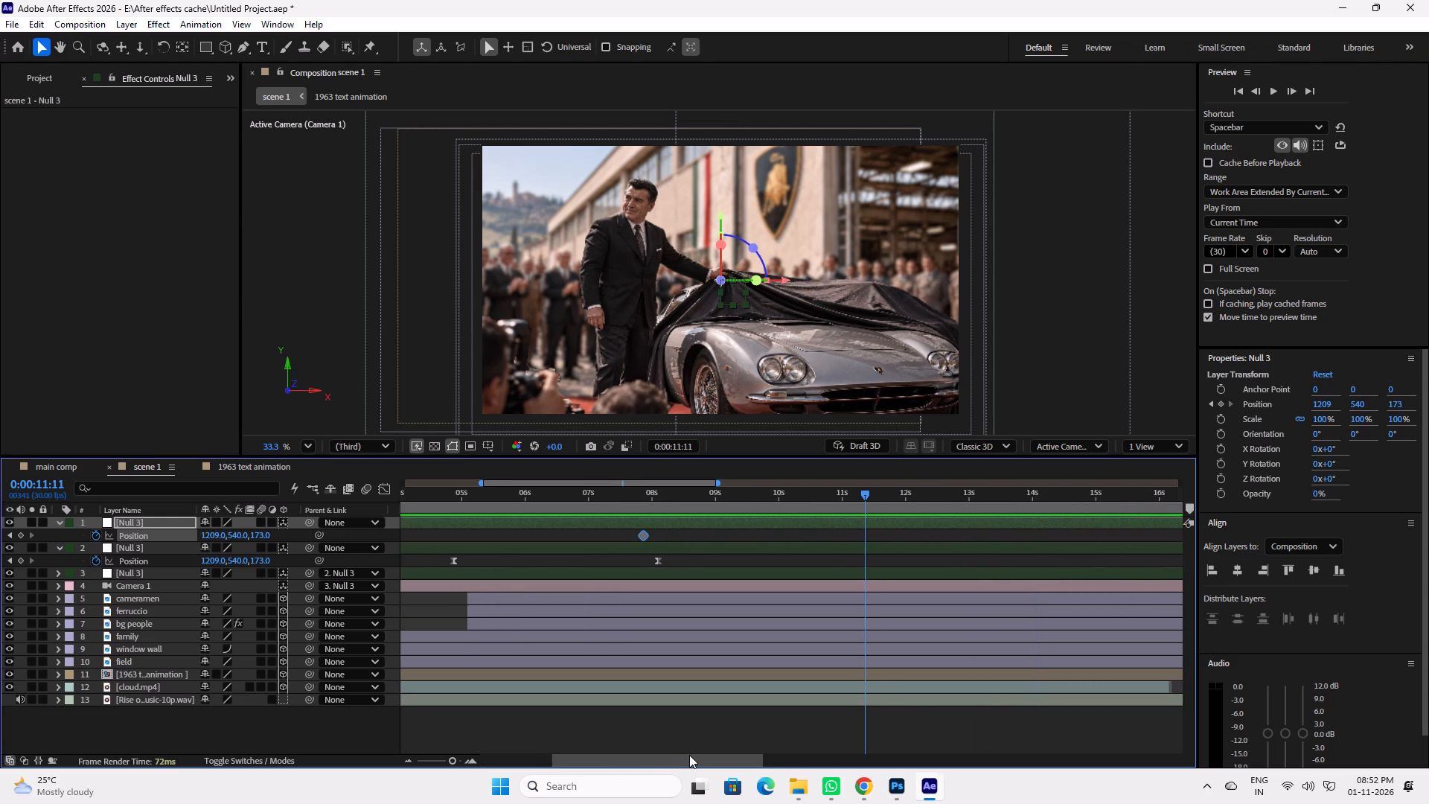
Save the project with the new null keyframe.
{"action": "key", "text": "ctrl+s"}
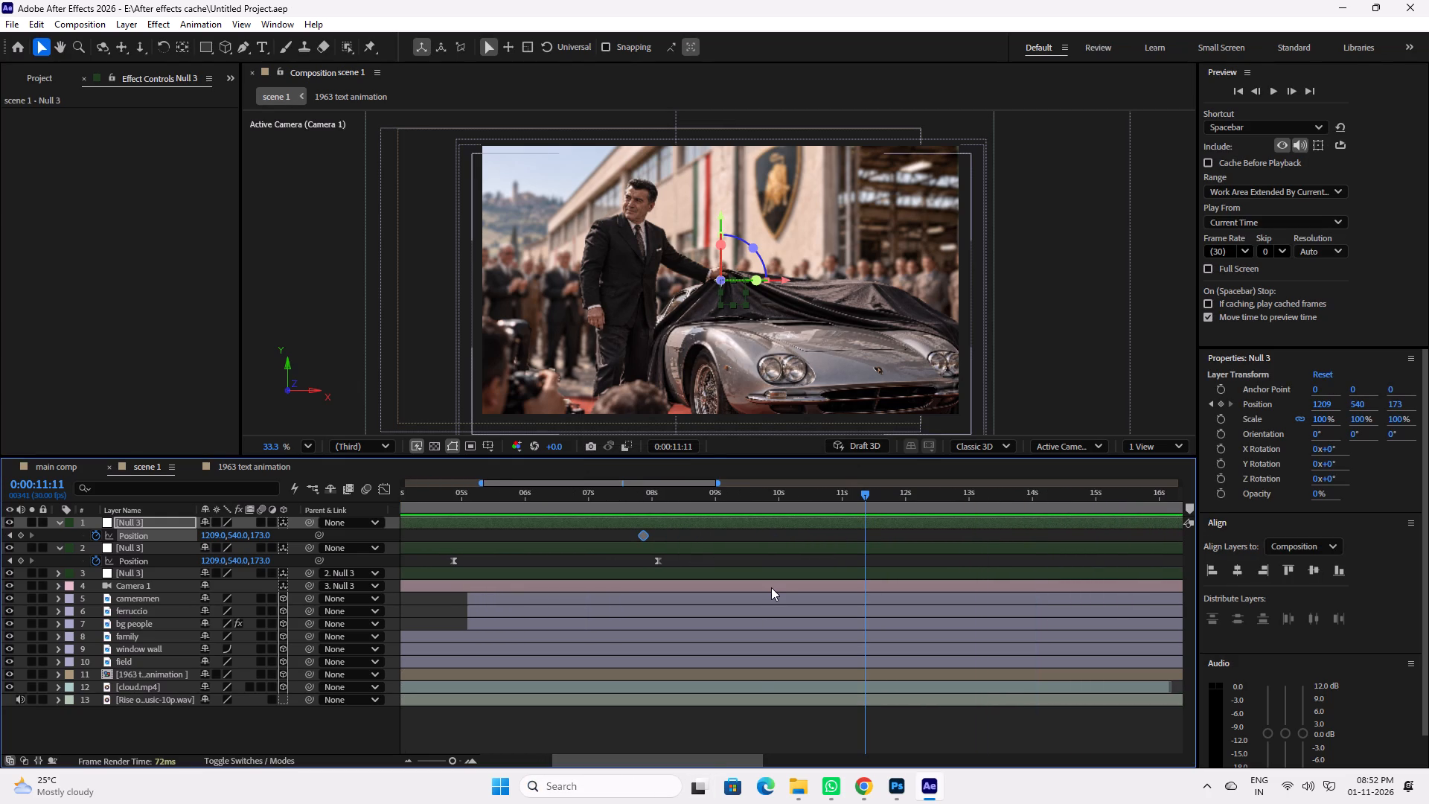
Examine the unveiling shot up close around the suited man and blurred crowd, then return to the whole frame.
{"action": "scroll", "coordinate": [640, 307], "scroll_direction": "up", "scroll_amount": 8}
{"action": "scroll", "coordinate": [642, 278], "scroll_direction": "down", "scroll_amount": 1}
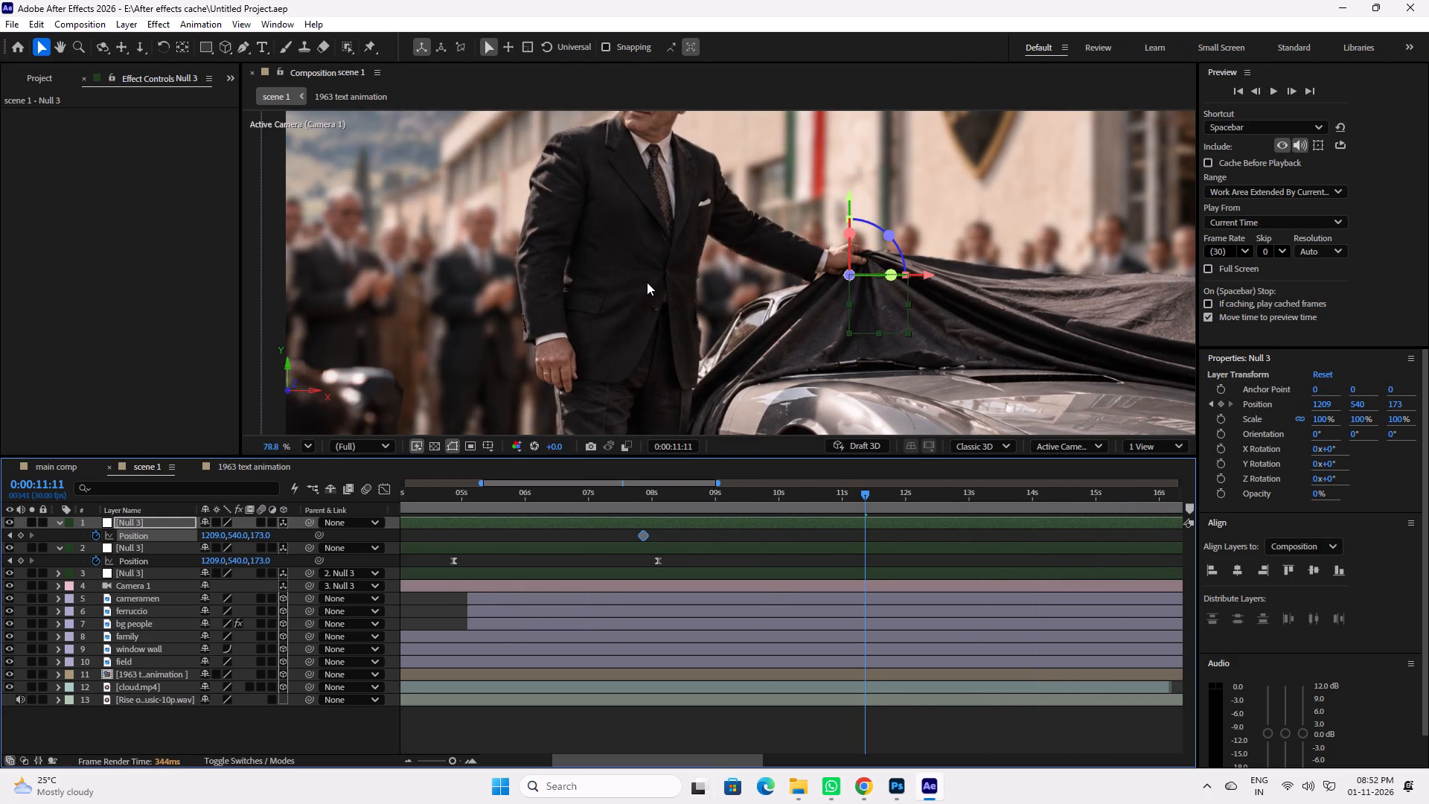
{"action": "key", "text": "space"}
{"action": "key", "text": "space"}
{"action": "key", "text": "space"}
{"action": "key", "text": "space"}
{"action": "key", "text": "space"}
{"action": "key", "text": "space"}
{"action": "key", "text": "space"}
{"action": "key", "text": "space"}
{"action": "key", "text": "space"}
{"action": "key", "text": "space"}
{"action": "key", "text": "space"}
{"action": "key", "text": "space"}
{"action": "key", "text": "space"}
{"action": "key", "text": "space"}
{"action": "key", "text": "space"}
{"action": "key", "text": "space"}
{"action": "key", "text": "space"}
{"action": "key", "text": "space"}
{"action": "key", "text": "space"}
{"action": "key", "text": "space"}
{"action": "left_click_drag", "start_coordinate": [665, 219], "coordinate": [666, 336]}
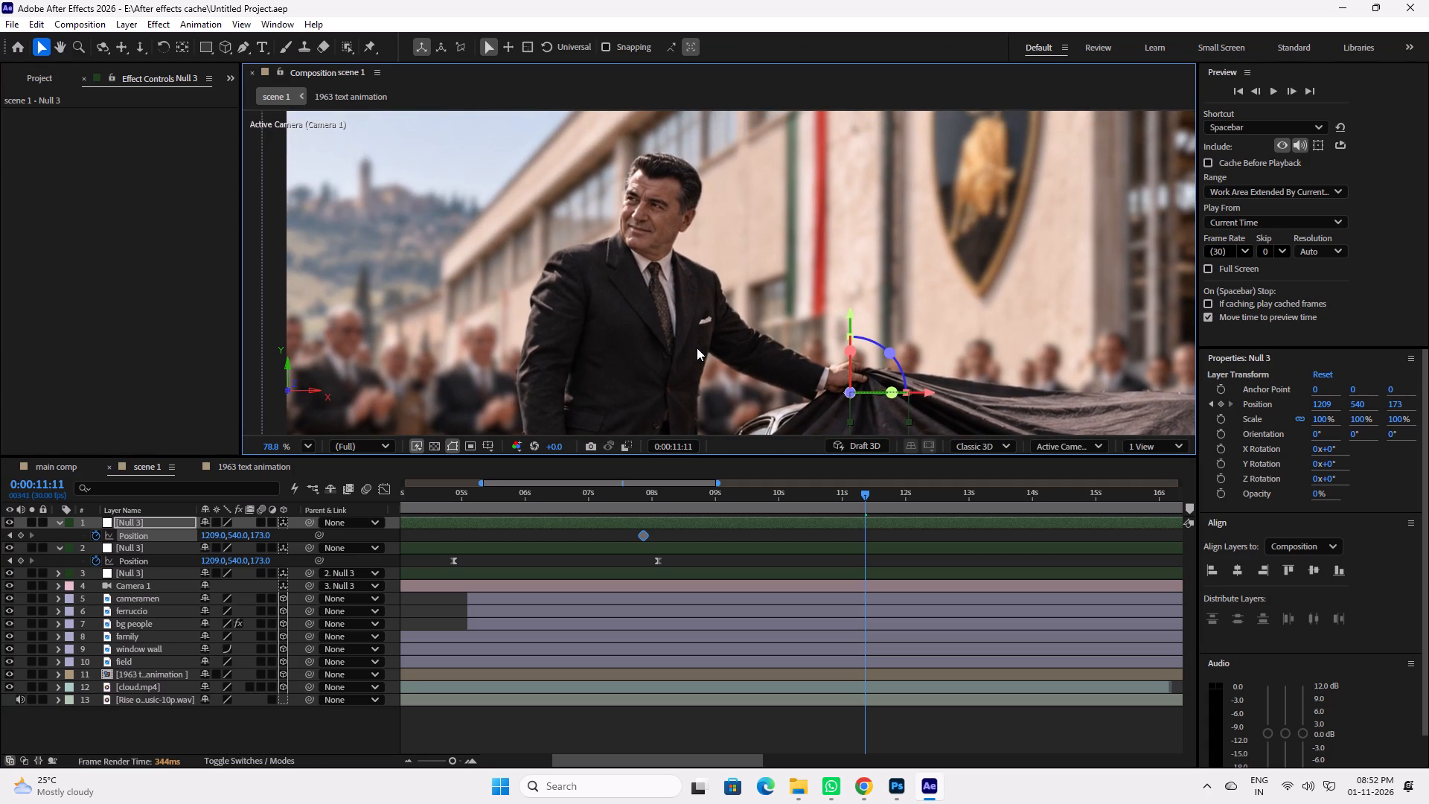
{"action": "scroll", "coordinate": [704, 353], "scroll_direction": "down", "scroll_amount": 5}
{"action": "key", "text": "space"}
{"action": "key", "text": "space"}
{"action": "key", "text": "space"}
{"action": "key", "text": "space"}
{"action": "key", "text": "space"}
{"action": "key", "text": "space"}
{"action": "key", "text": "space"}
{"action": "key", "text": "space"}
{"action": "key", "text": "space"}
{"action": "key", "text": "space"}
{"action": "key", "text": "space"}
{"action": "key", "text": "space"}
{"action": "key", "text": "space"}
{"action": "key", "text": "space"}
{"action": "key", "text": "space"}
{"action": "key", "text": "space"}
{"action": "key", "text": "space"}
{"action": "key", "text": "space"}
{"action": "key", "text": "space"}
{"action": "key", "text": "space"}
{"action": "left_click_drag", "start_coordinate": [720, 379], "coordinate": [701, 270]}
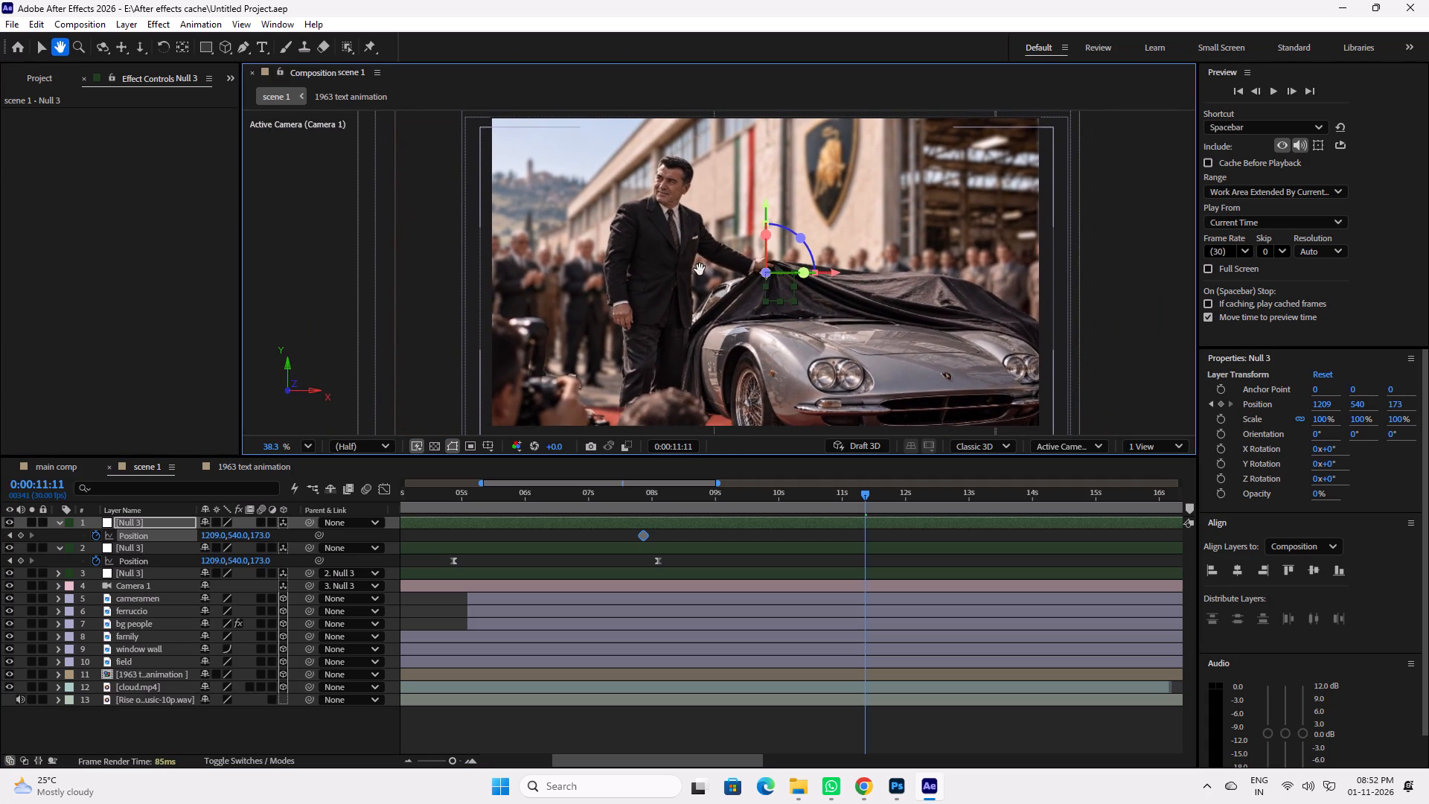
{"action": "scroll", "coordinate": [706, 334], "scroll_direction": "down", "scroll_amount": 1}
Save the project.
{"action": "key", "text": "ctrl+s"}
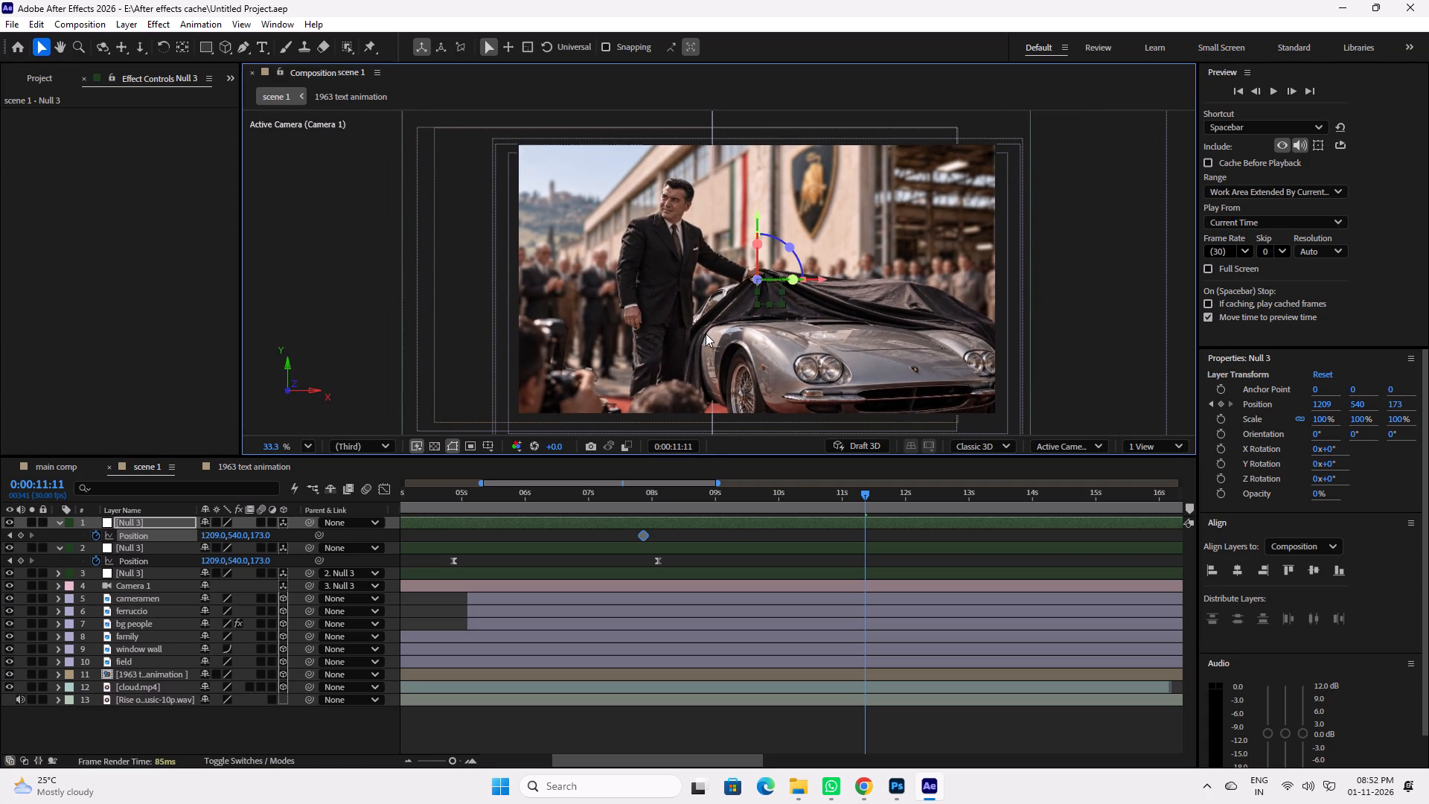
Replay the unveiling shot between about 0:00:10:00 and 0:00:11:21 to judge the timing, stopping the playhead at 0:00:11:12.
{"action": "left_click_drag", "start_coordinate": [854, 494], "coordinate": [841, 496]}
{"action": "key", "text": "space"}
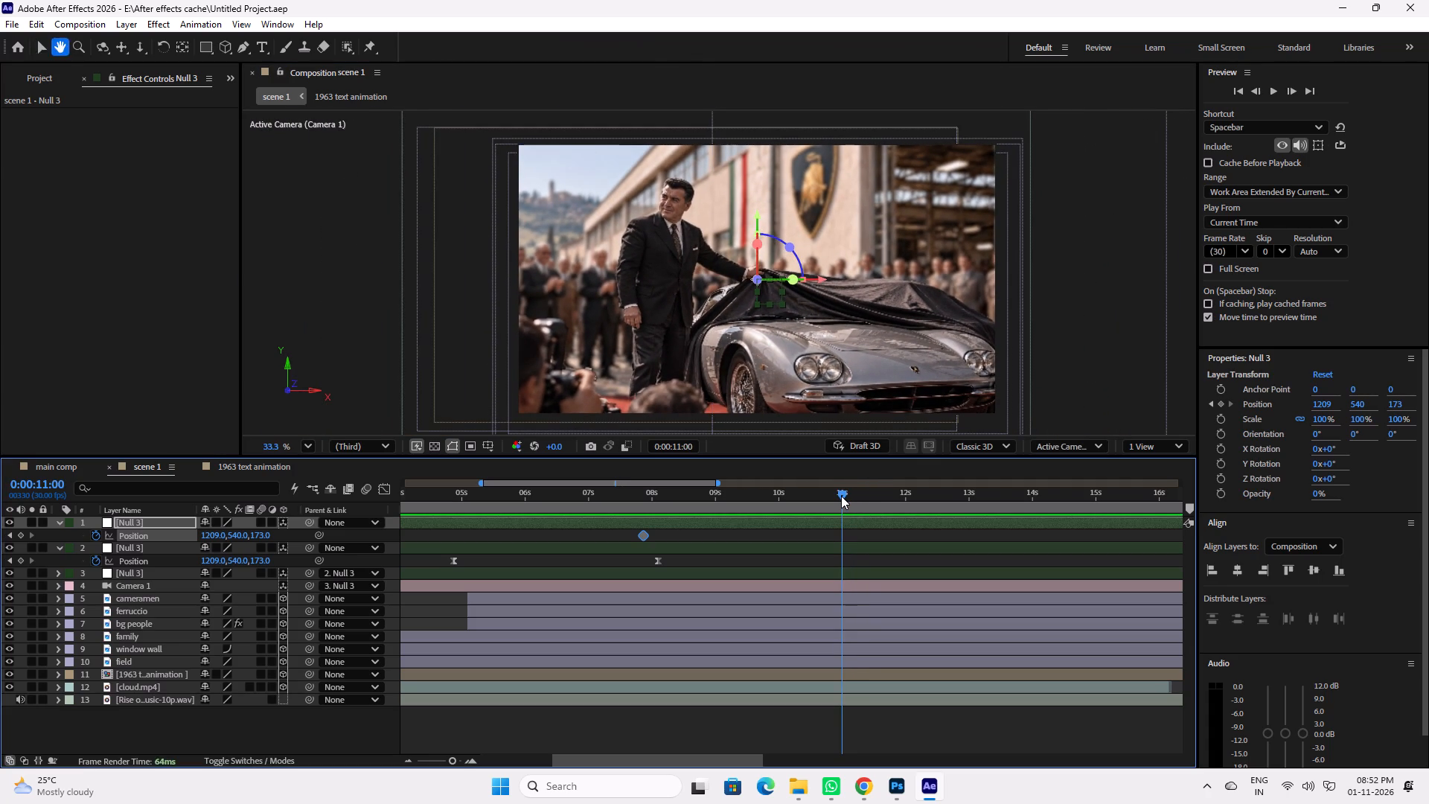
{"action": "key", "text": "space"}
{"action": "left_click", "coordinate": [845, 497]}
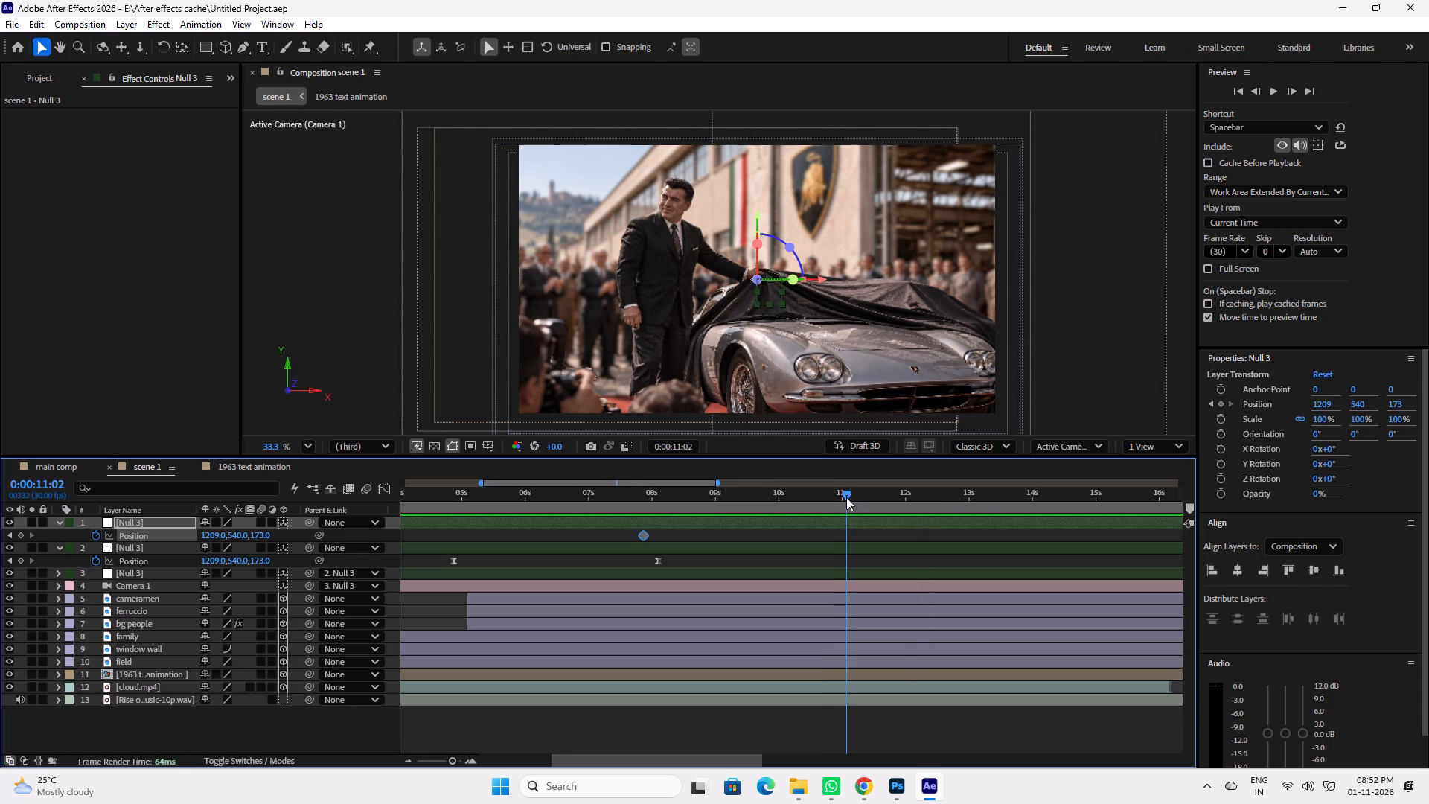
{"action": "key", "text": "space"}
{"action": "left_click_drag", "start_coordinate": [845, 497], "coordinate": [795, 497]}
{"action": "key", "text": "space"}
{"action": "key", "text": "space"}
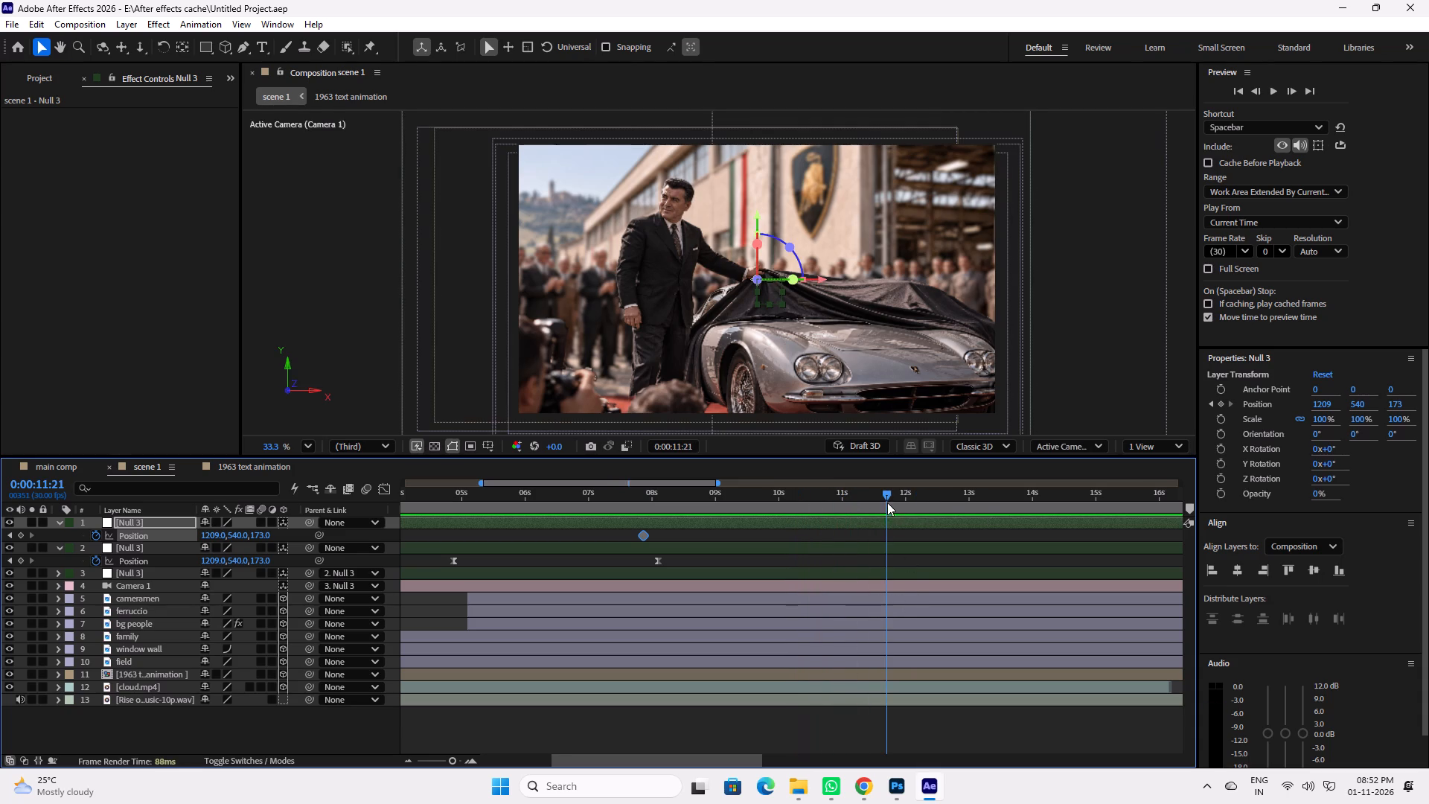
{"action": "left_click", "coordinate": [880, 495]}
{"action": "left_click_drag", "start_coordinate": [880, 495], "coordinate": [829, 489]}
{"action": "key", "text": "space"}
{"action": "key", "text": "space"}
{"action": "left_click_drag", "start_coordinate": [830, 496], "coordinate": [778, 497]}
{"action": "key", "text": "space"}
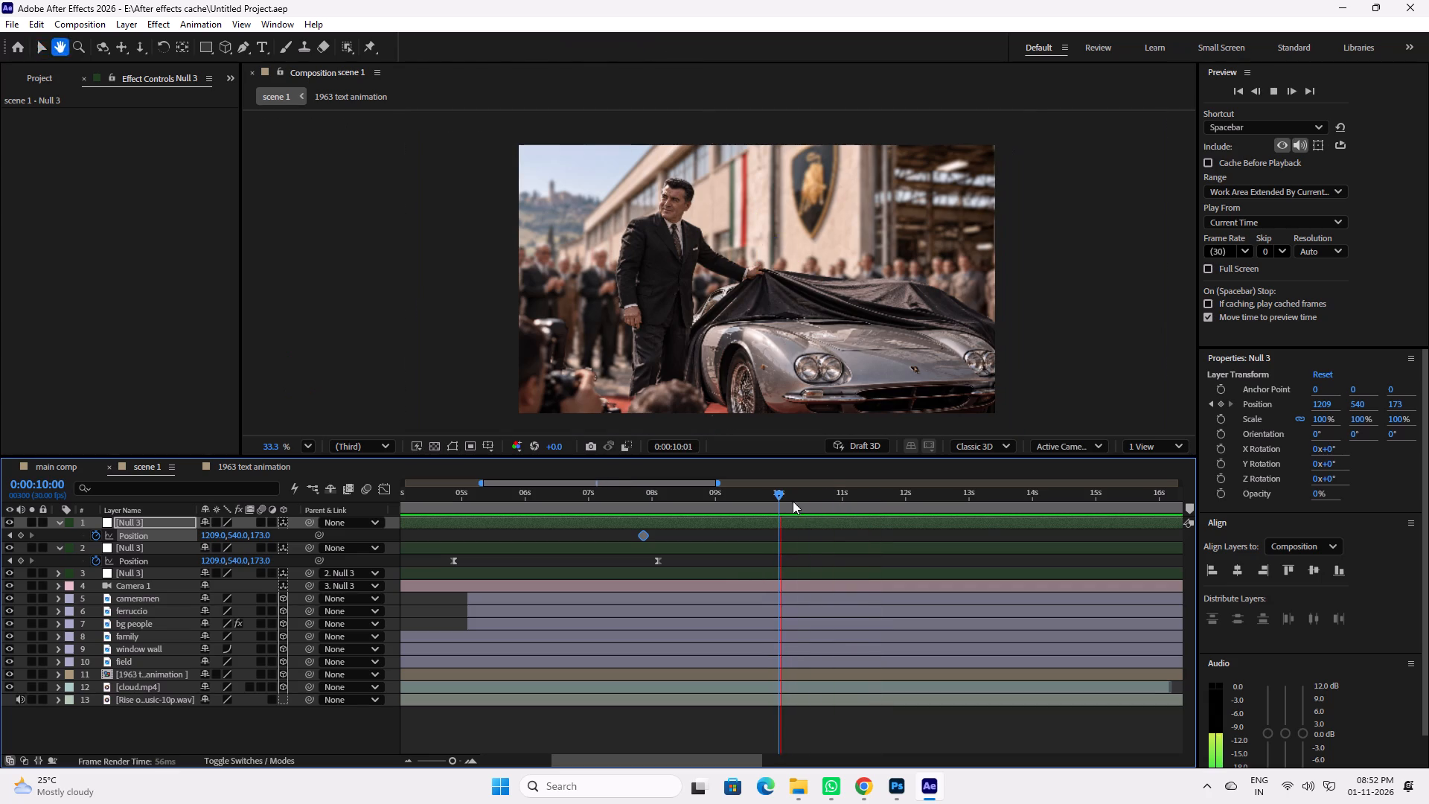
{"action": "key", "text": "space"}
{"action": "left_click", "coordinate": [857, 496]}
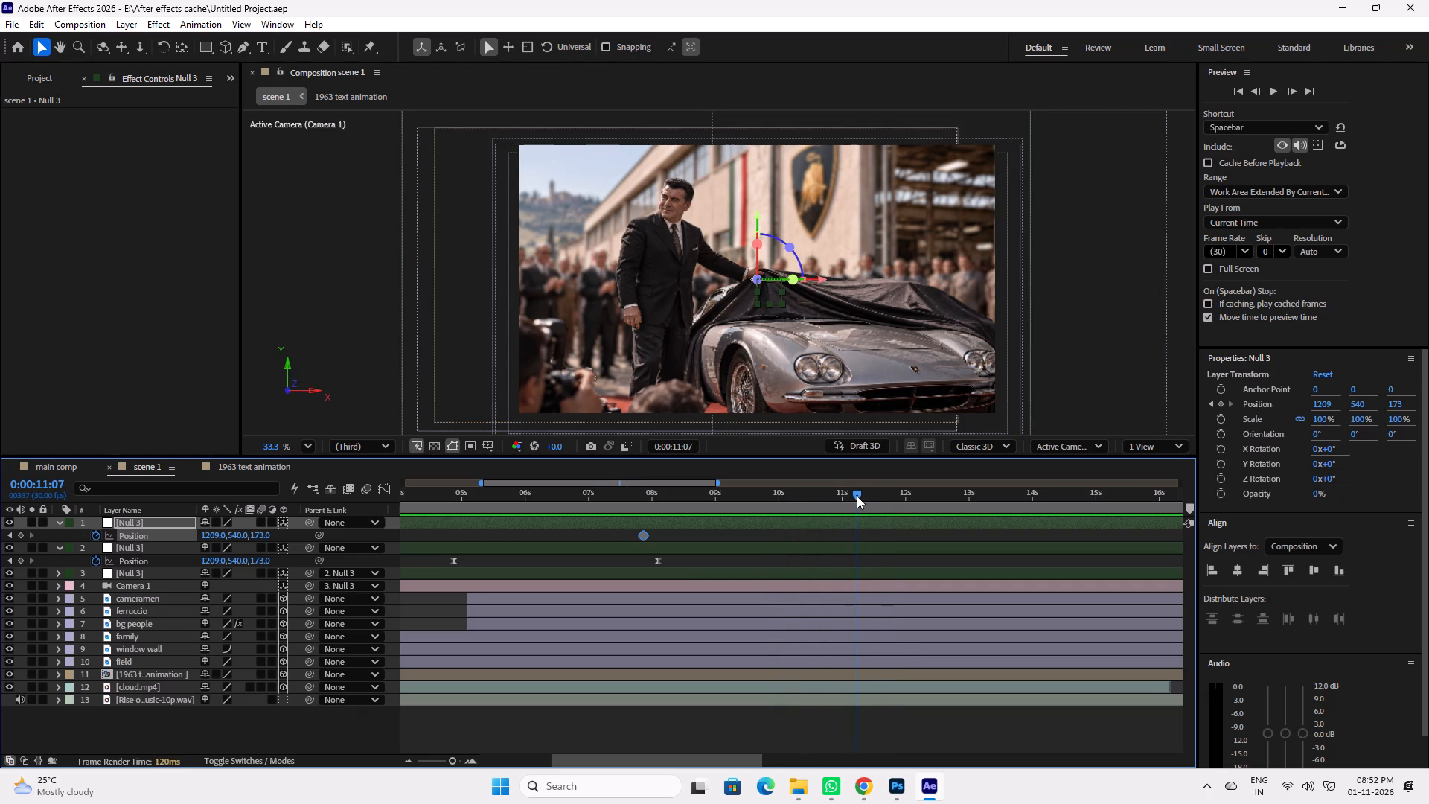
{"action": "left_click", "coordinate": [856, 495]}
{"action": "key", "text": "space"}
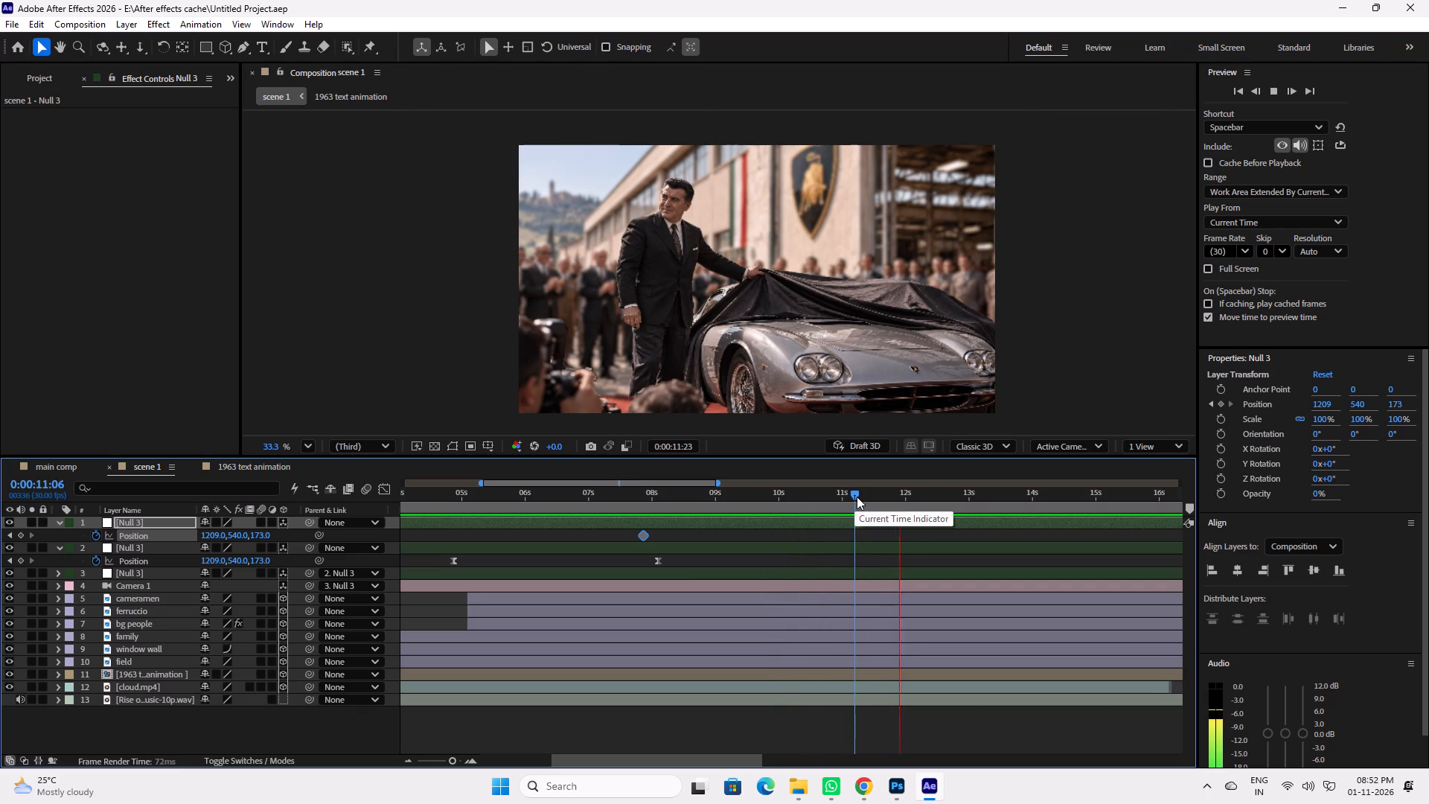
{"action": "left_click_drag", "start_coordinate": [857, 497], "coordinate": [869, 498]}
{"action": "key", "text": "space"}
{"action": "left_click", "coordinate": [866, 494]}
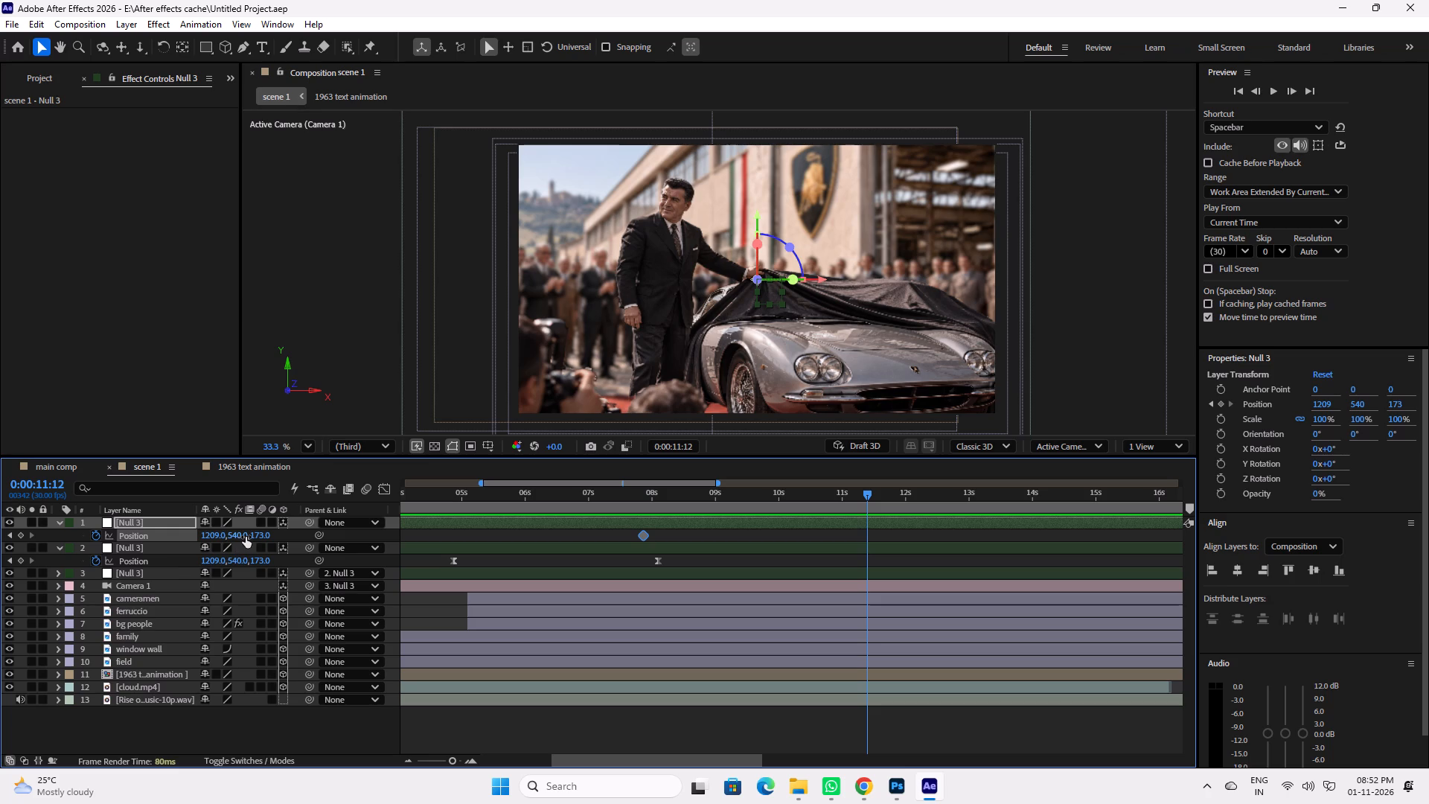
Parent the second null layer to the duplicate null on layer 1.
{"action": "left_click_drag", "start_coordinate": [309, 547], "coordinate": [255, 537]}
{"action": "left_click_drag", "start_coordinate": [255, 537], "coordinate": [155, 521]}
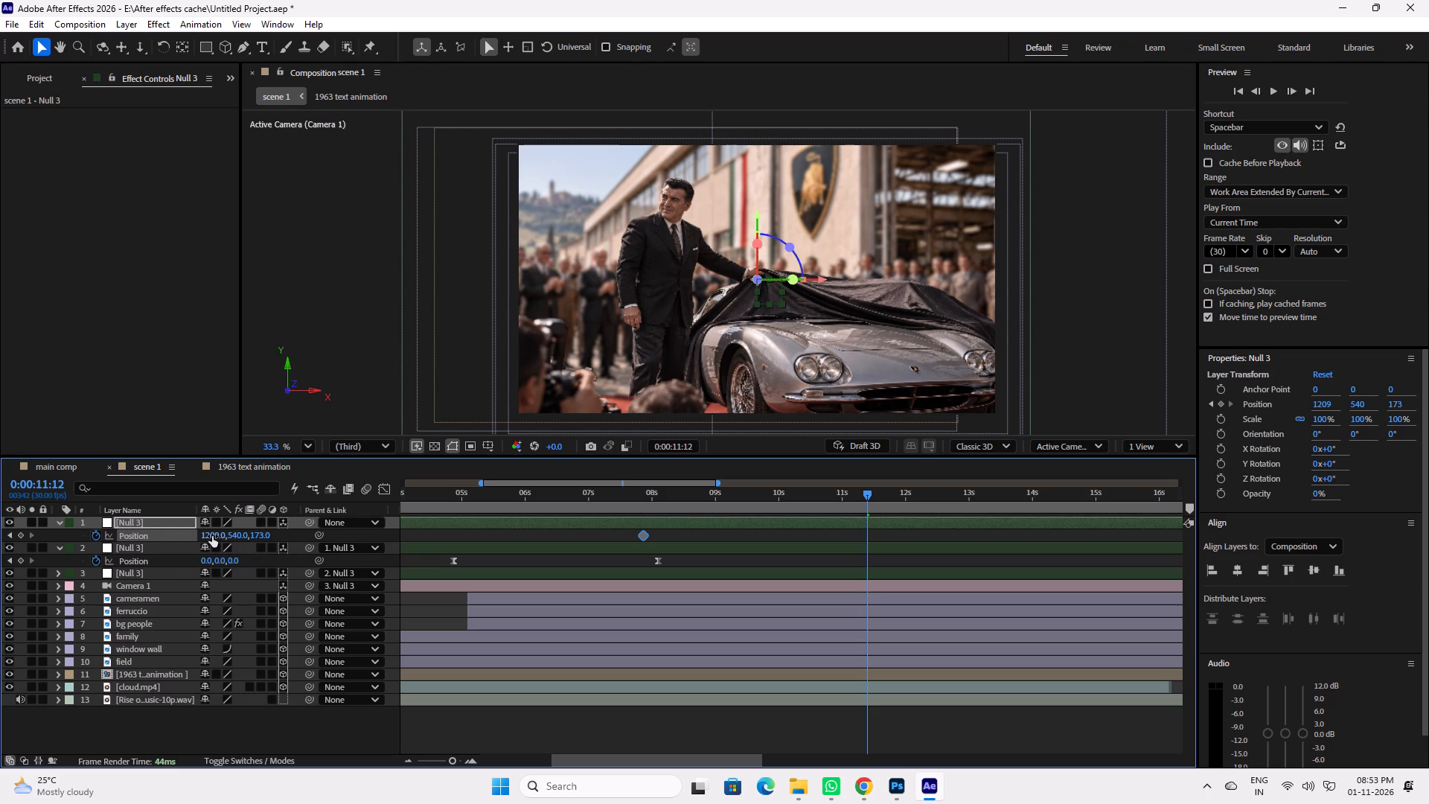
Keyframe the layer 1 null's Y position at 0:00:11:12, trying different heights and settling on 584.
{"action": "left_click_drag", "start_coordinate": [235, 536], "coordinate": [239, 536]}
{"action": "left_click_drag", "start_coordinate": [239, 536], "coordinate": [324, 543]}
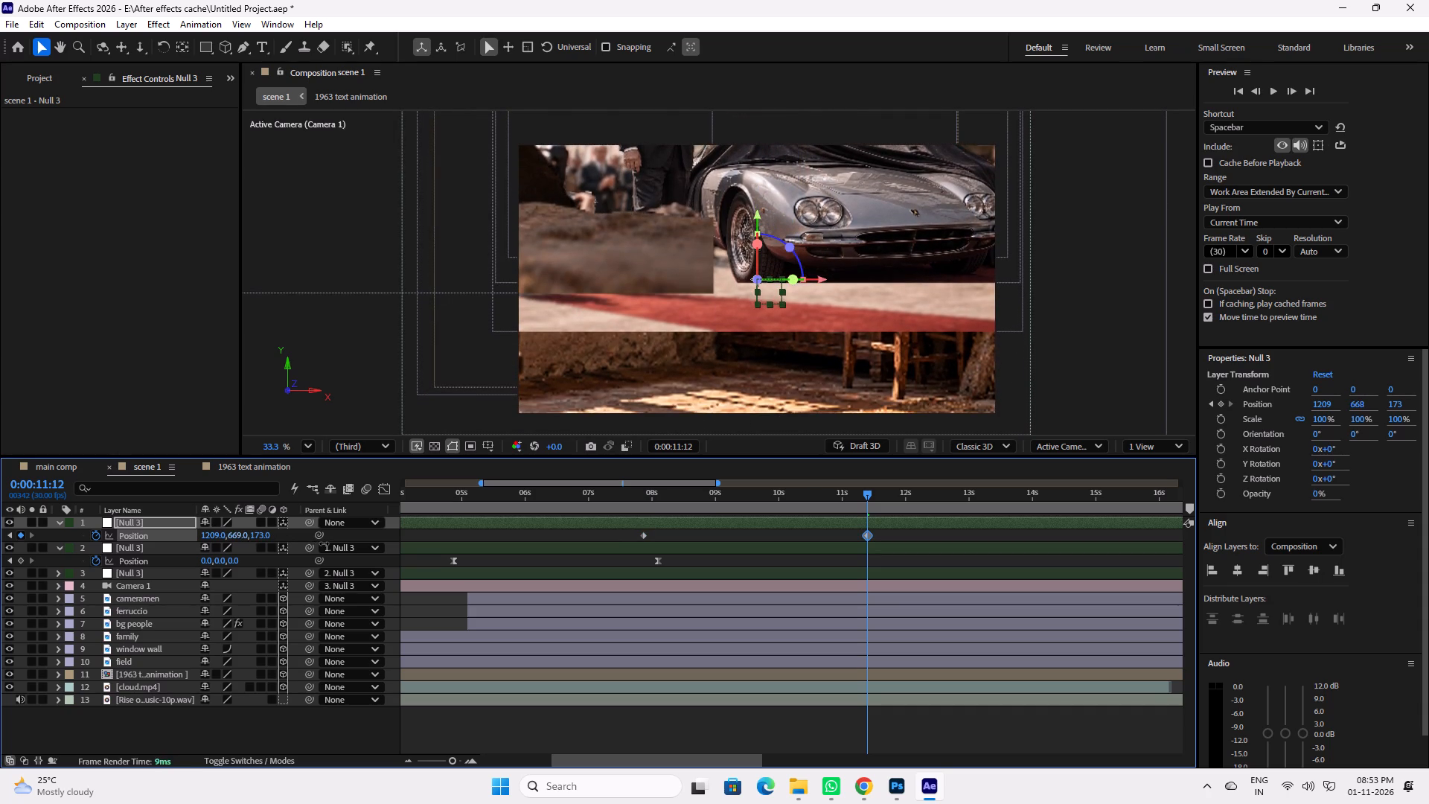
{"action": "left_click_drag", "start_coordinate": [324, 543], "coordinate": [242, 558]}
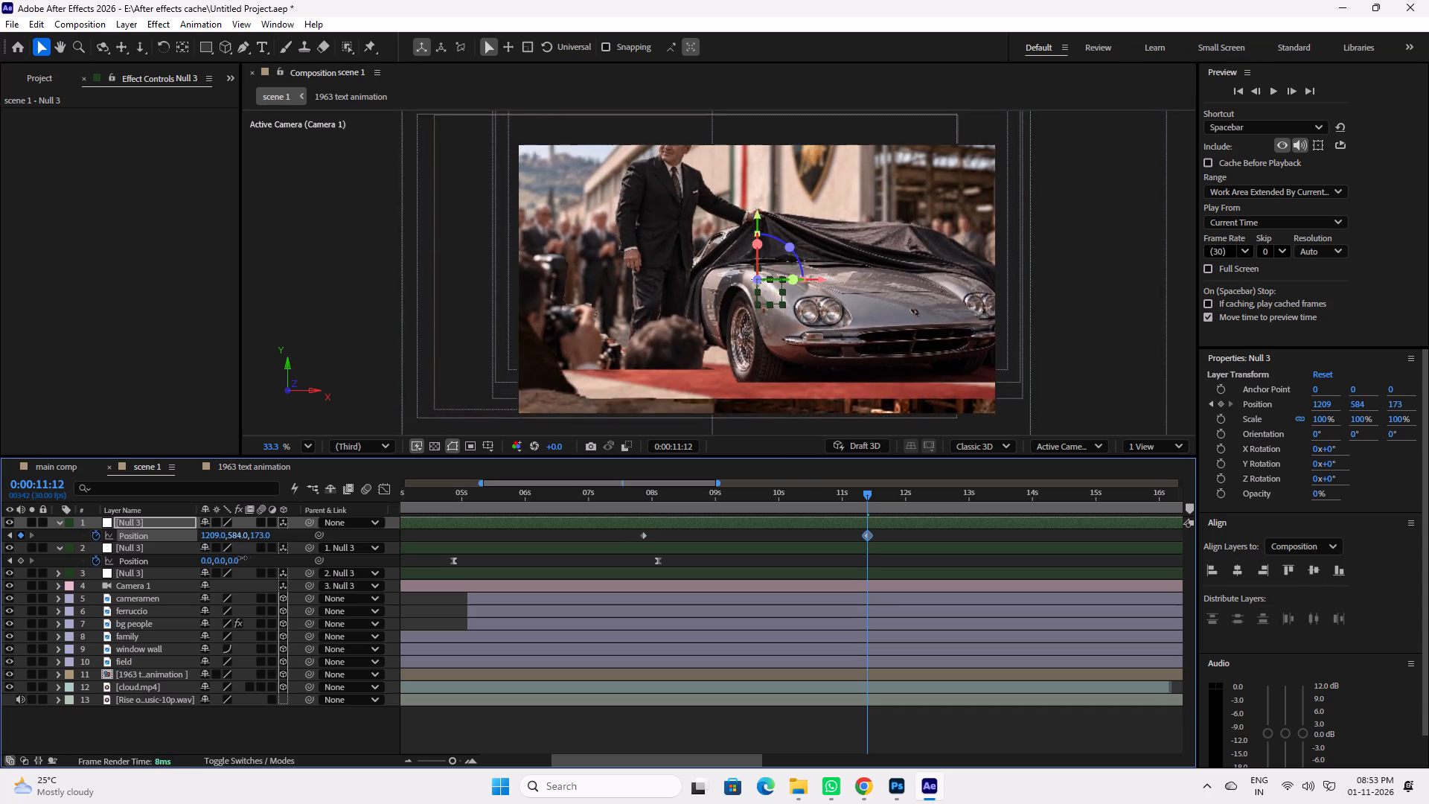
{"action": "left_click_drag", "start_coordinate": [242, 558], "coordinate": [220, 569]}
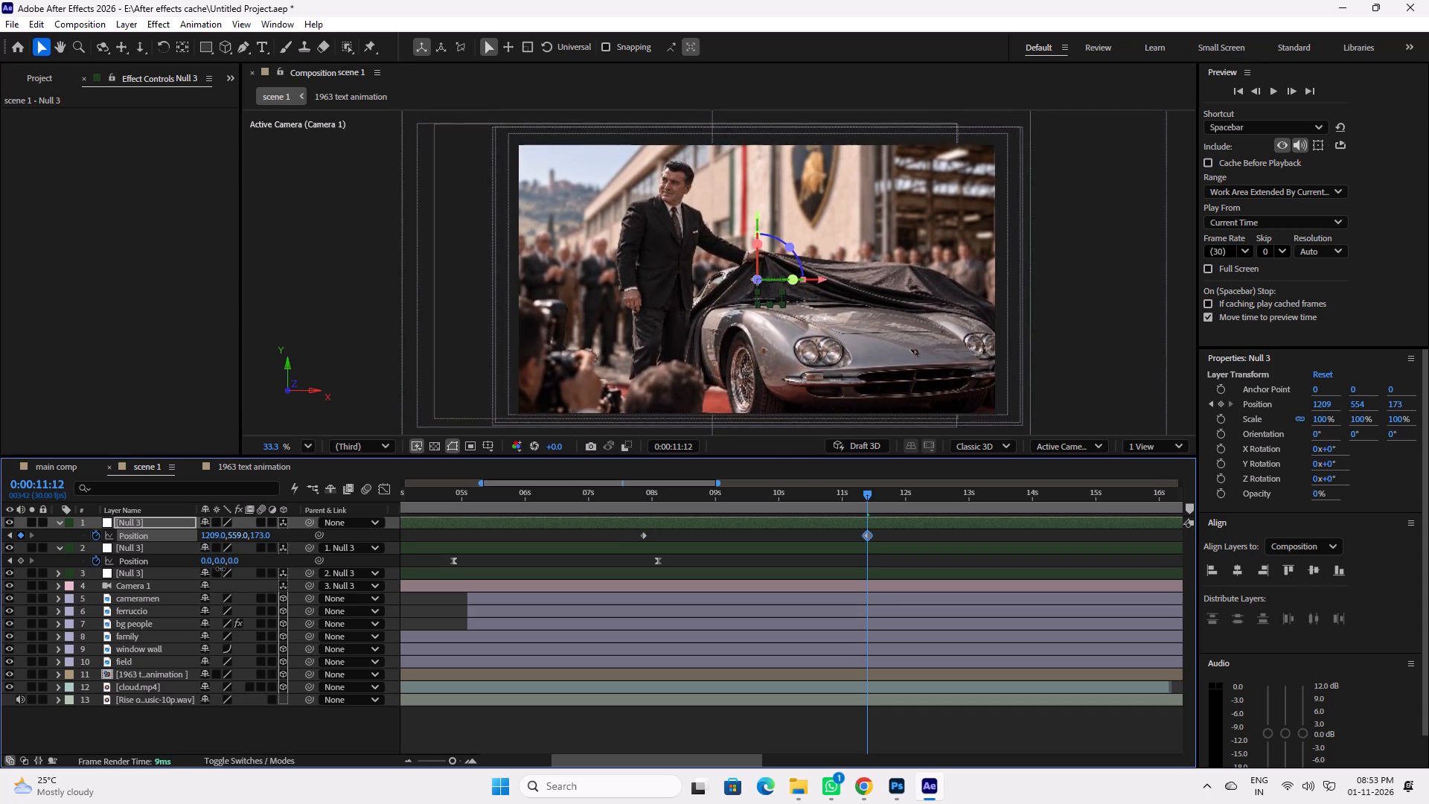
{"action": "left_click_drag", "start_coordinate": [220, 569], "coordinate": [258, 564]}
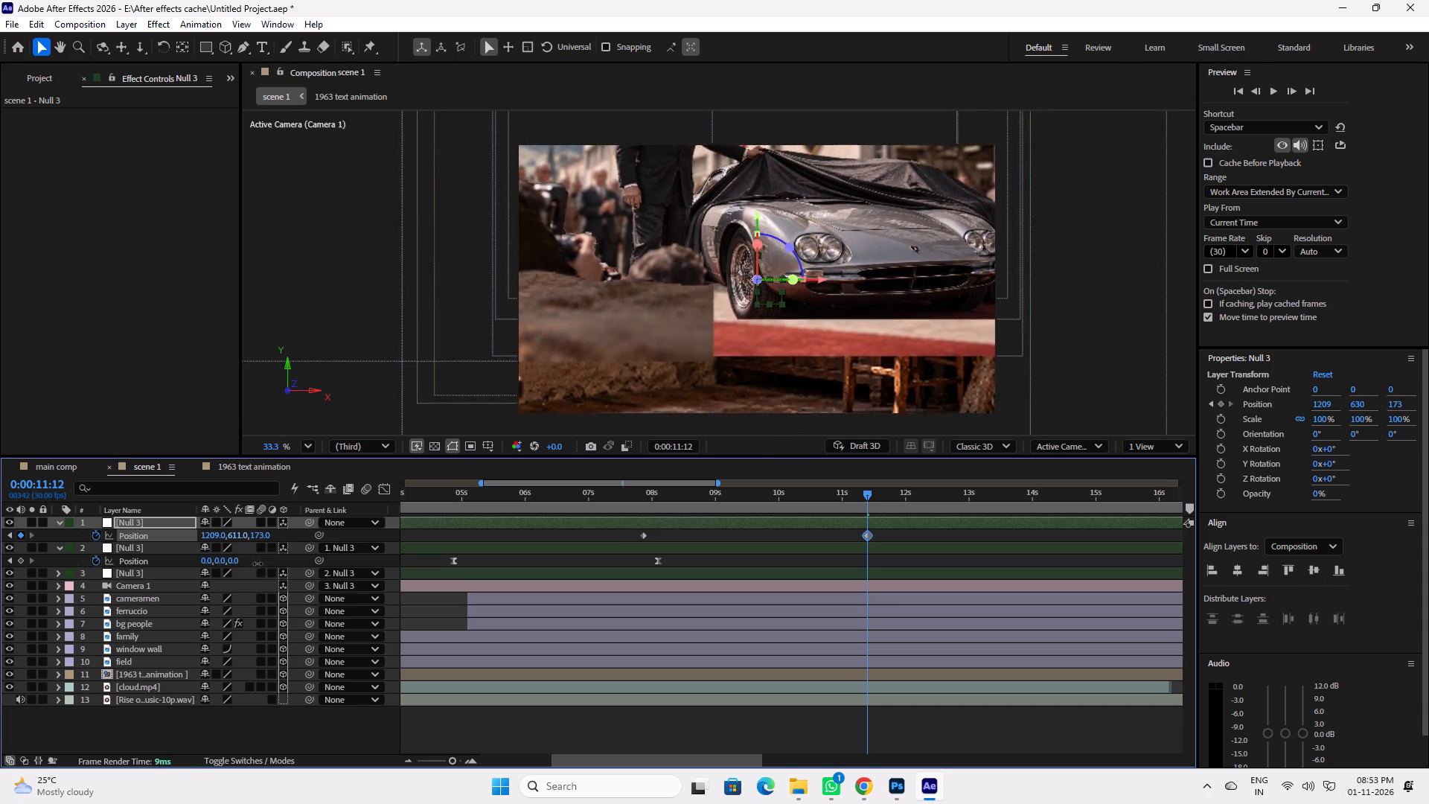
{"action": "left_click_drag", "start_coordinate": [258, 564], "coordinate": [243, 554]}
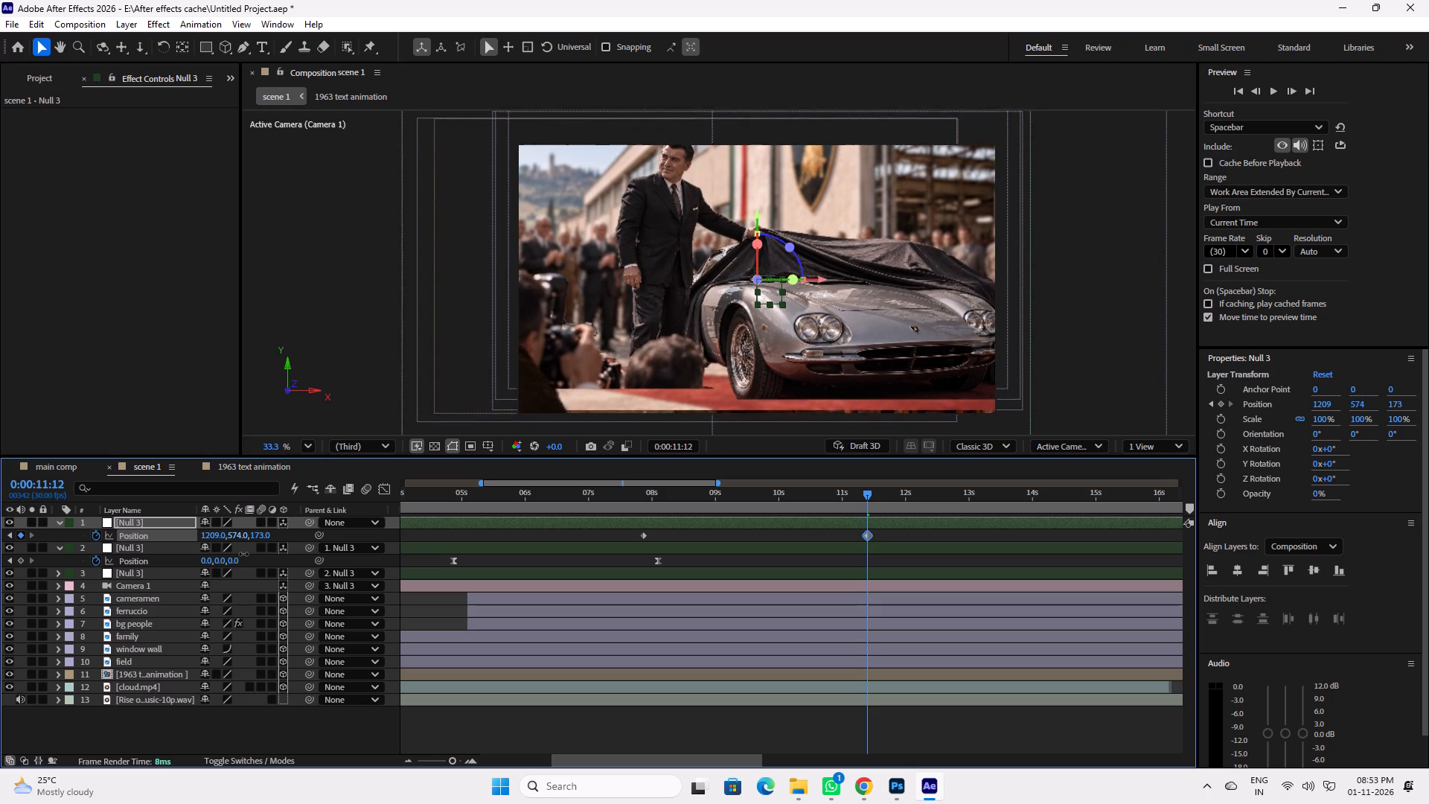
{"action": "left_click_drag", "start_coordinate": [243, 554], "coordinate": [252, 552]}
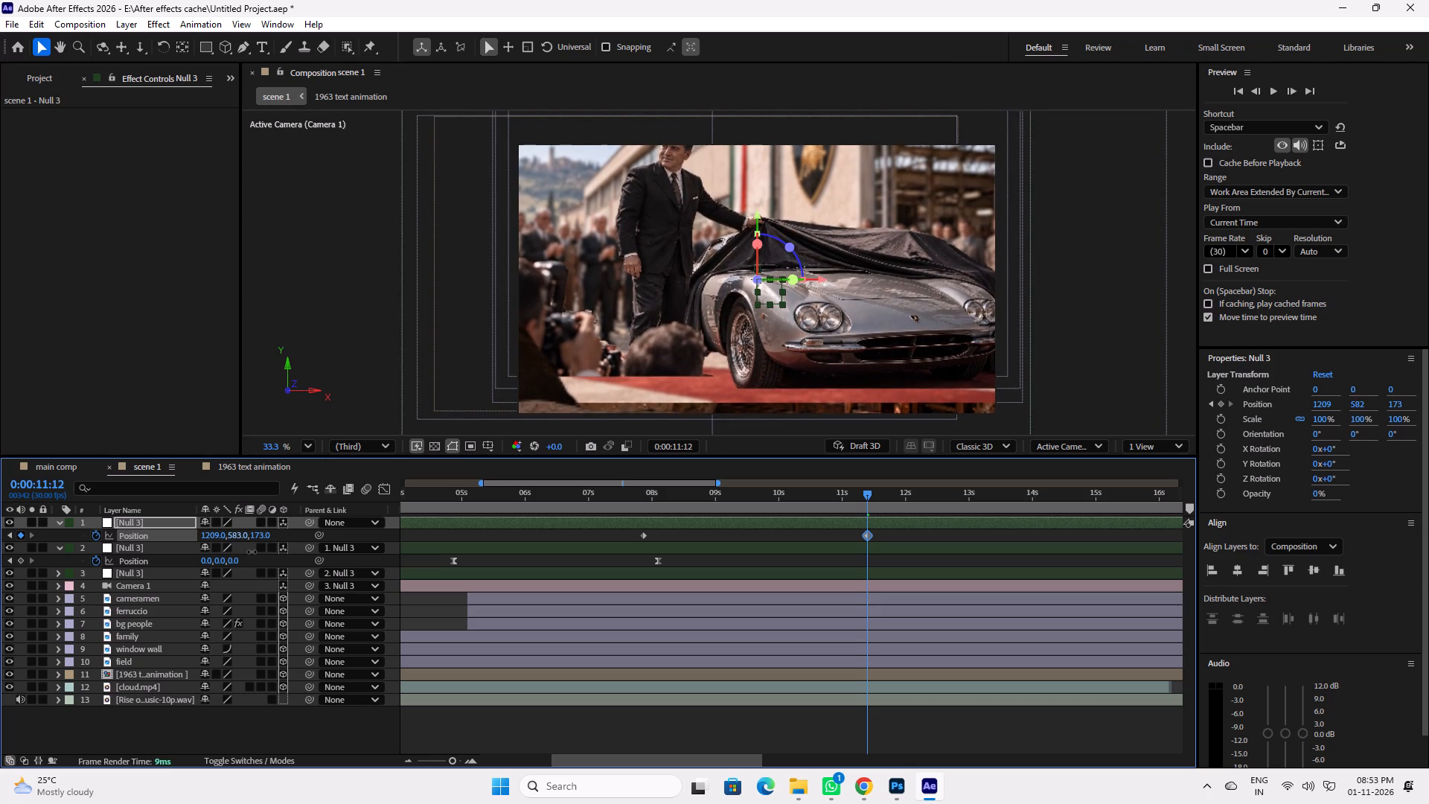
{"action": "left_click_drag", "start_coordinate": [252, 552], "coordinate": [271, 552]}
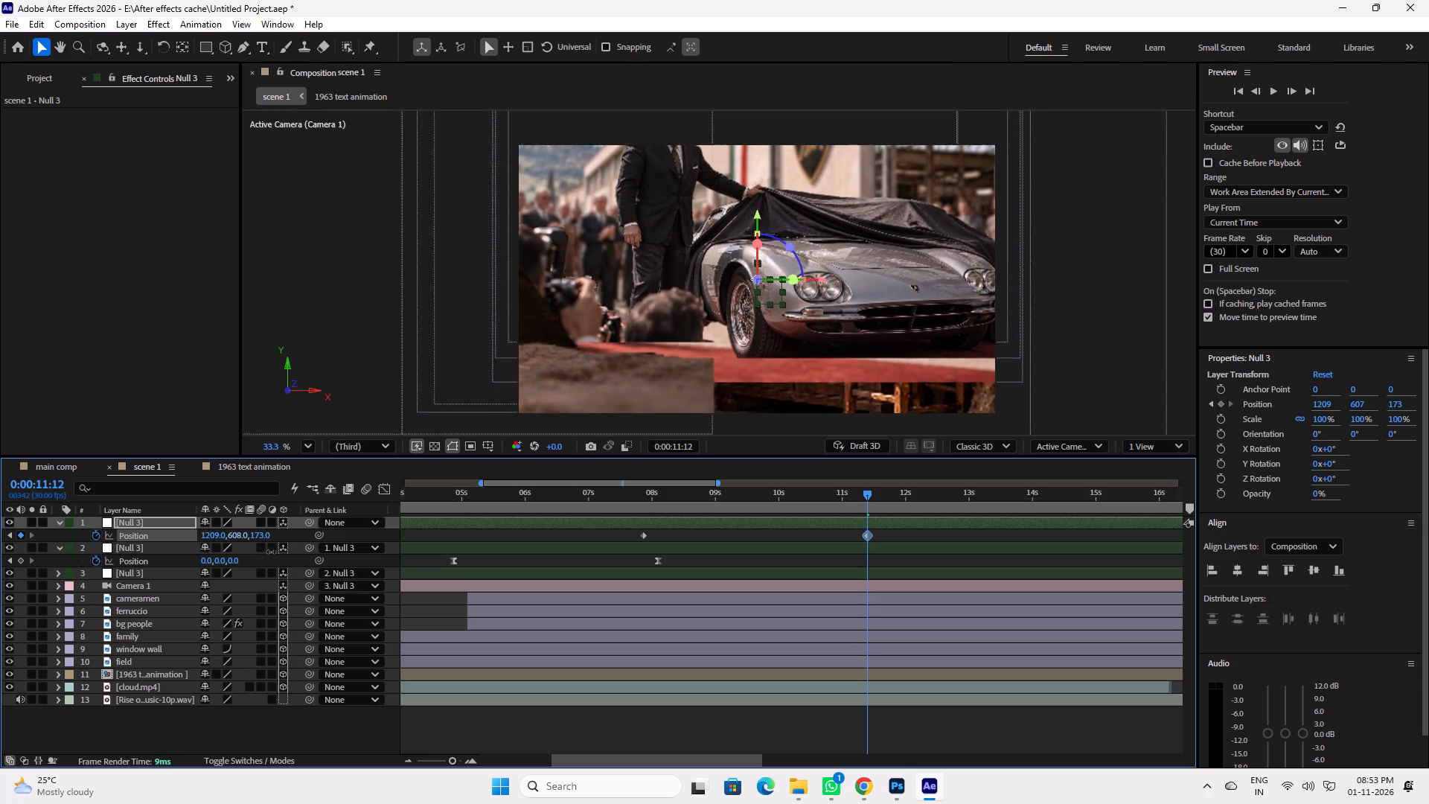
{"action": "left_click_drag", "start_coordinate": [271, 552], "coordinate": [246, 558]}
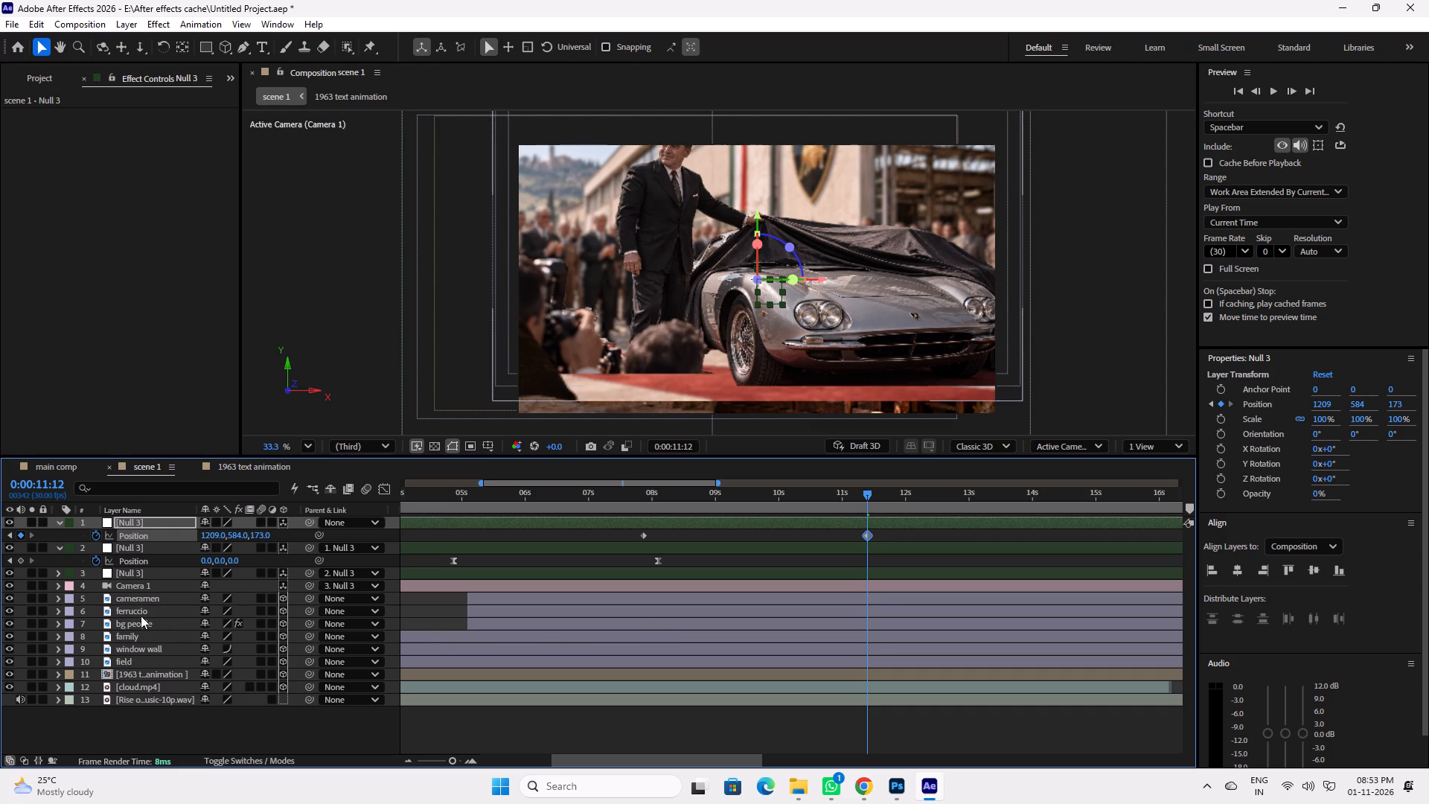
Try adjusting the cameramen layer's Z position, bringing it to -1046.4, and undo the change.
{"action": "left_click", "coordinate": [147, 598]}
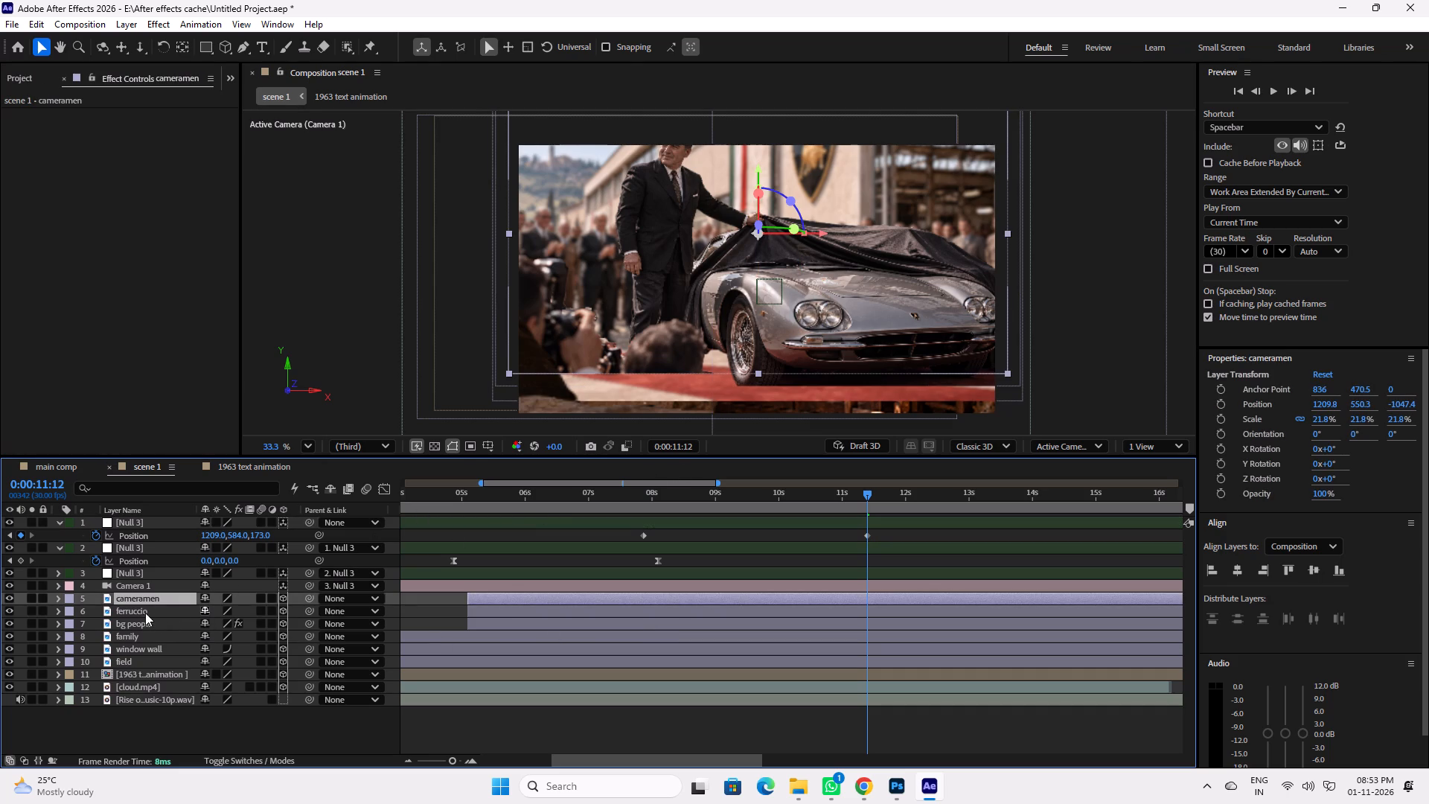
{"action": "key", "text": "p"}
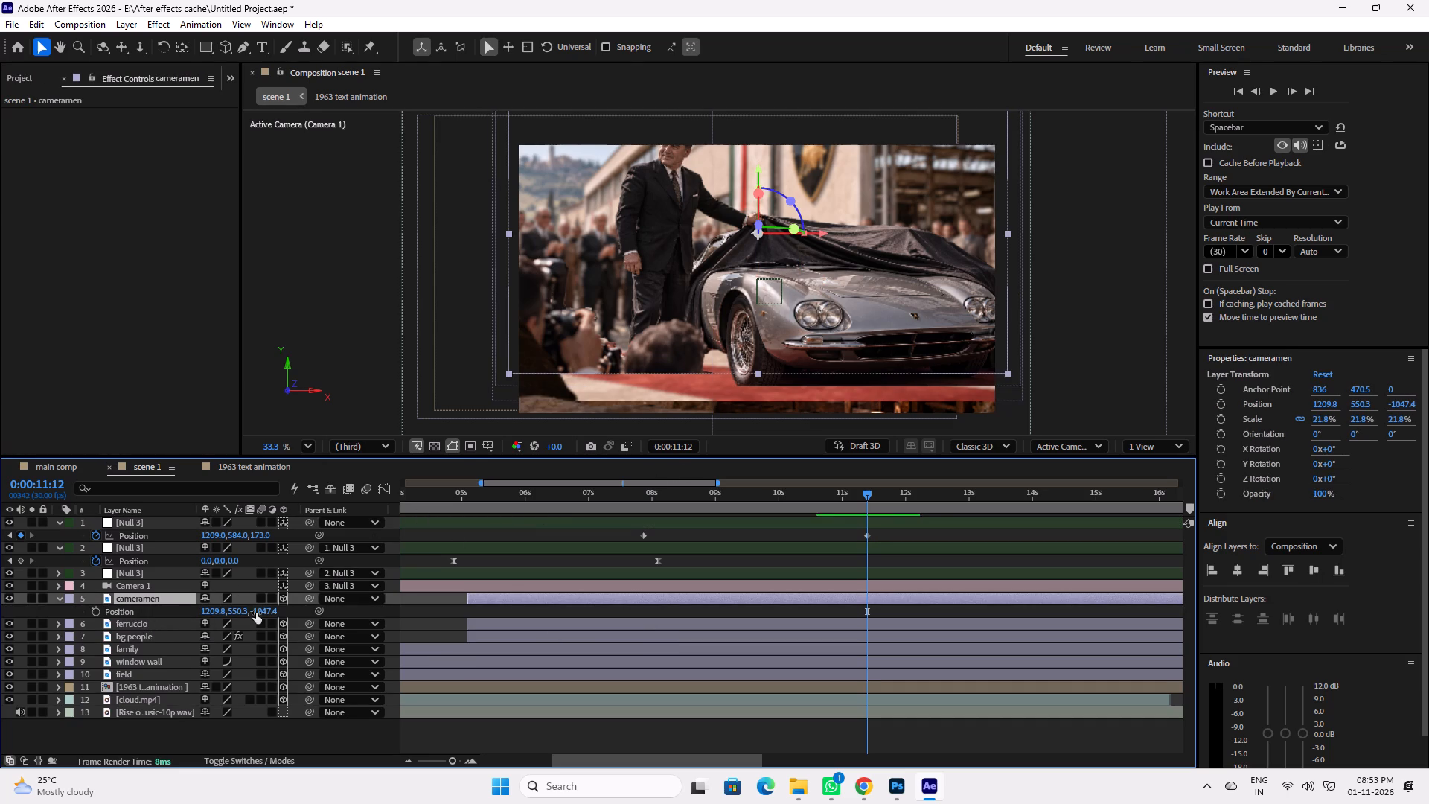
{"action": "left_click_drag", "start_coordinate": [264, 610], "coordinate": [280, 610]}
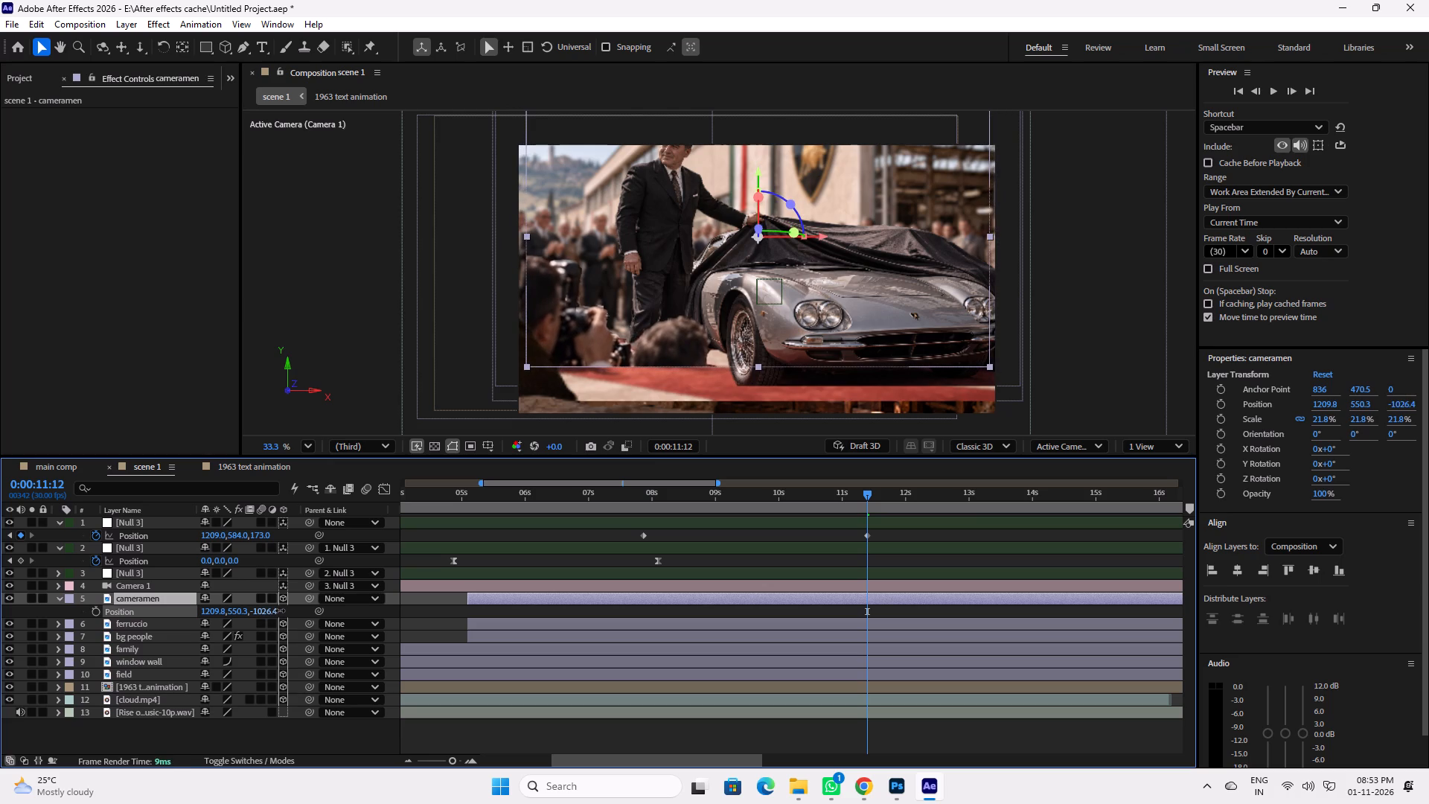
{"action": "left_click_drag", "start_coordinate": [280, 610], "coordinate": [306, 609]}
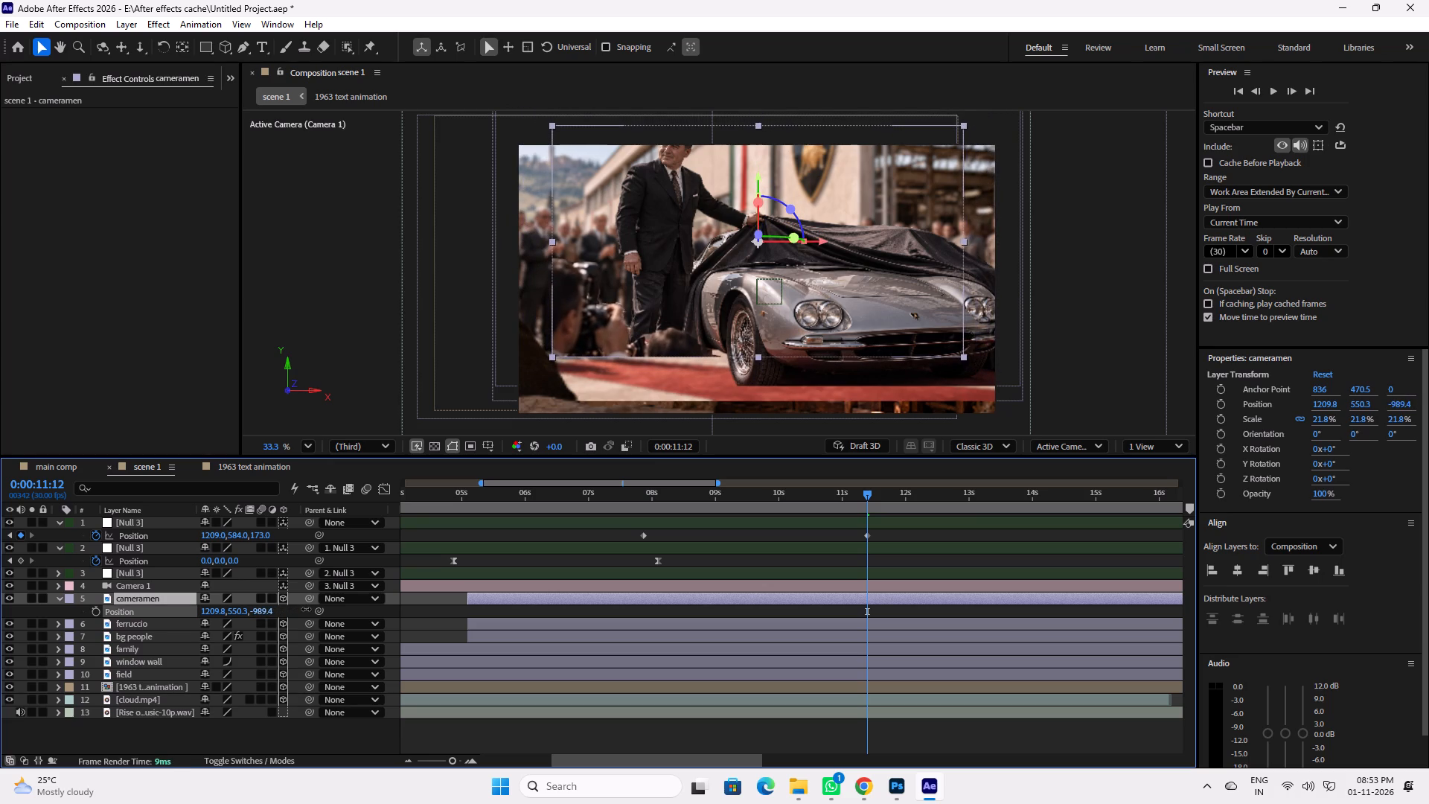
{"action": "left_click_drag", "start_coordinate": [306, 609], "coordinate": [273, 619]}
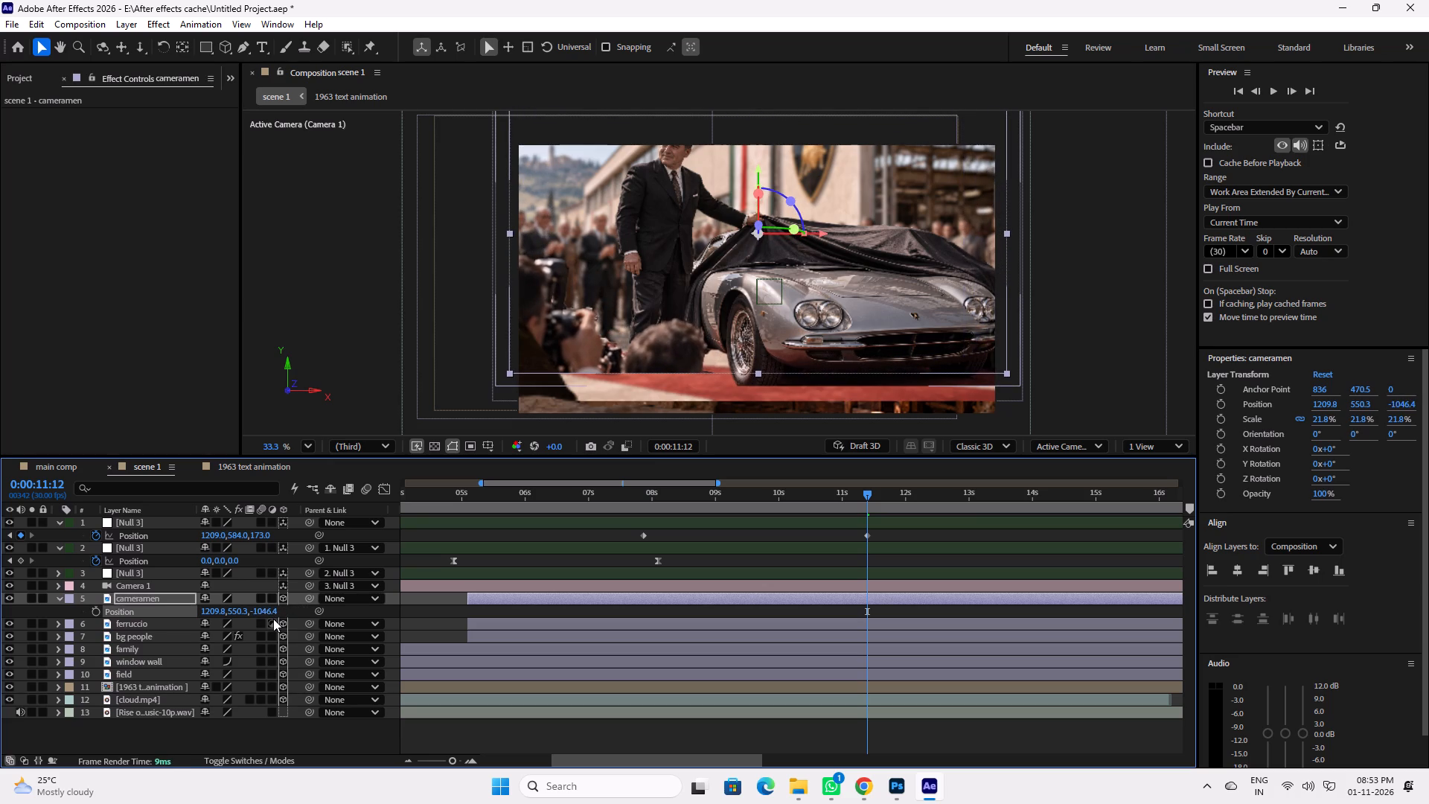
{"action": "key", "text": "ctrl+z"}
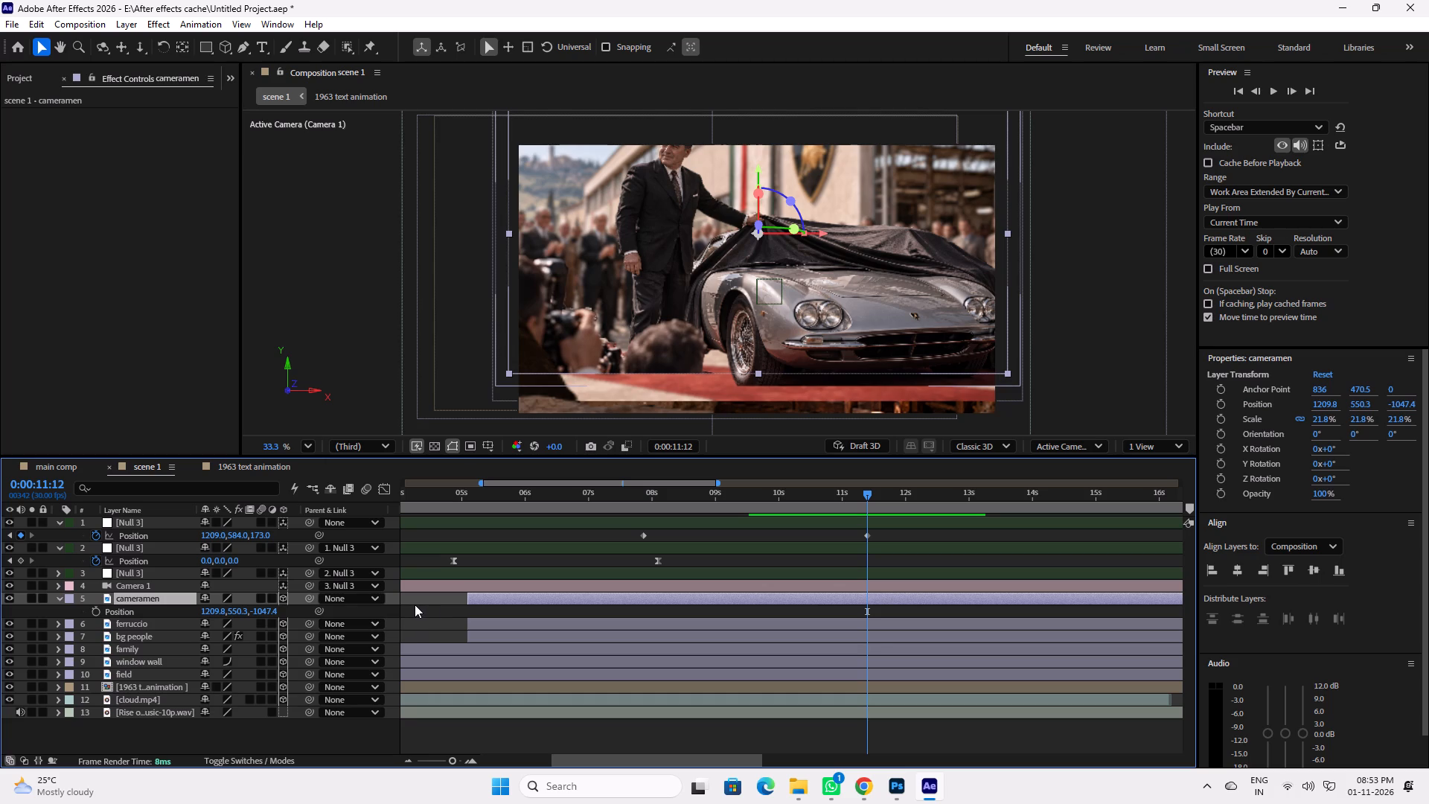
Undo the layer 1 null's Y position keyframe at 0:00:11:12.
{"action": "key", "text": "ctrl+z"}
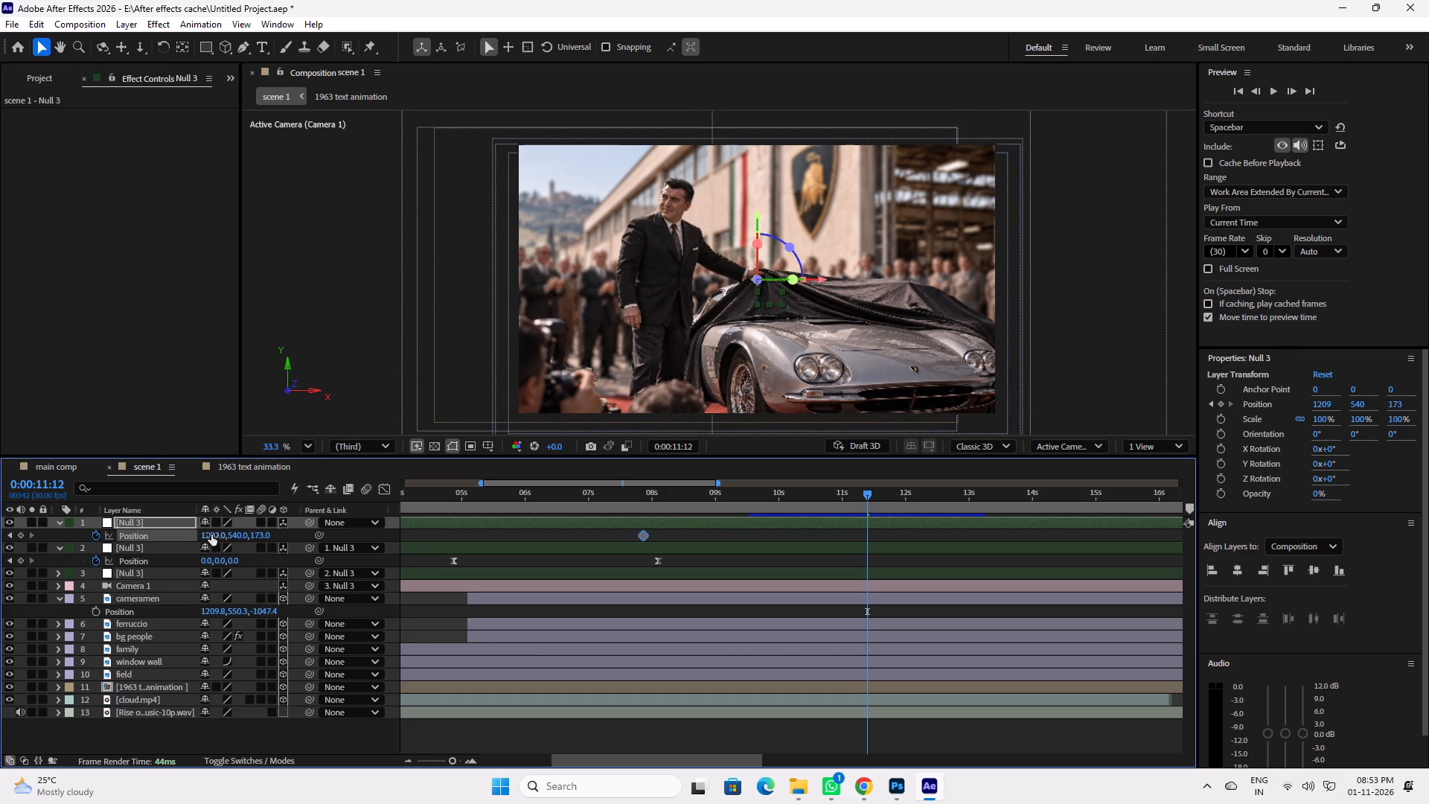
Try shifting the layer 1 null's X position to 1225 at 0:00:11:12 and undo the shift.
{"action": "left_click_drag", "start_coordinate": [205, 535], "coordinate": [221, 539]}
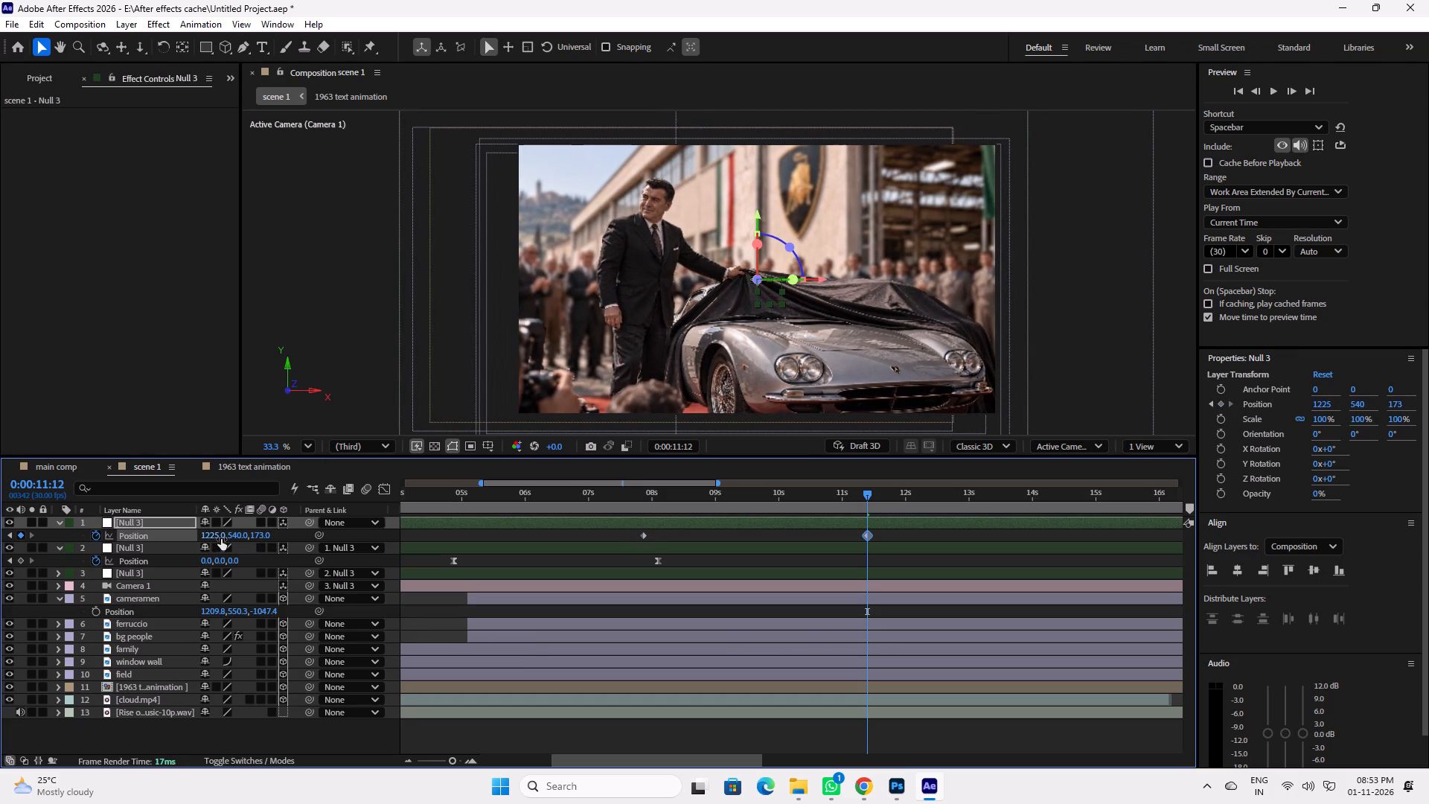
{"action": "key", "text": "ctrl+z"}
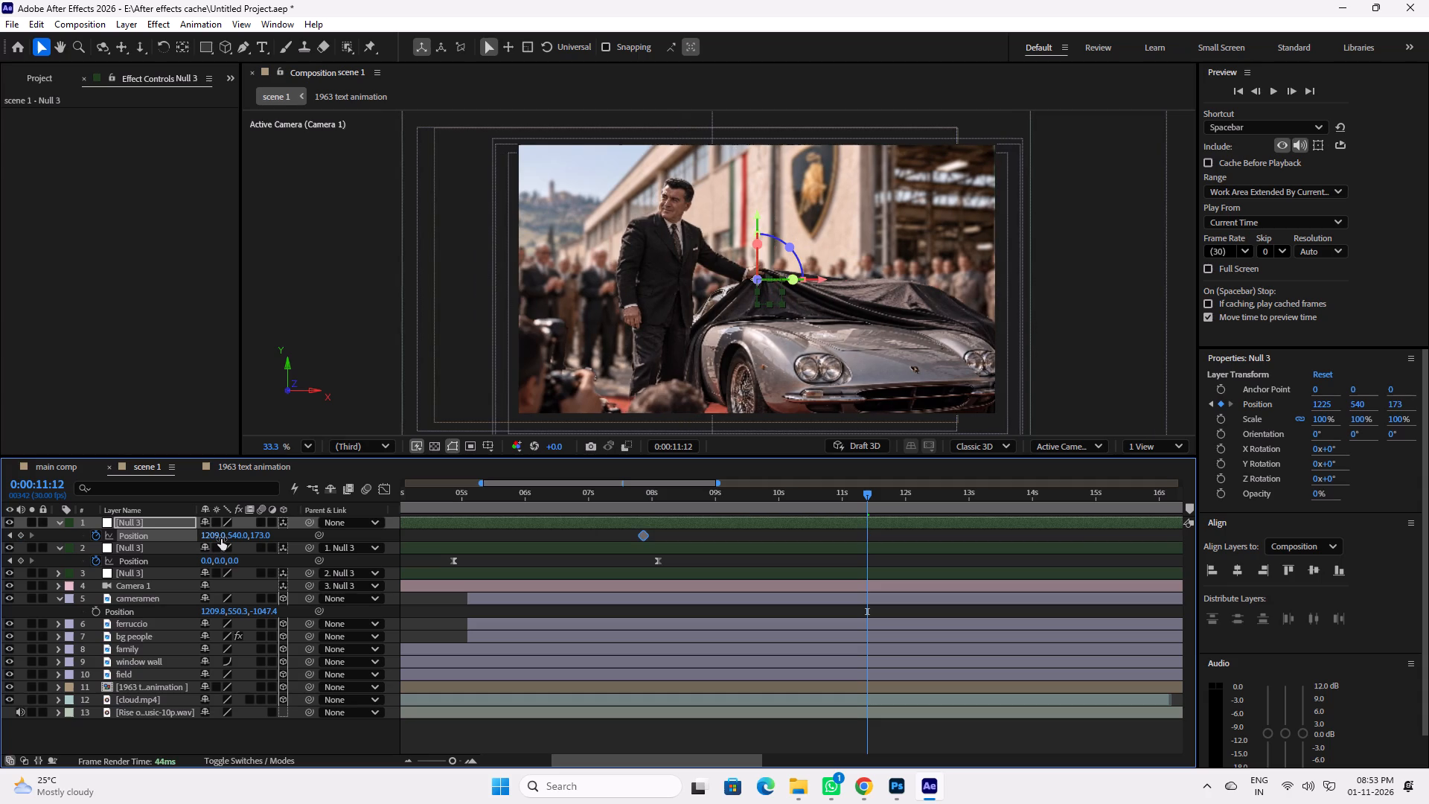
Keyframe the layer 1 null's Y position at 614 at 0:00:11:12 to move the camera down over the car.
{"action": "left_click_drag", "start_coordinate": [234, 537], "coordinate": [266, 543]}
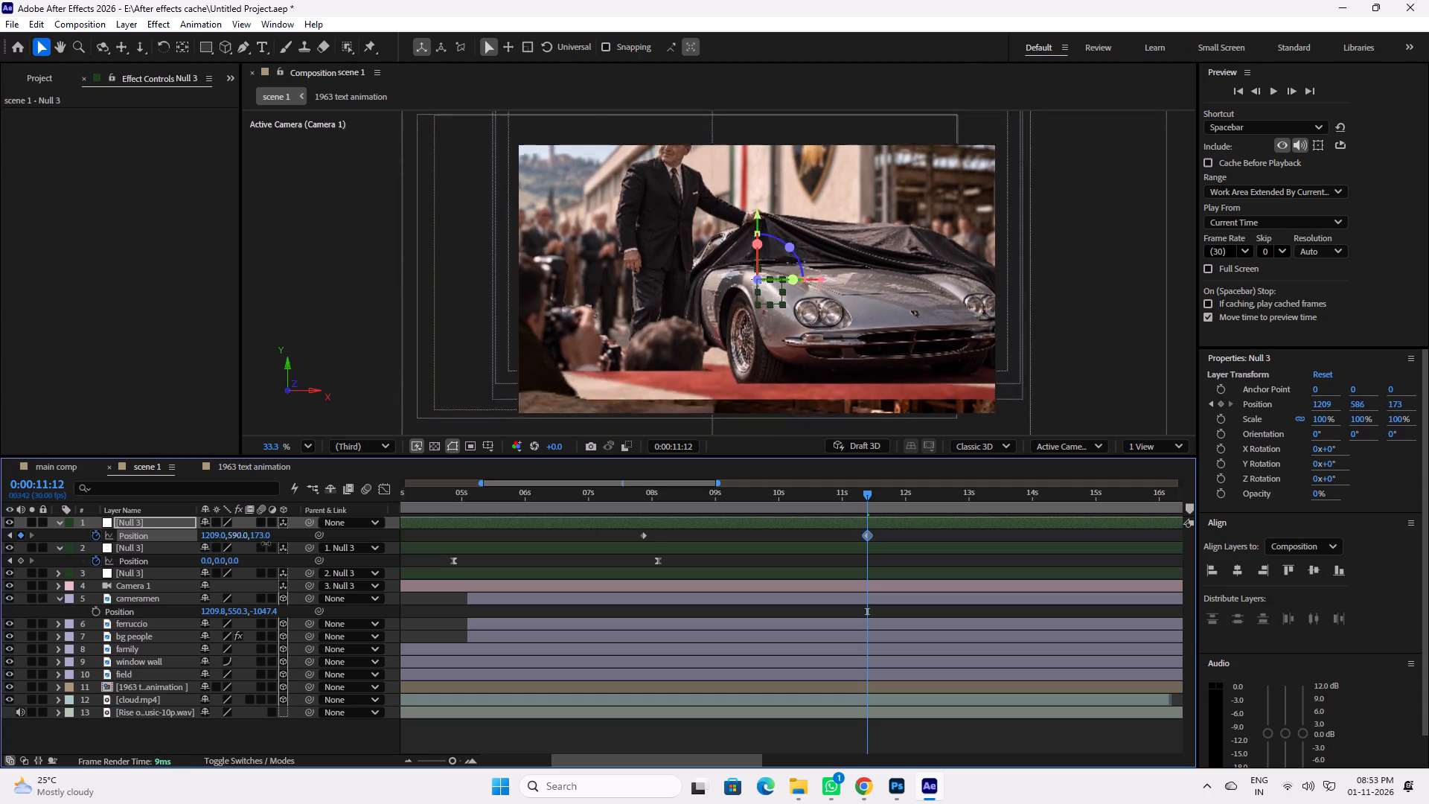
{"action": "left_click_drag", "start_coordinate": [266, 543], "coordinate": [301, 551]}
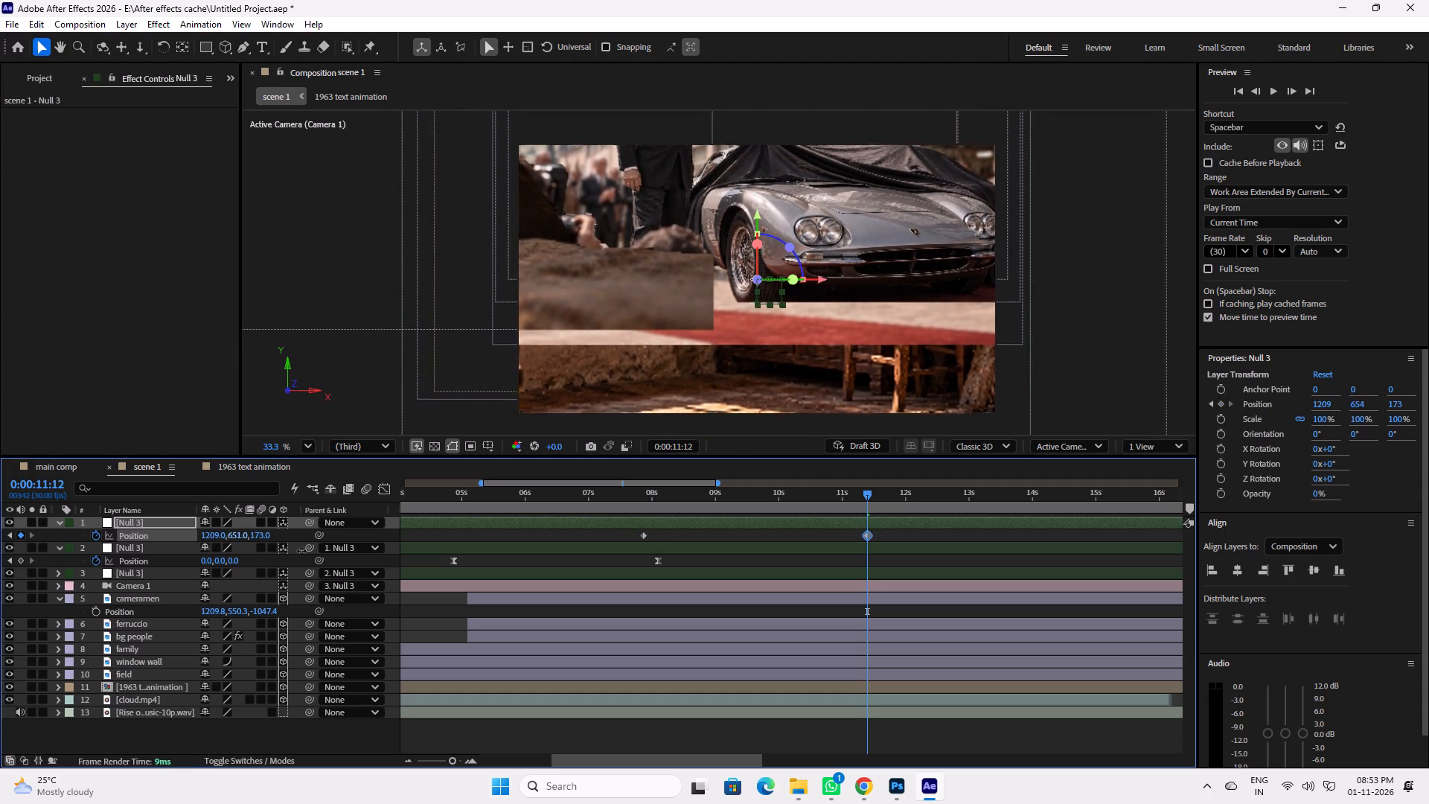
{"action": "left_click_drag", "start_coordinate": [301, 551], "coordinate": [249, 558]}
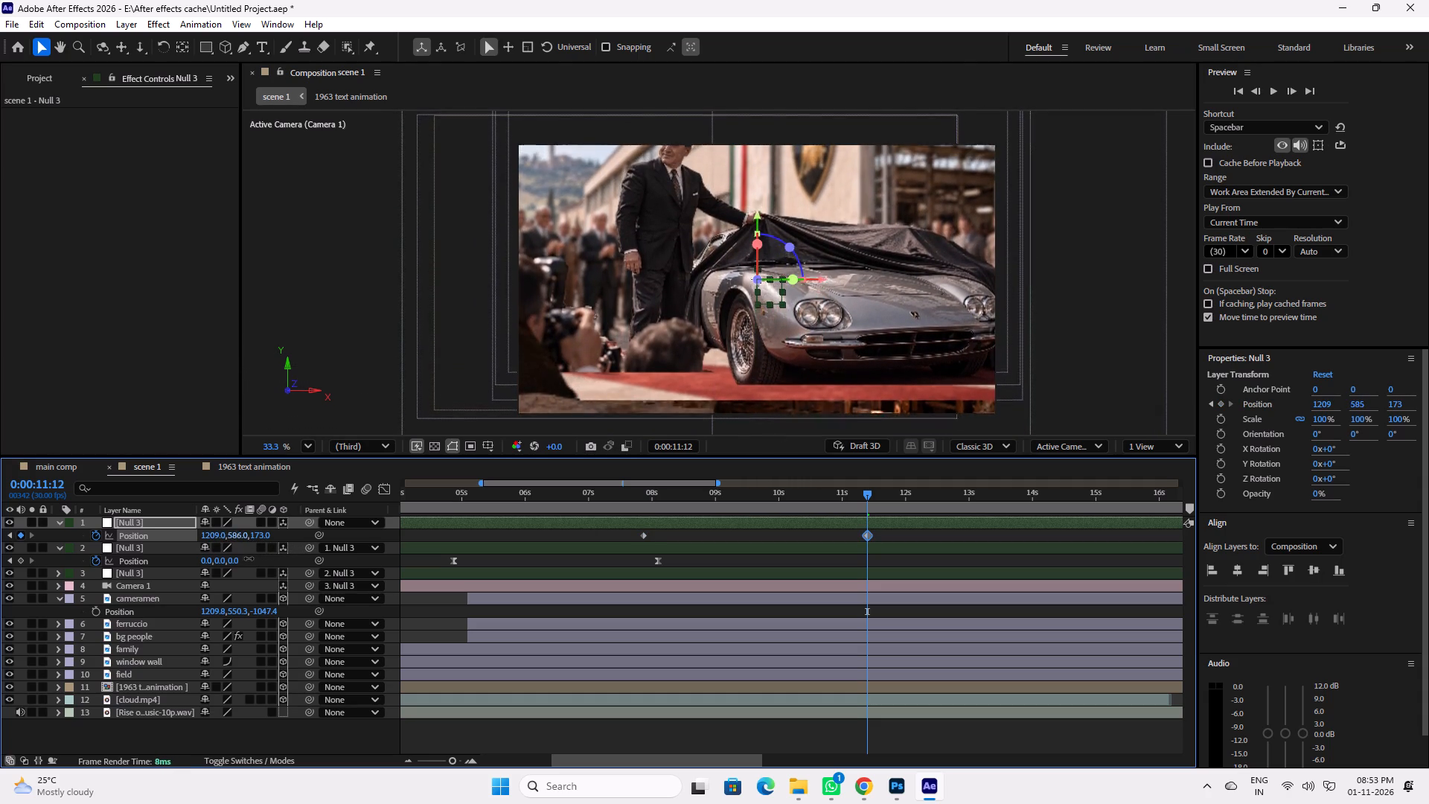
{"action": "left_click_drag", "start_coordinate": [249, 558], "coordinate": [370, 558]}
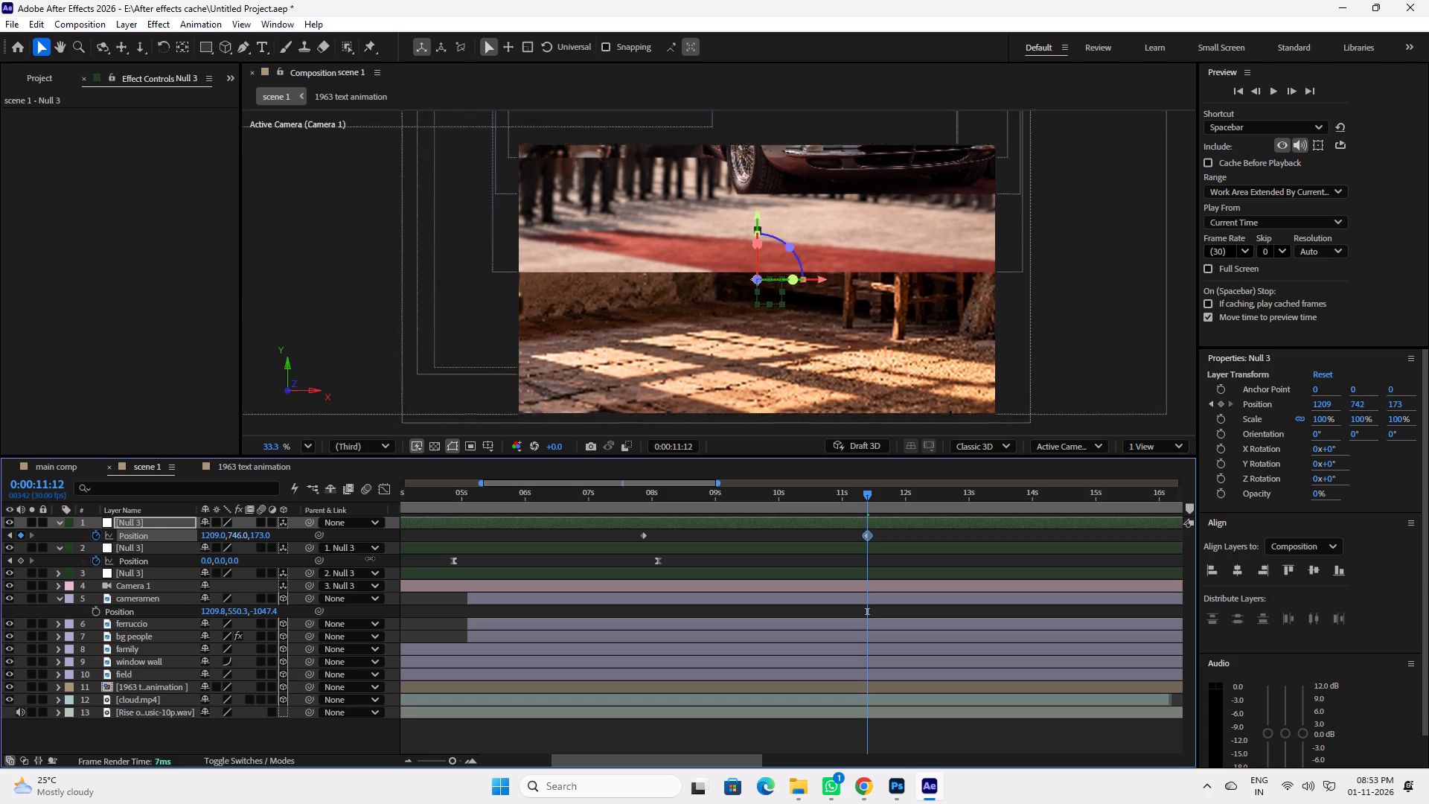
{"action": "left_click_drag", "start_coordinate": [370, 558], "coordinate": [321, 561]}
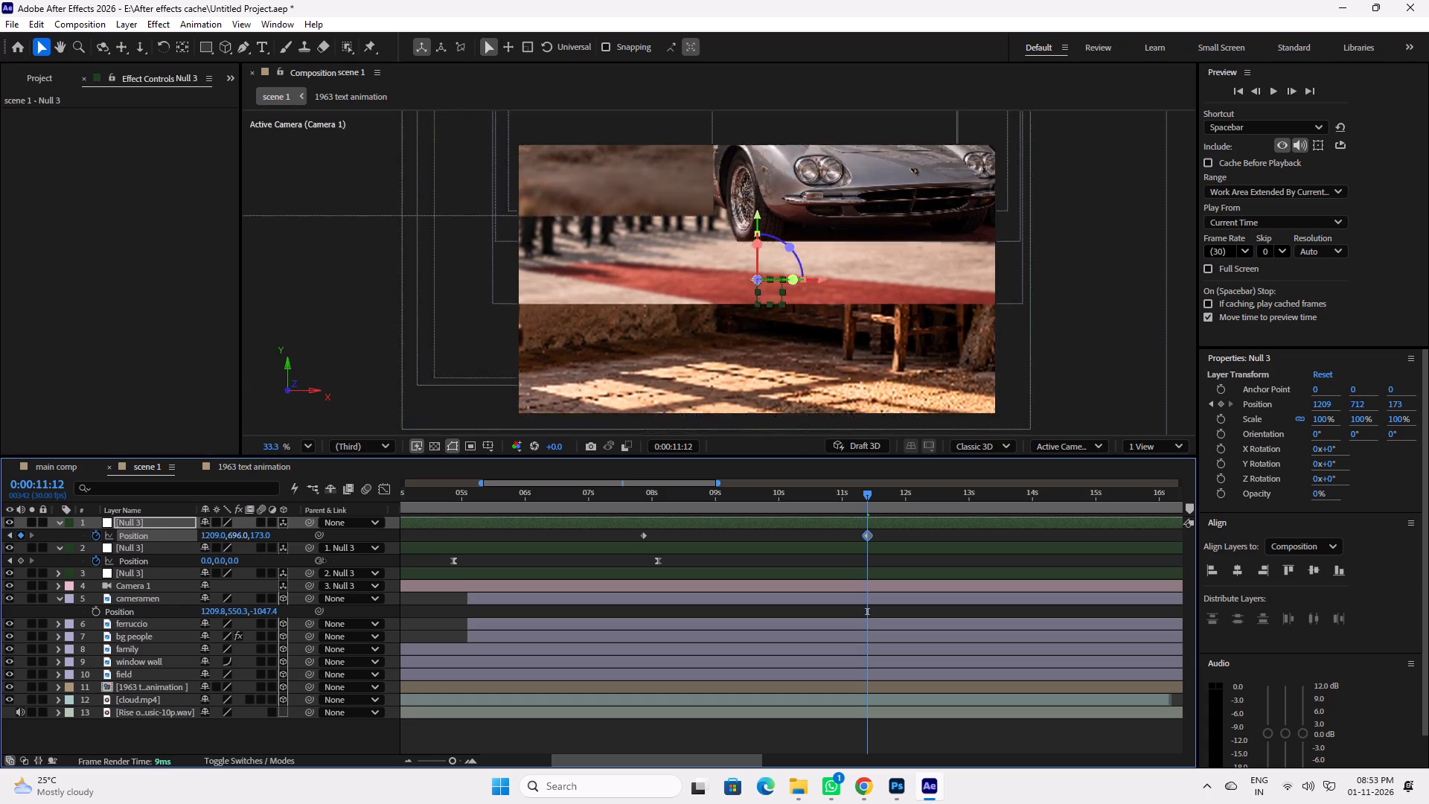
{"action": "left_click_drag", "start_coordinate": [321, 561], "coordinate": [196, 588]}
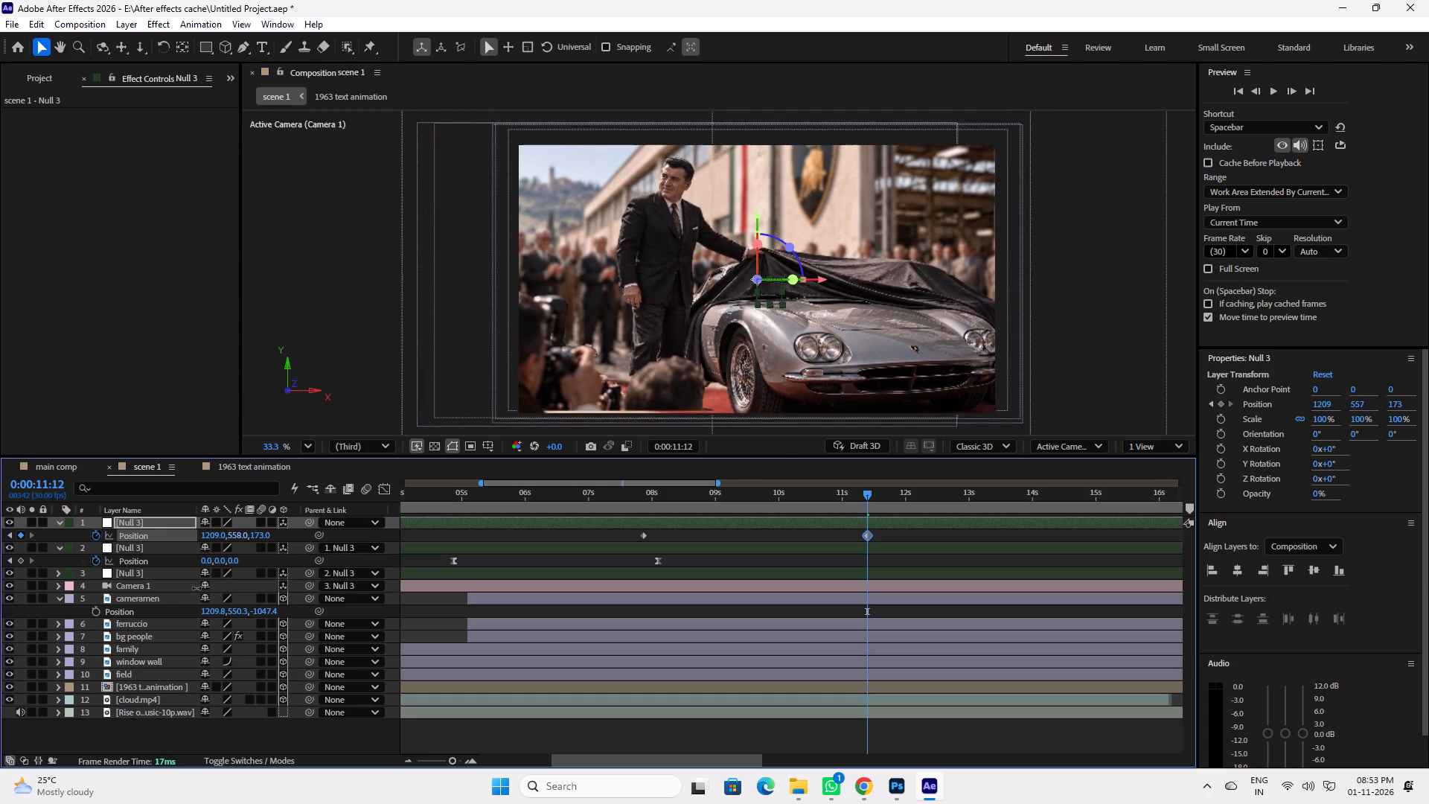
{"action": "left_click_drag", "start_coordinate": [196, 588], "coordinate": [227, 580]}
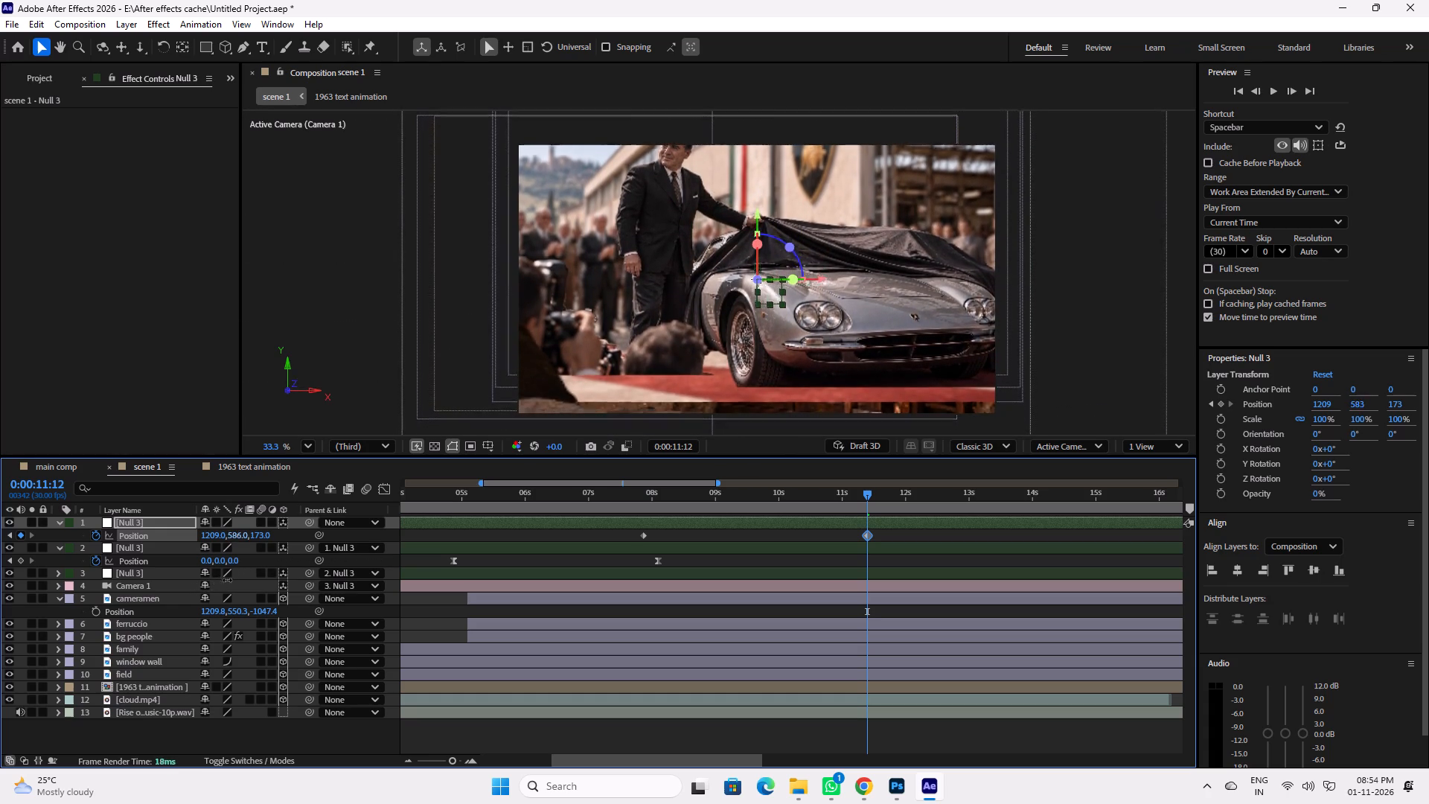
{"action": "left_click_drag", "start_coordinate": [227, 580], "coordinate": [238, 588]}
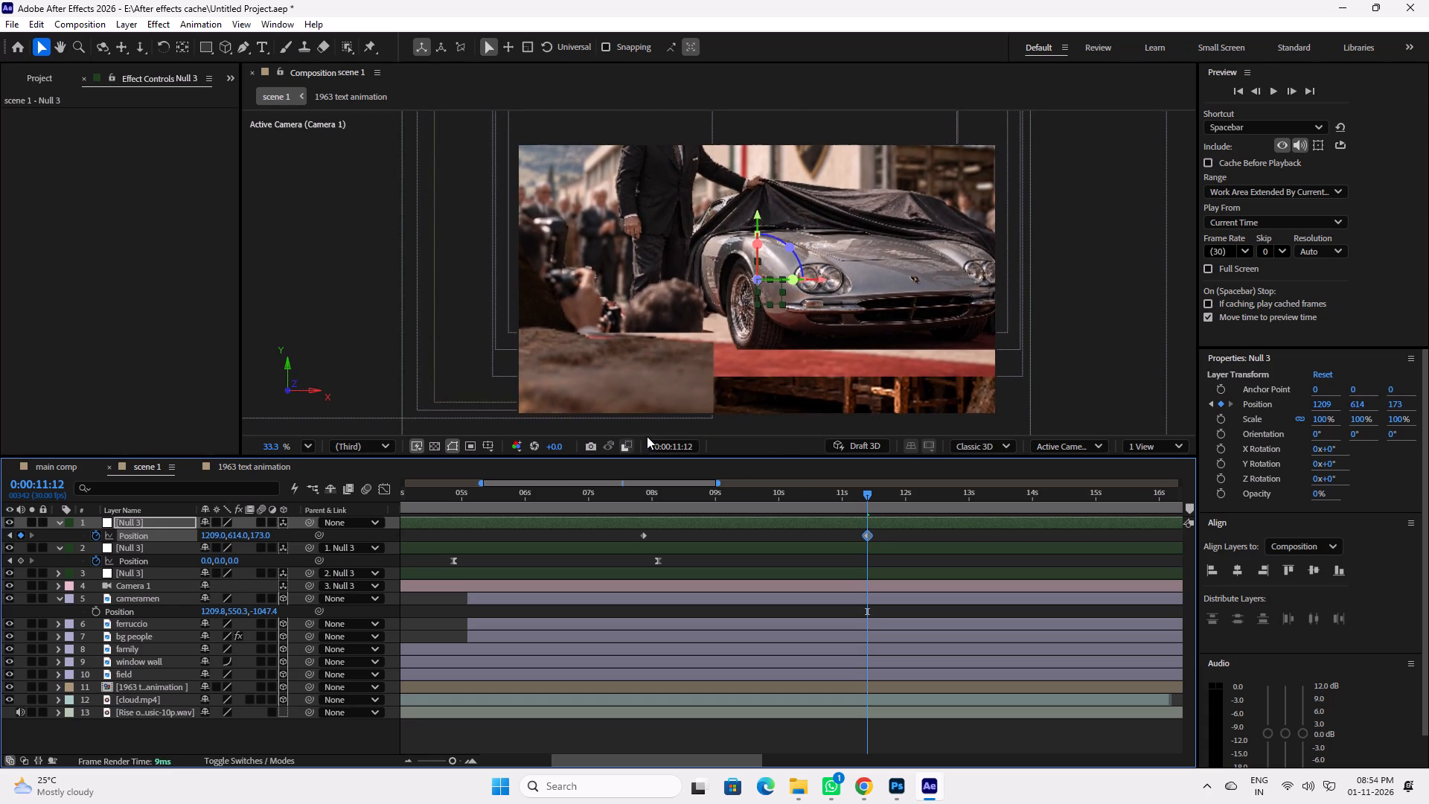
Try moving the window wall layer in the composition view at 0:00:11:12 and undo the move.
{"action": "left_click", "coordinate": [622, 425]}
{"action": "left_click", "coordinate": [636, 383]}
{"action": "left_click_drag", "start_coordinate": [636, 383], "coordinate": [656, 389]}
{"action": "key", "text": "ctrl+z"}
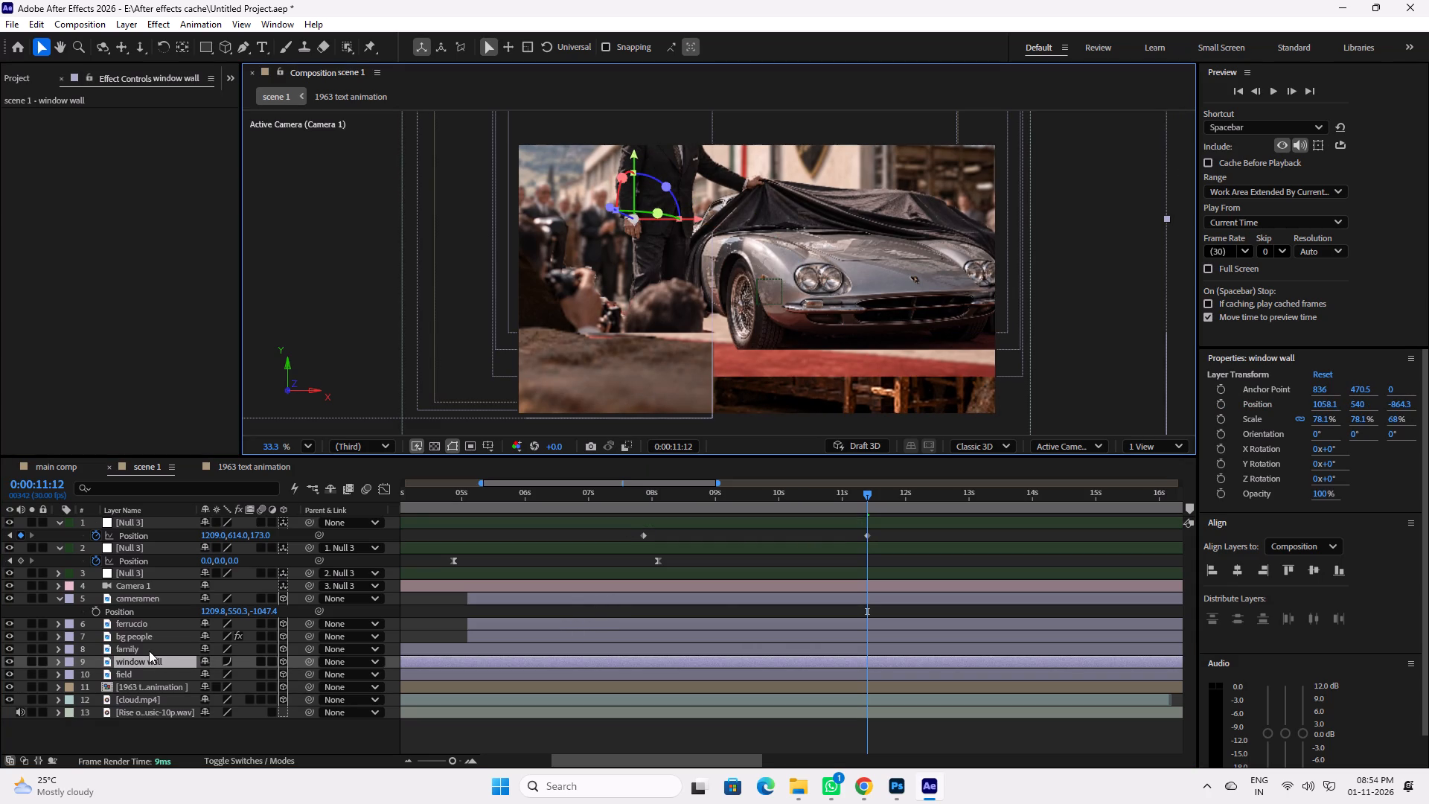
Scrub back and forth between 0:00:06:14 and 0:00:11:12 to review the downward camera move and the cameramen layer's framing.
{"action": "left_click_drag", "start_coordinate": [854, 498], "coordinate": [682, 500]}
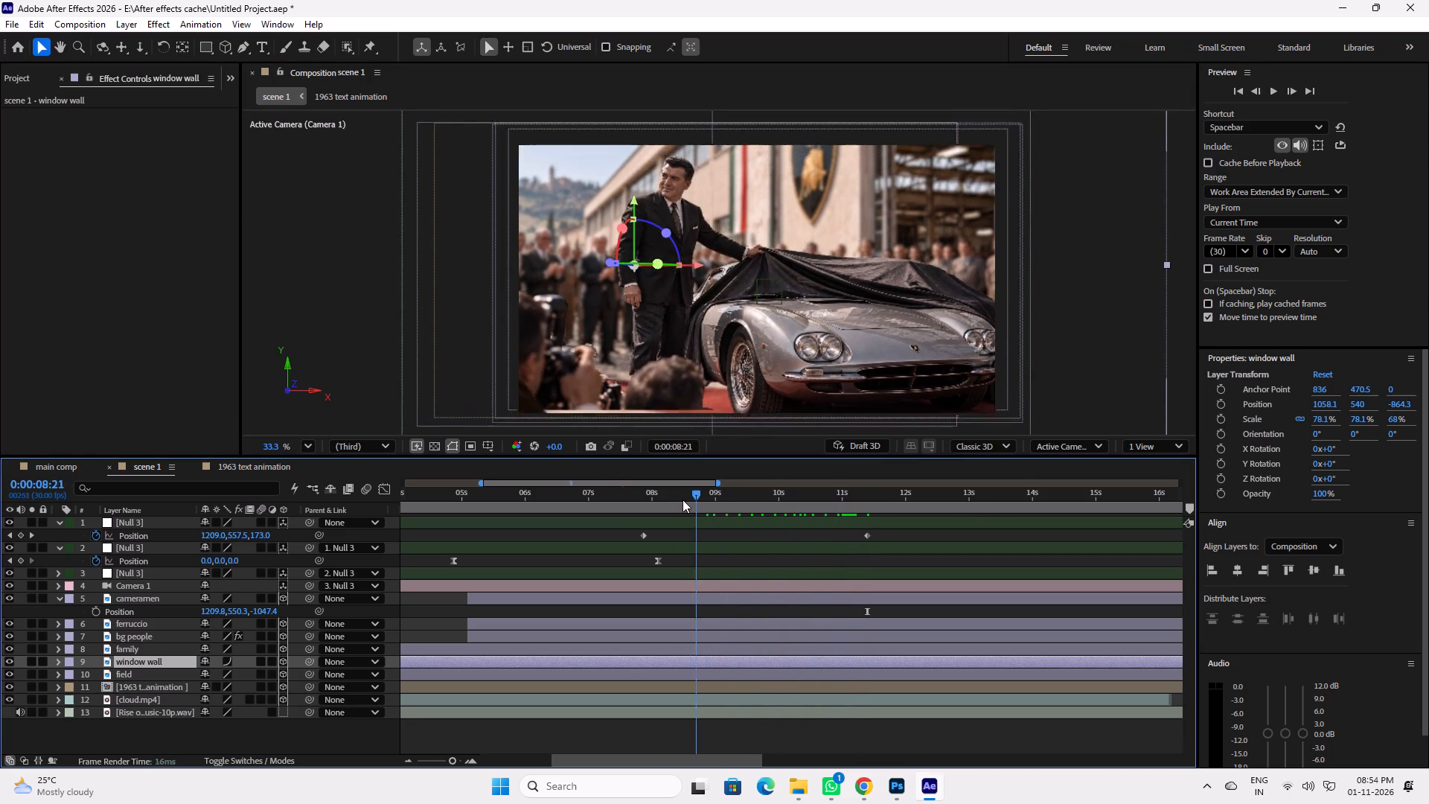
{"action": "left_click_drag", "start_coordinate": [682, 500], "coordinate": [573, 504]}
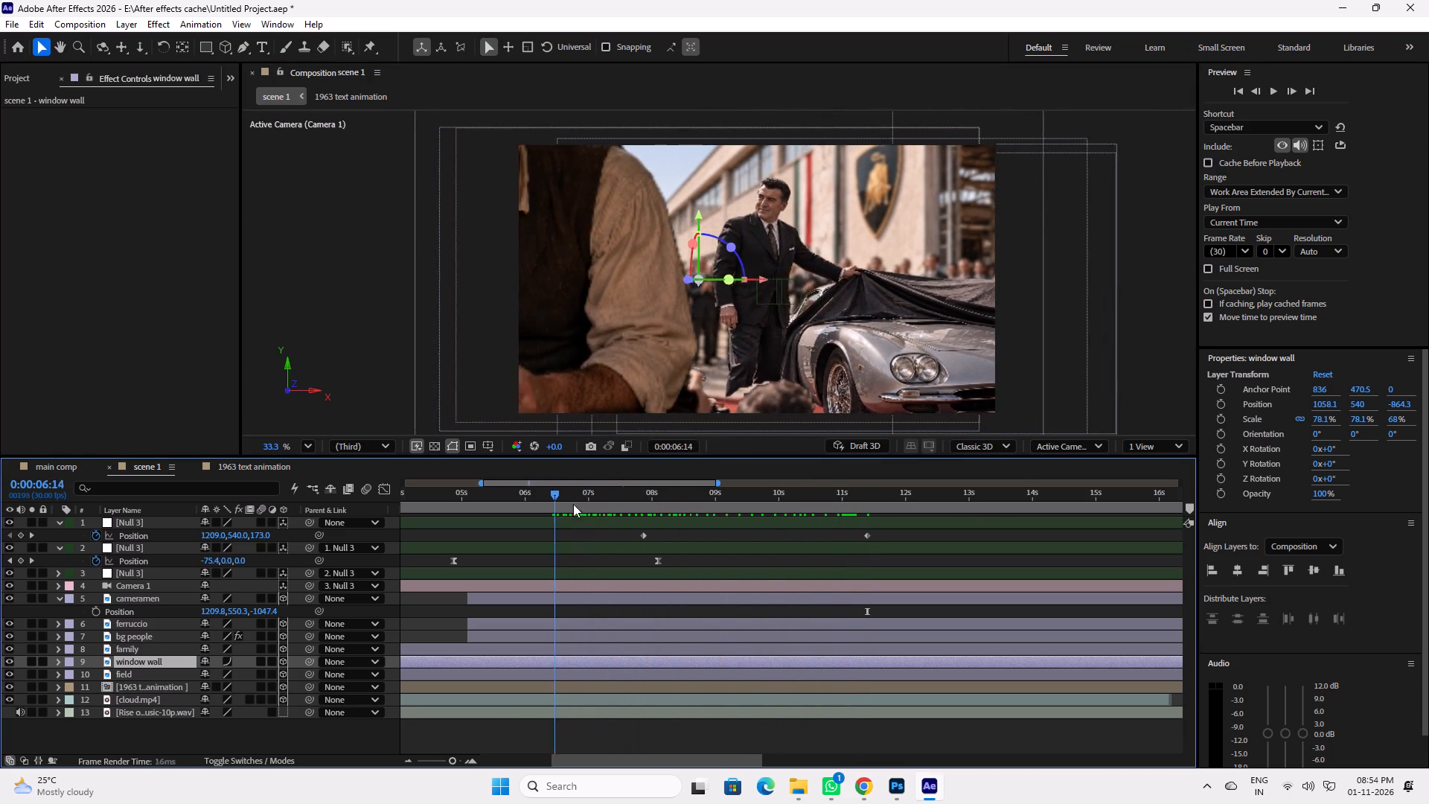
{"action": "left_click_drag", "start_coordinate": [573, 504], "coordinate": [766, 517]}
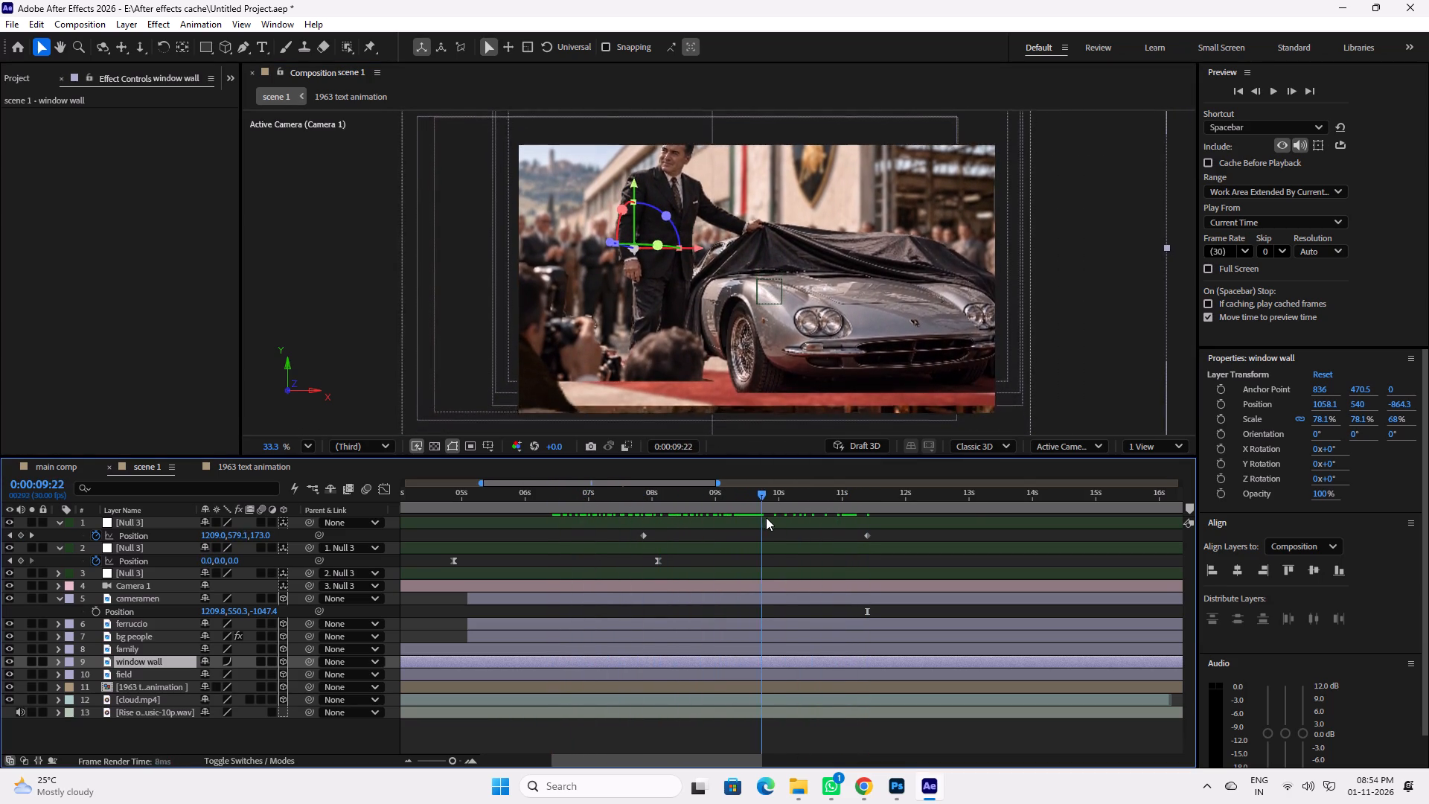
{"action": "left_click_drag", "start_coordinate": [766, 517], "coordinate": [813, 516]}
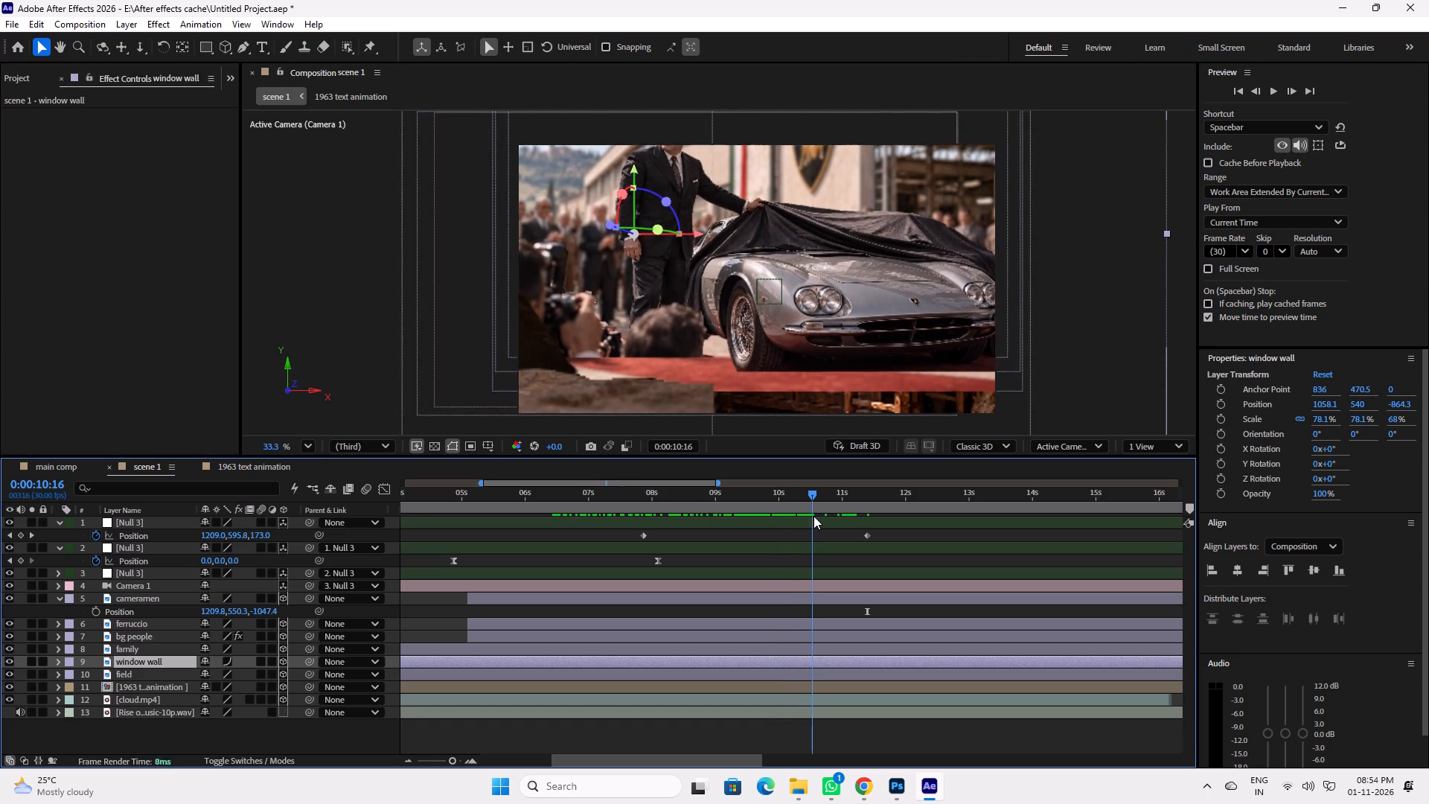
{"action": "left_click_drag", "start_coordinate": [813, 516], "coordinate": [665, 528]}
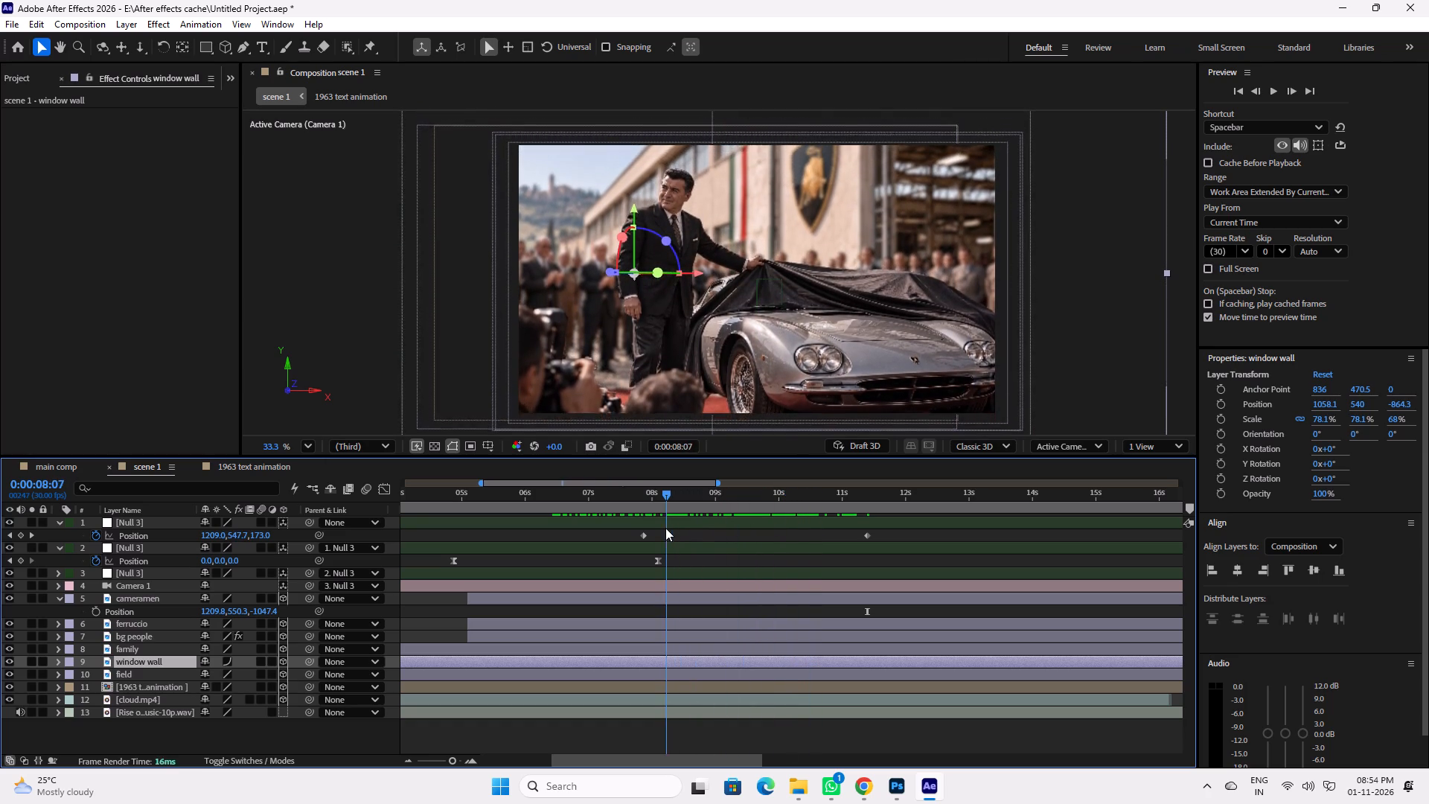
{"action": "left_click_drag", "start_coordinate": [665, 528], "coordinate": [712, 527]}
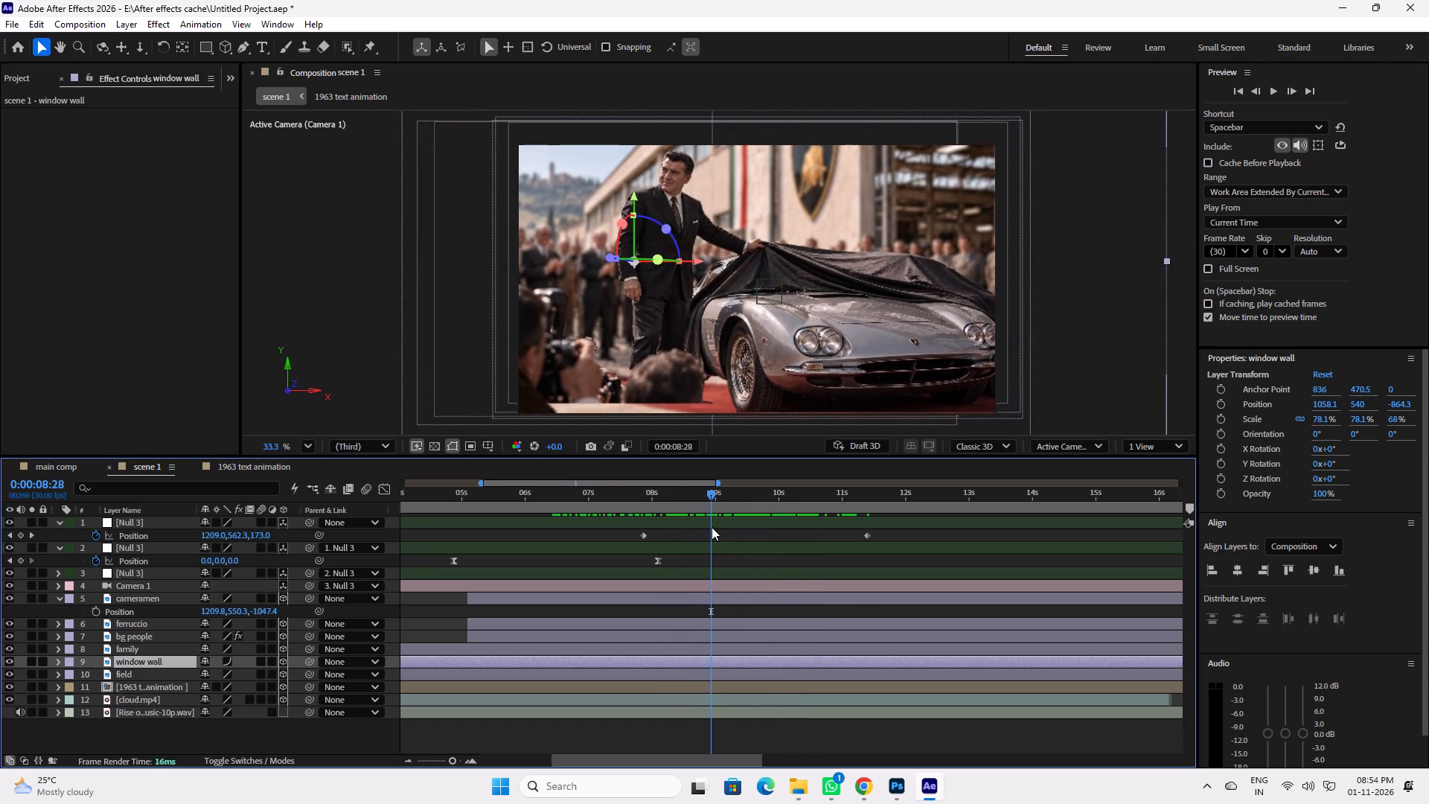
{"action": "left_click_drag", "start_coordinate": [712, 497], "coordinate": [645, 500]}
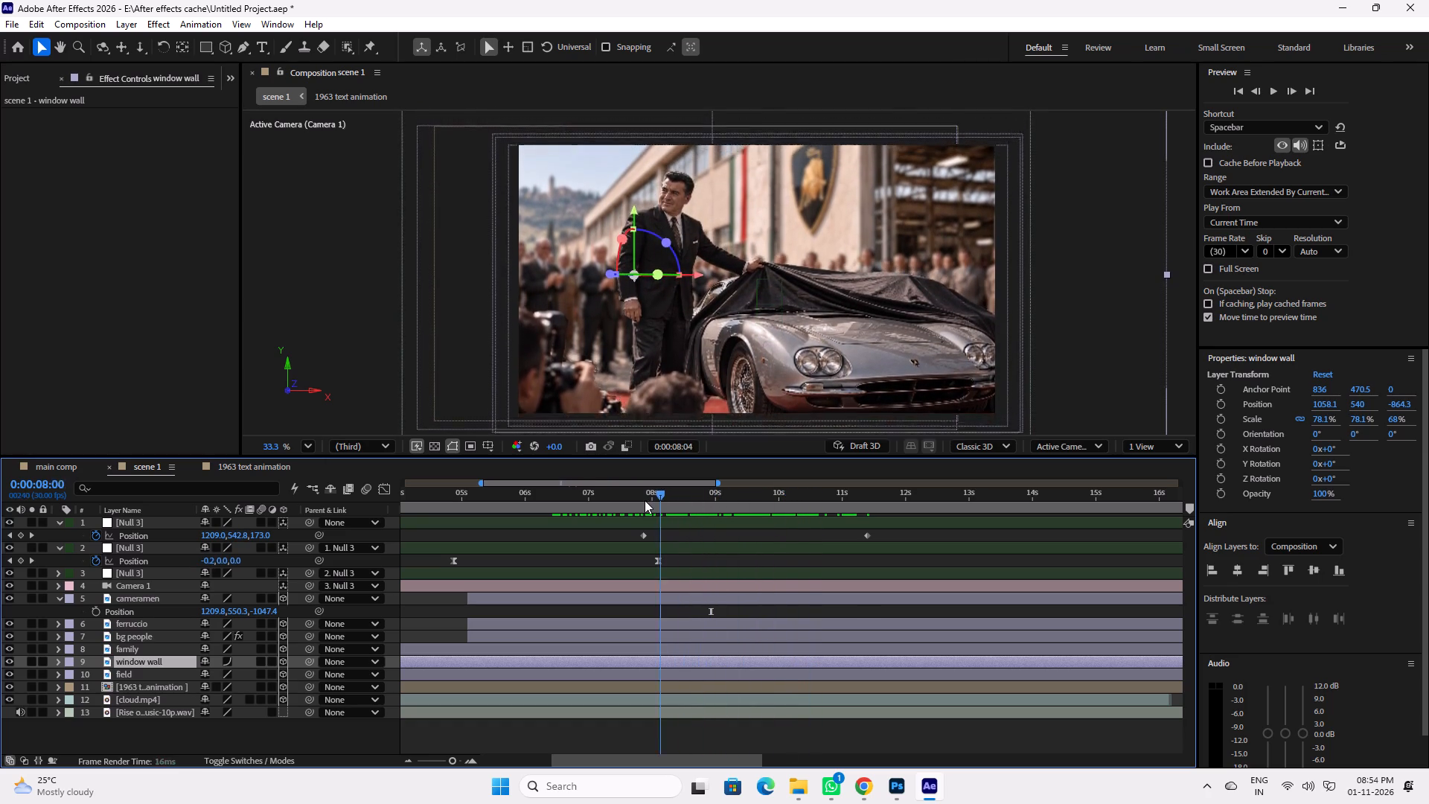
{"action": "left_click_drag", "start_coordinate": [645, 500], "coordinate": [690, 514]}
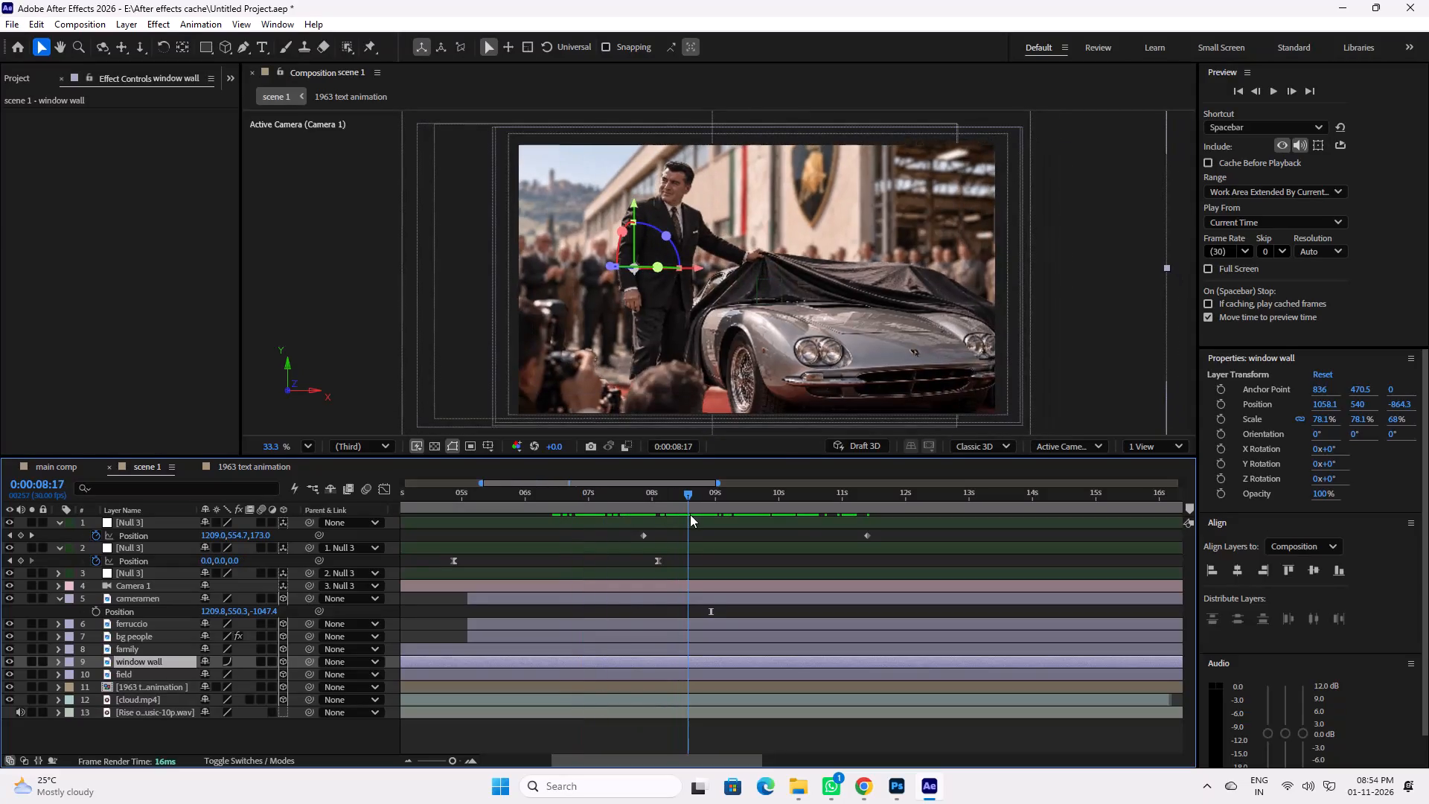
{"action": "left_click_drag", "start_coordinate": [690, 514], "coordinate": [665, 518]}
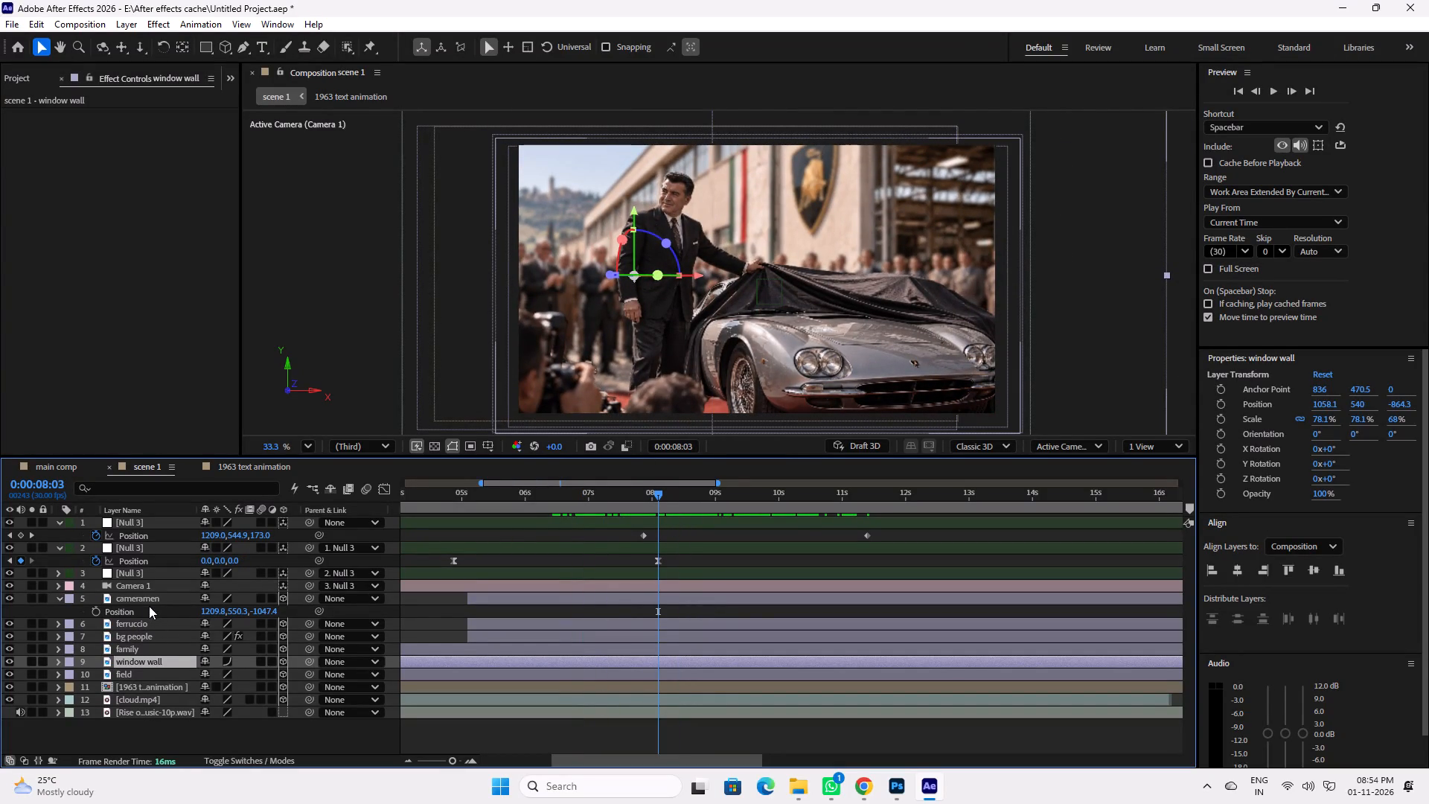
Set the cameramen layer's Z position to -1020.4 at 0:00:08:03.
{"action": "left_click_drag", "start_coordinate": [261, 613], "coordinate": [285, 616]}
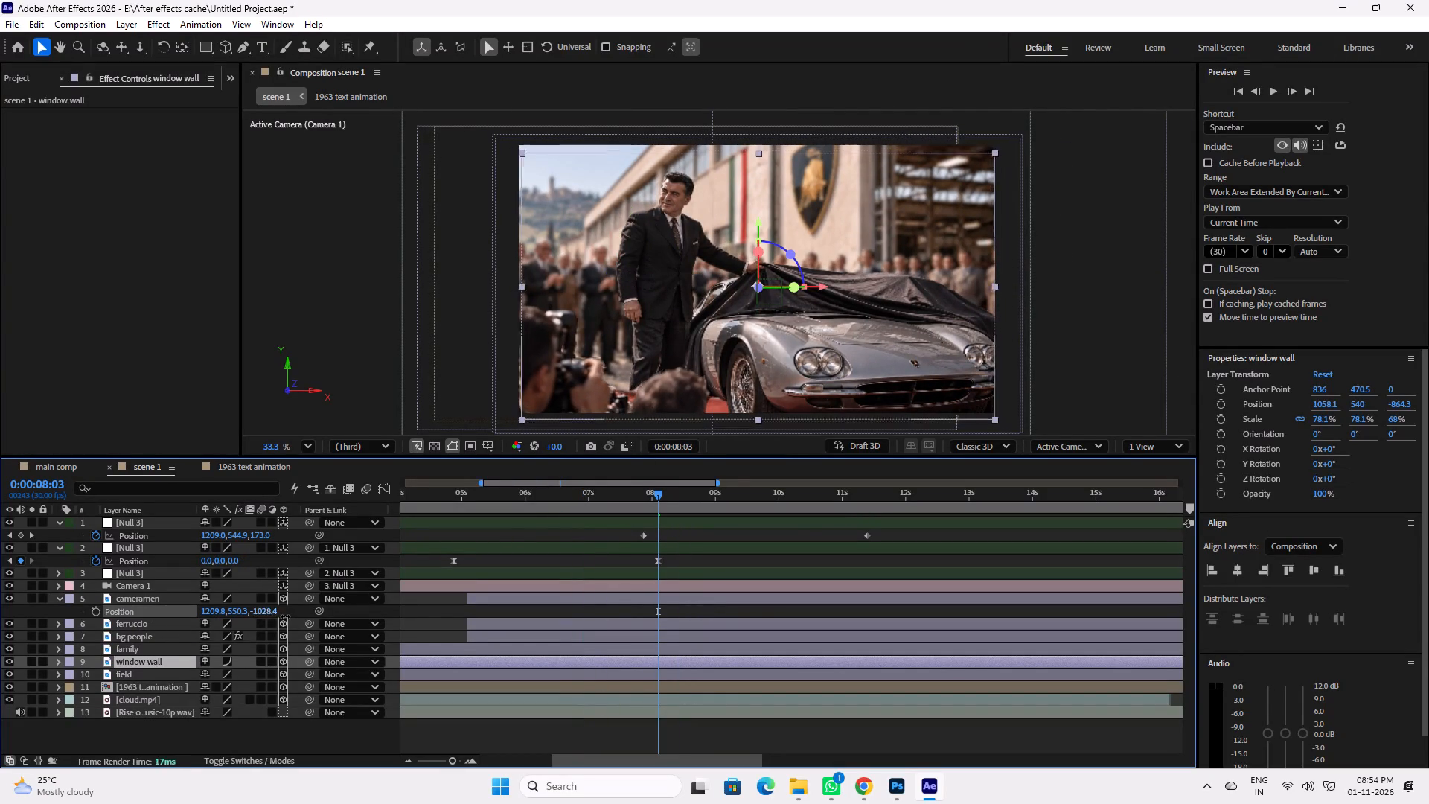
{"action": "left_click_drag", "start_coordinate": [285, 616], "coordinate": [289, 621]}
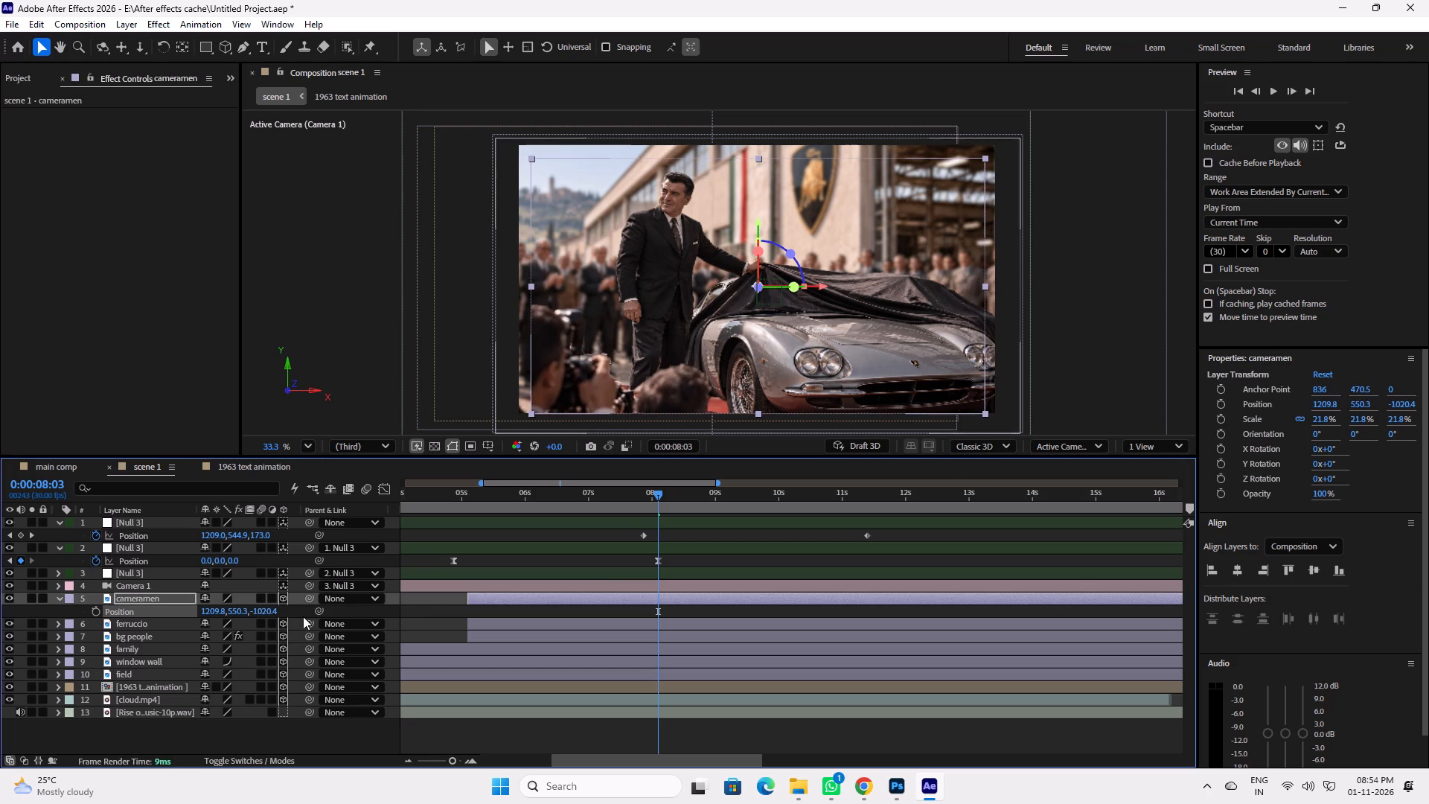
Split the composition viewer into two views, with the active camera alongside Custom View 1.
{"action": "left_click", "coordinate": [1151, 450]}
{"action": "left_click", "coordinate": [1151, 488]}
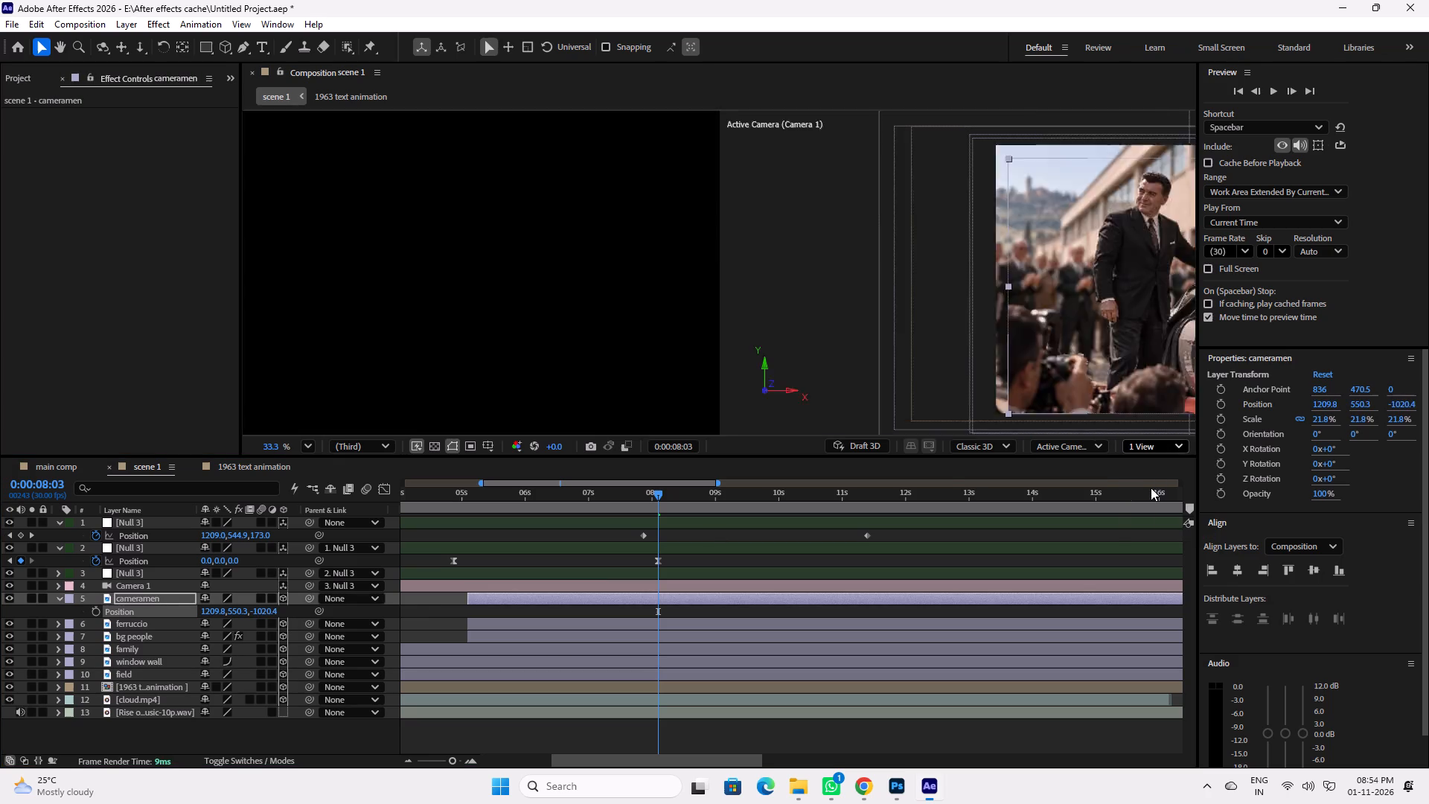
{"action": "left_click", "coordinate": [883, 373], "text": "alt"}
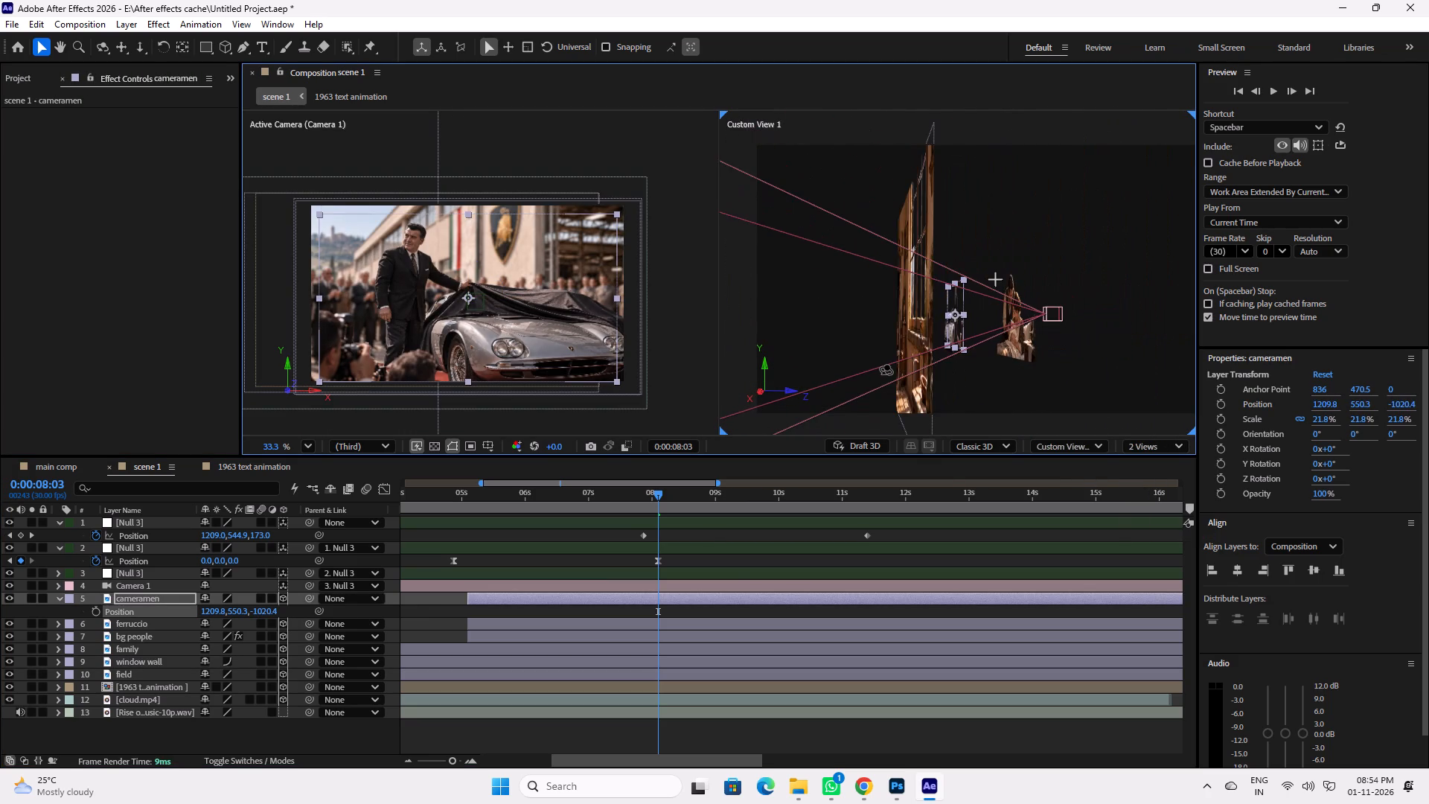
Examine in Custom View 1, from several angles, how the cameramen layer is spaced in depth from the camera and the other layers.
{"action": "key", "text": "space"}
{"action": "key", "text": "space"}
{"action": "key", "text": "space"}
{"action": "key", "text": "space"}
{"action": "key", "text": "space"}
{"action": "key", "text": "space"}
{"action": "key", "text": "space"}
{"action": "key", "text": "space"}
{"action": "key", "text": "space"}
{"action": "key", "text": "space"}
{"action": "key", "text": "space"}
{"action": "key", "text": "space"}
{"action": "key", "text": "space"}
{"action": "key", "text": "space"}
{"action": "key", "text": "space"}
{"action": "left_click_drag", "start_coordinate": [810, 328], "coordinate": [889, 324]}
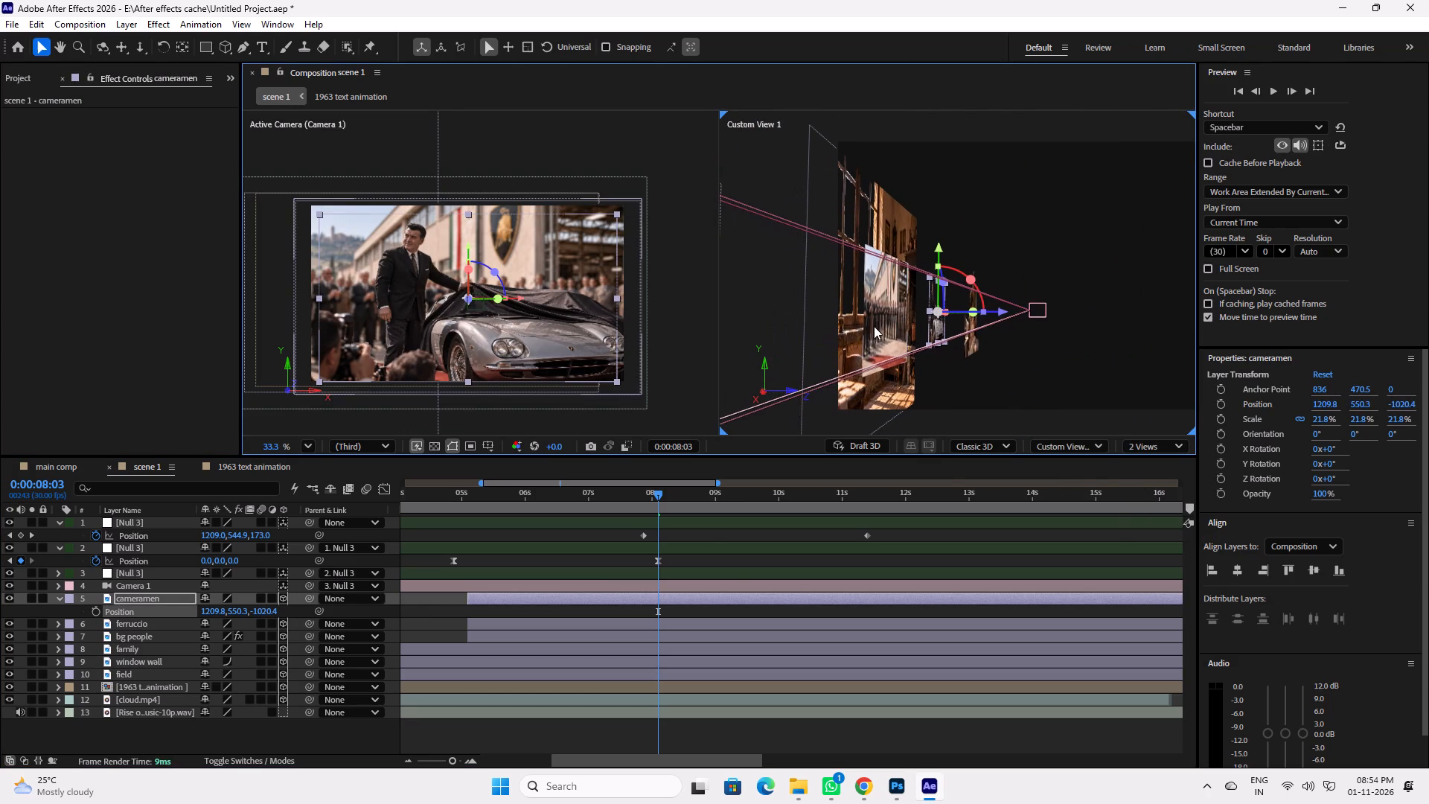
{"action": "left_click_drag", "start_coordinate": [964, 363], "coordinate": [842, 362], "text": "alt"}
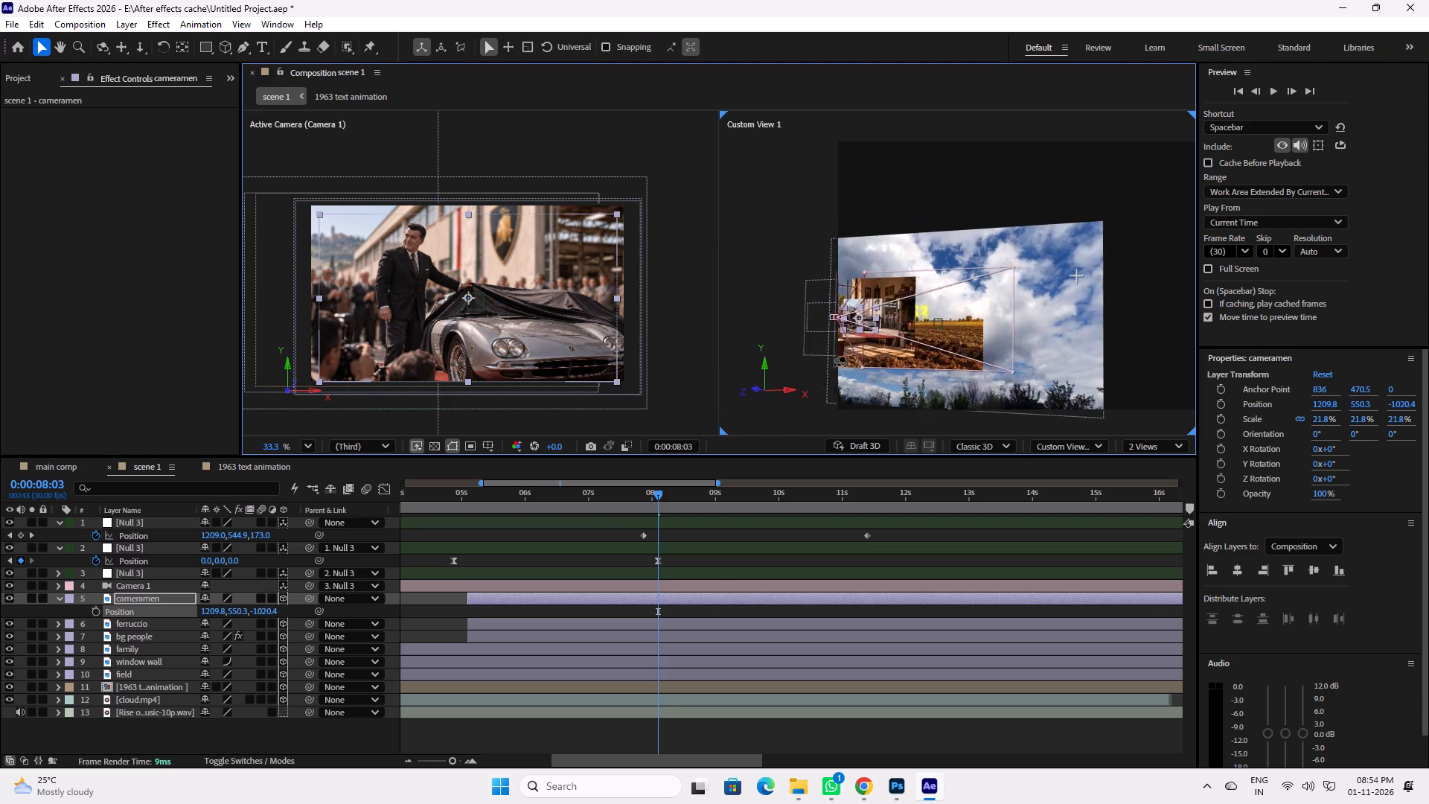
{"action": "left_click_drag", "start_coordinate": [842, 362], "coordinate": [812, 366], "text": "alt"}
{"action": "scroll", "coordinate": [1113, 310], "scroll_direction": "up", "scroll_amount": 4}
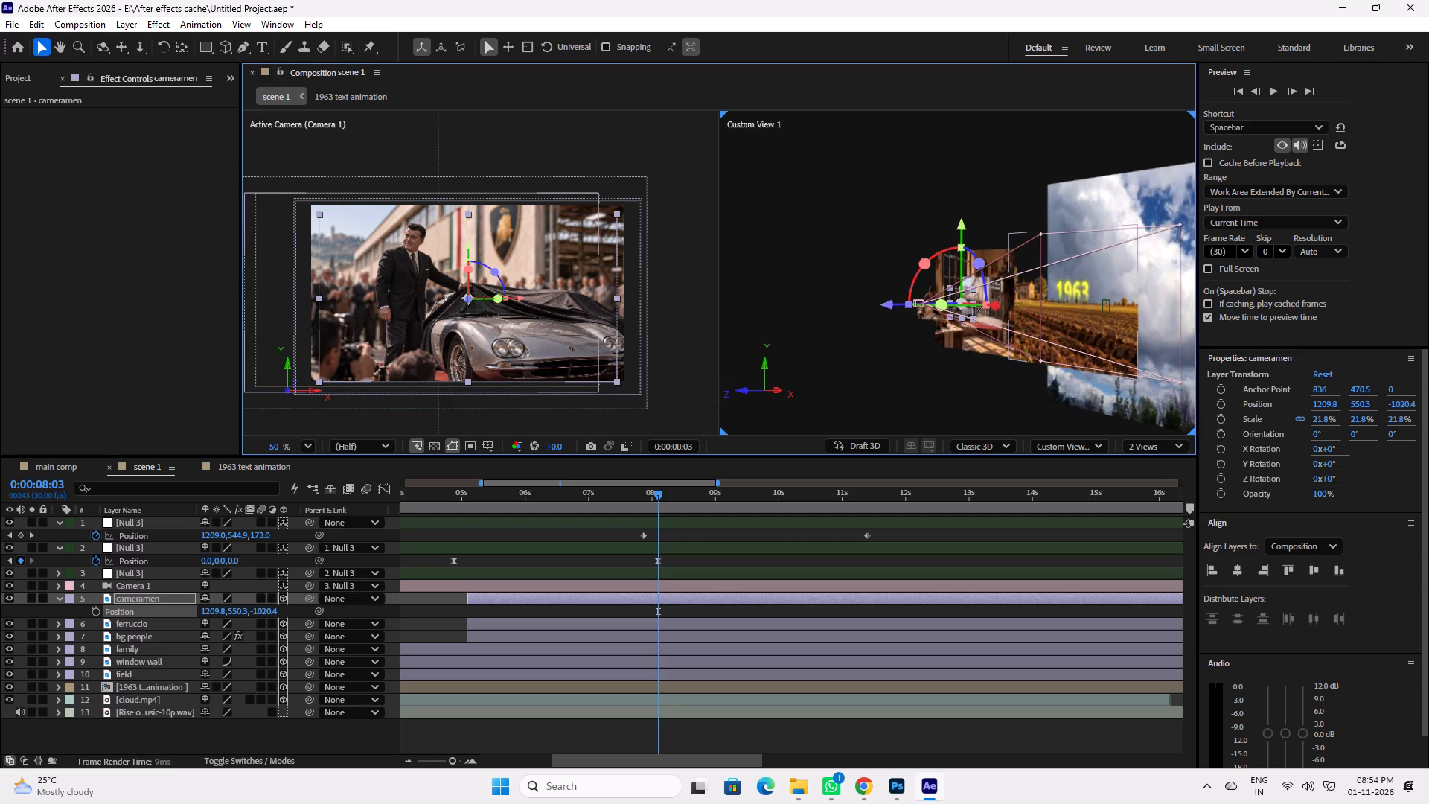
{"action": "scroll", "coordinate": [1016, 301], "scroll_direction": "up", "scroll_amount": 7}
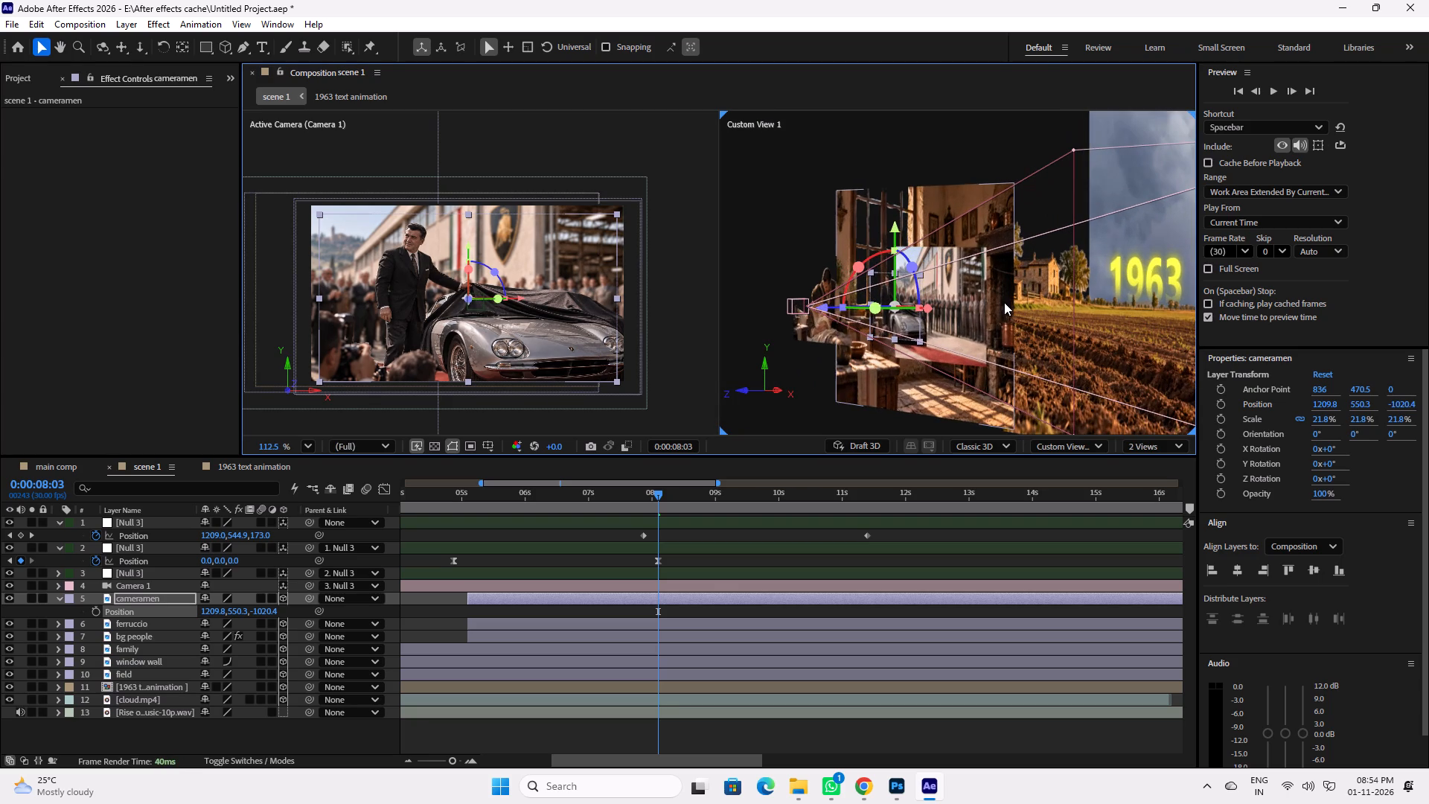
{"action": "left_click_drag", "start_coordinate": [1018, 327], "coordinate": [991, 331], "text": "alt"}
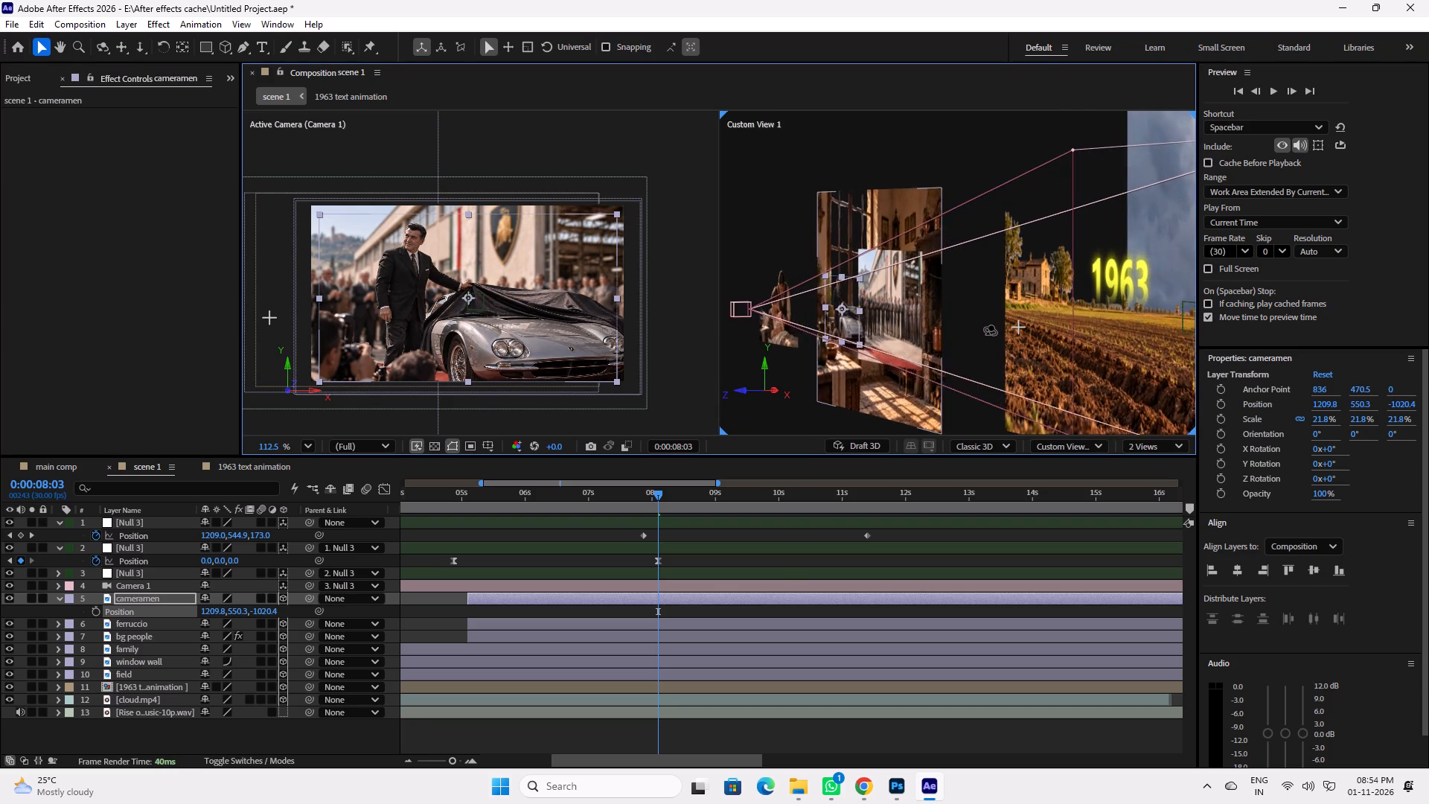
{"action": "left_click_drag", "start_coordinate": [991, 331], "coordinate": [959, 328], "text": "alt"}
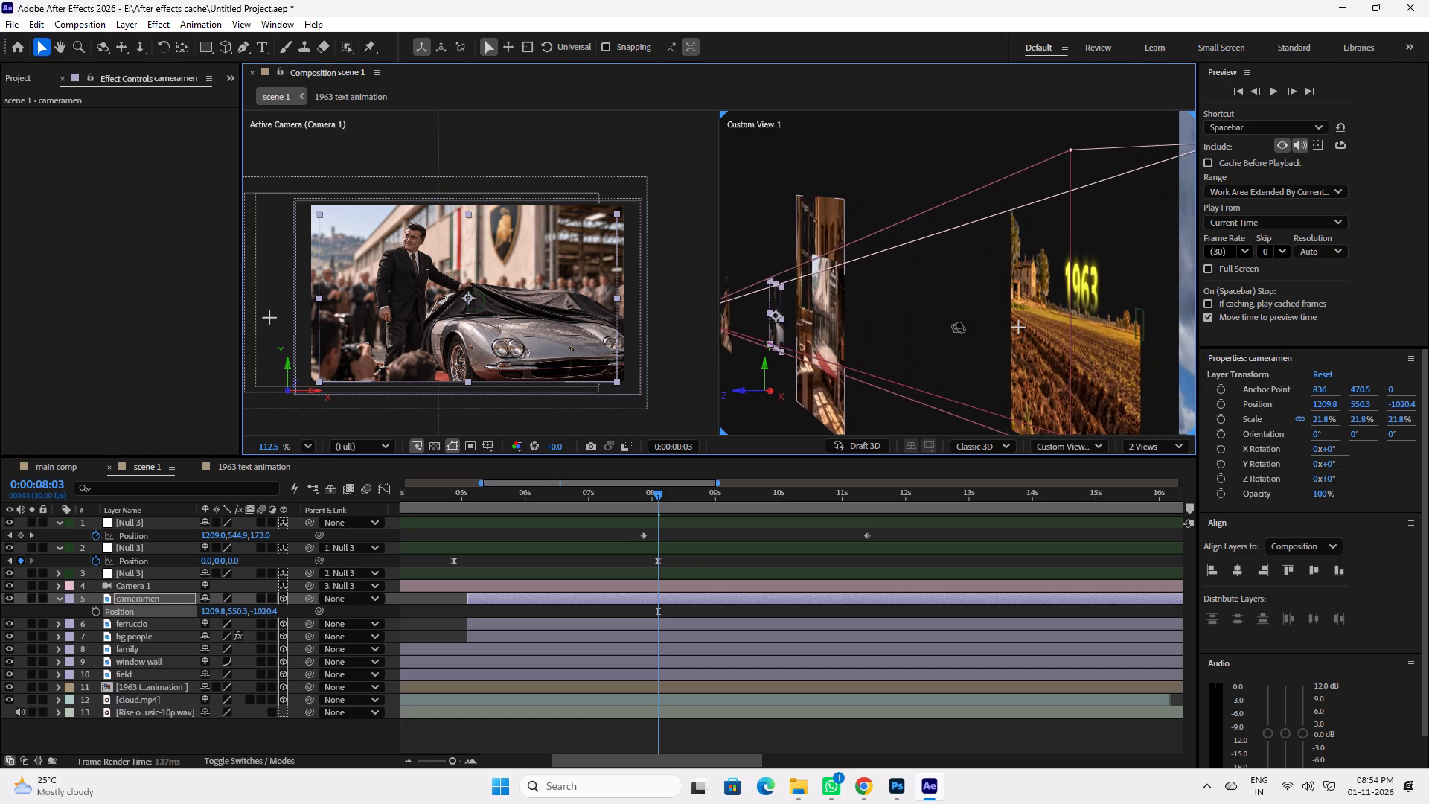
{"action": "left_click_drag", "start_coordinate": [959, 328], "coordinate": [926, 325], "text": "alt"}
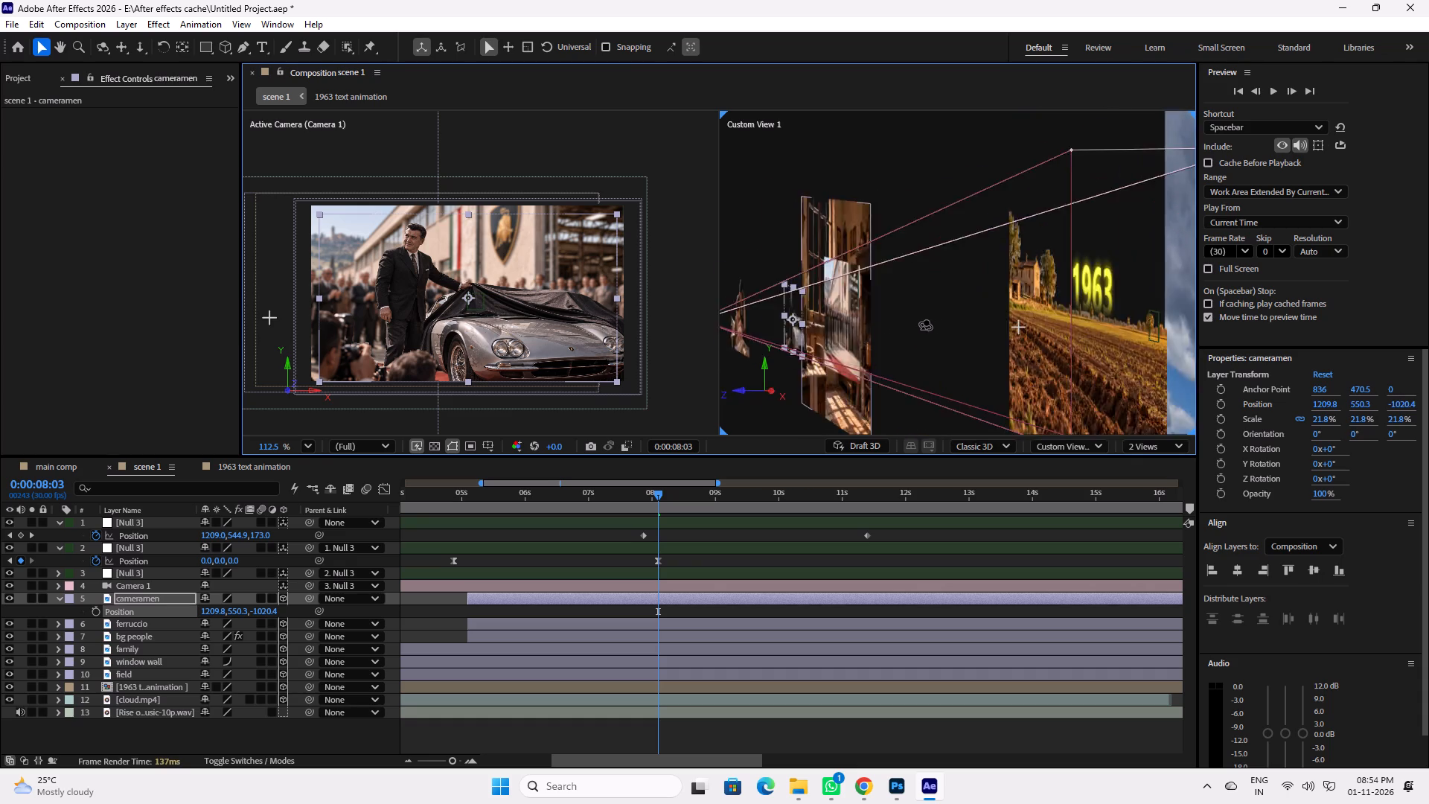
{"action": "left_click_drag", "start_coordinate": [926, 325], "coordinate": [957, 328], "text": "alt"}
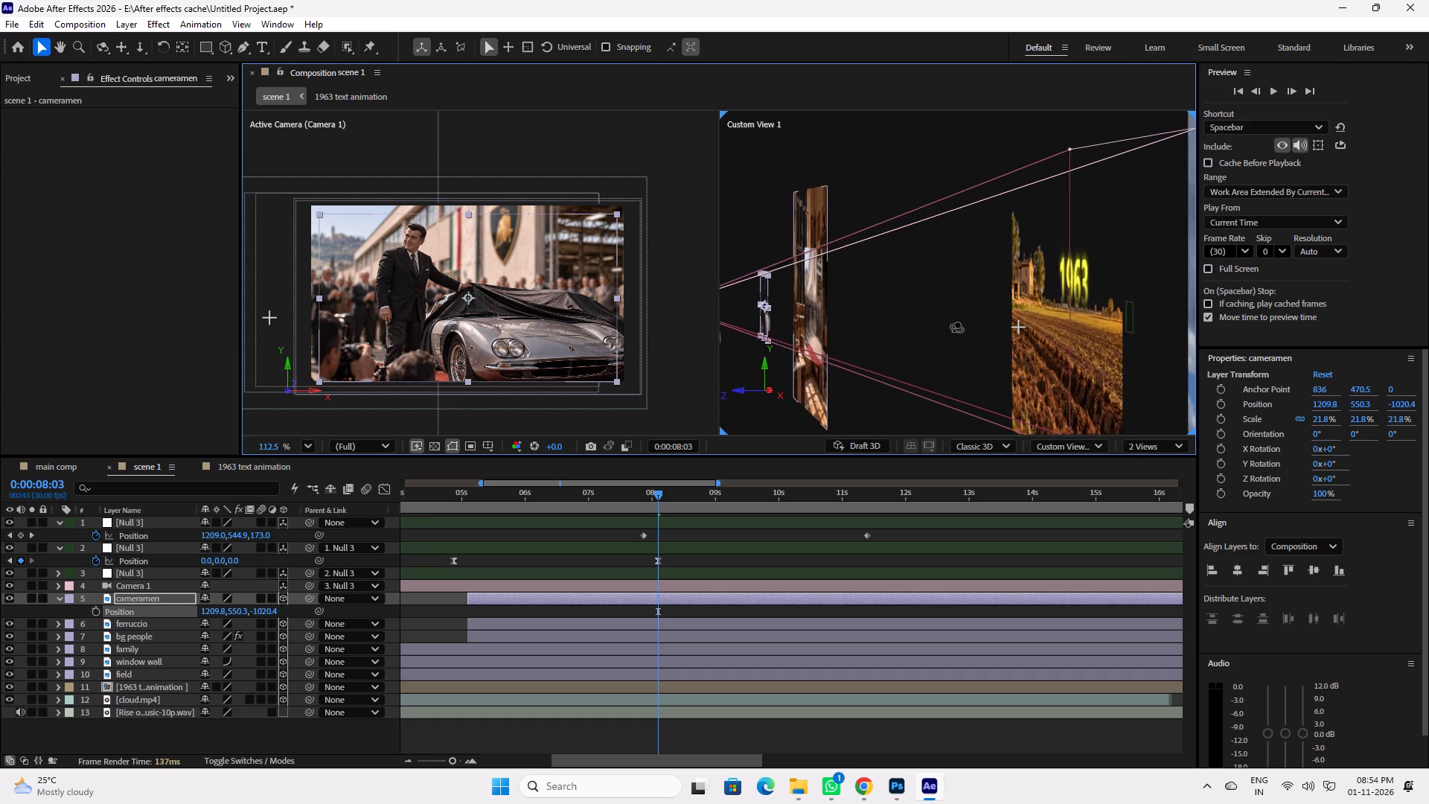
{"action": "left_click_drag", "start_coordinate": [957, 328], "coordinate": [985, 331], "text": "alt"}
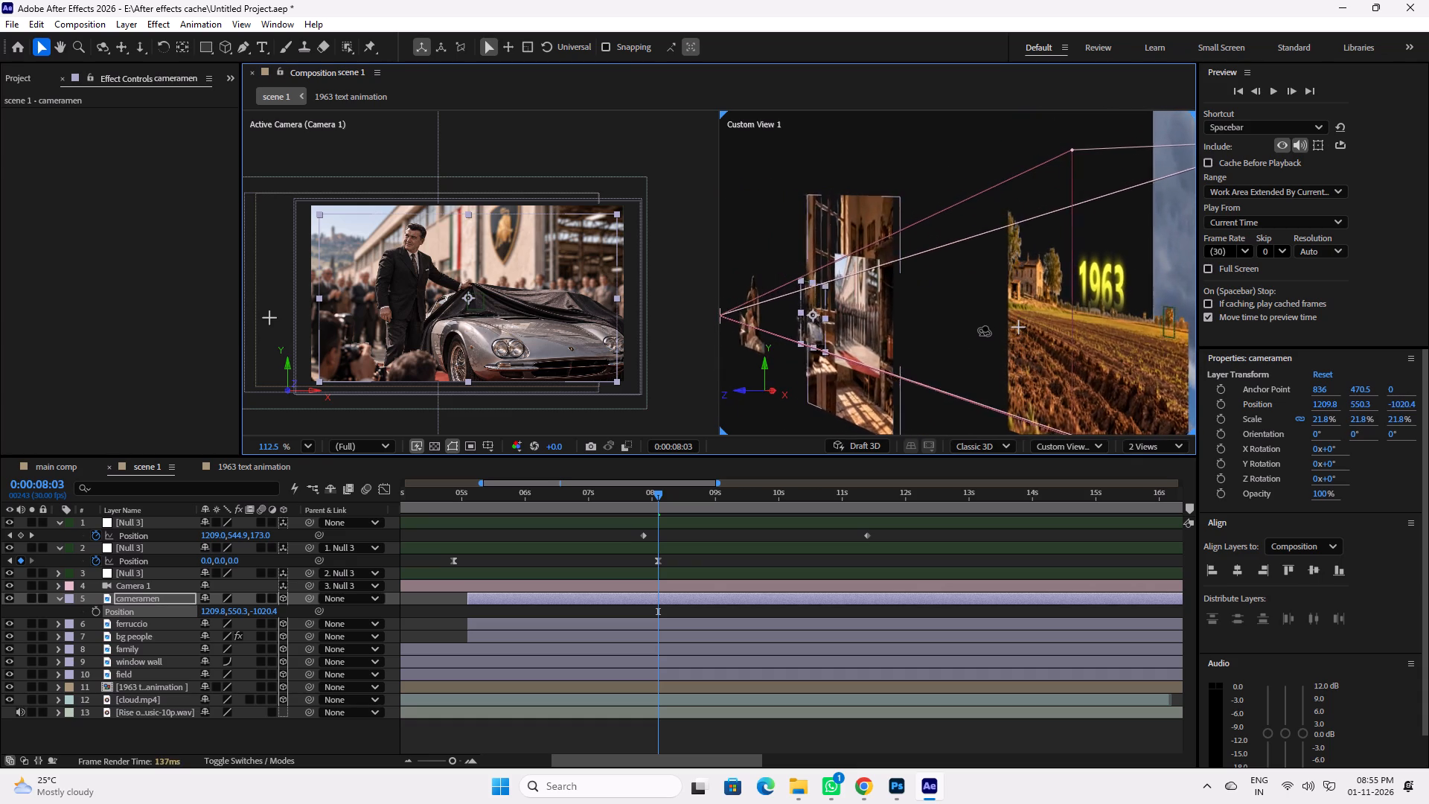
{"action": "left_click_drag", "start_coordinate": [985, 331], "coordinate": [1032, 331], "text": "alt"}
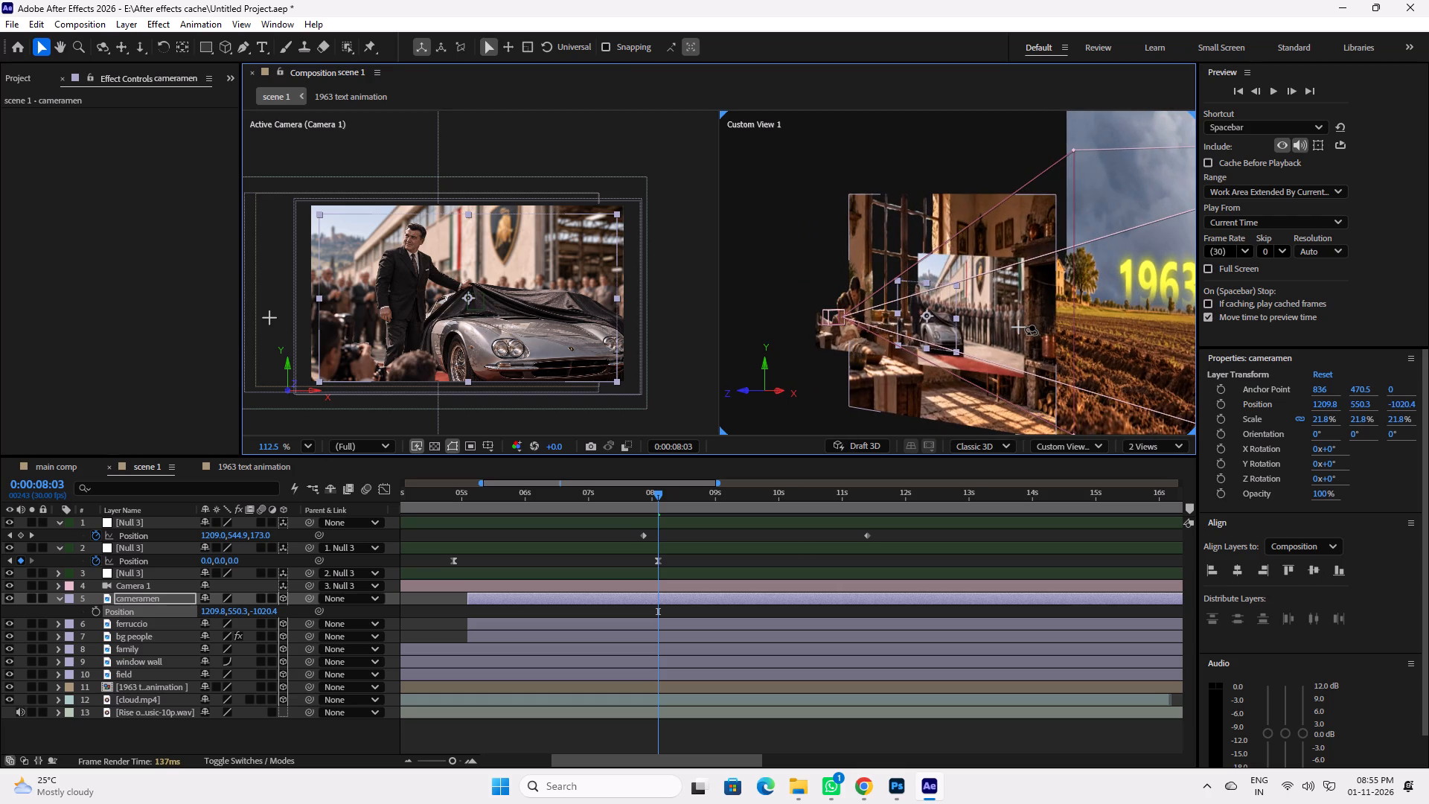
{"action": "left_click_drag", "start_coordinate": [1032, 331], "coordinate": [971, 334], "text": "alt"}
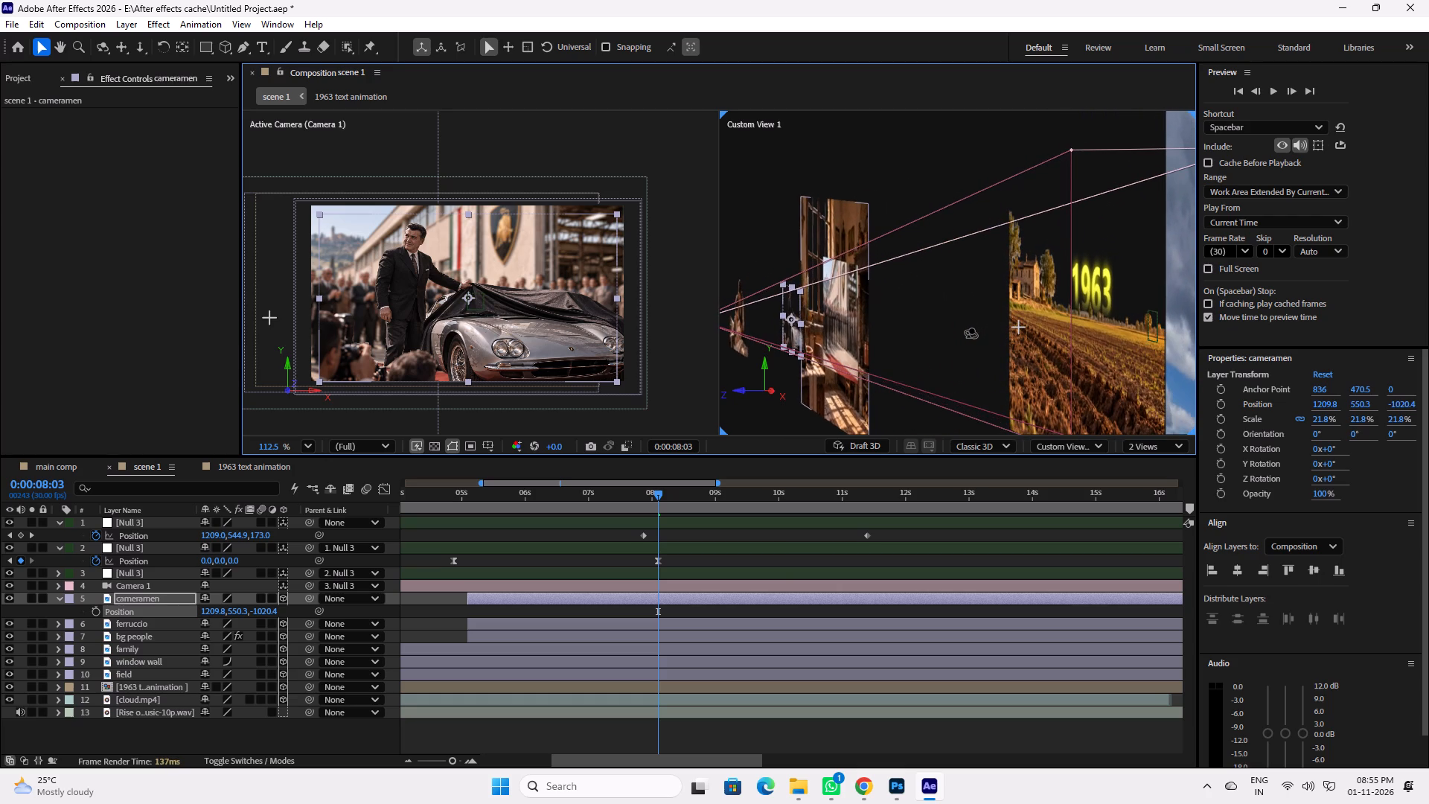
{"action": "left_click_drag", "start_coordinate": [971, 334], "coordinate": [965, 332], "text": "alt"}
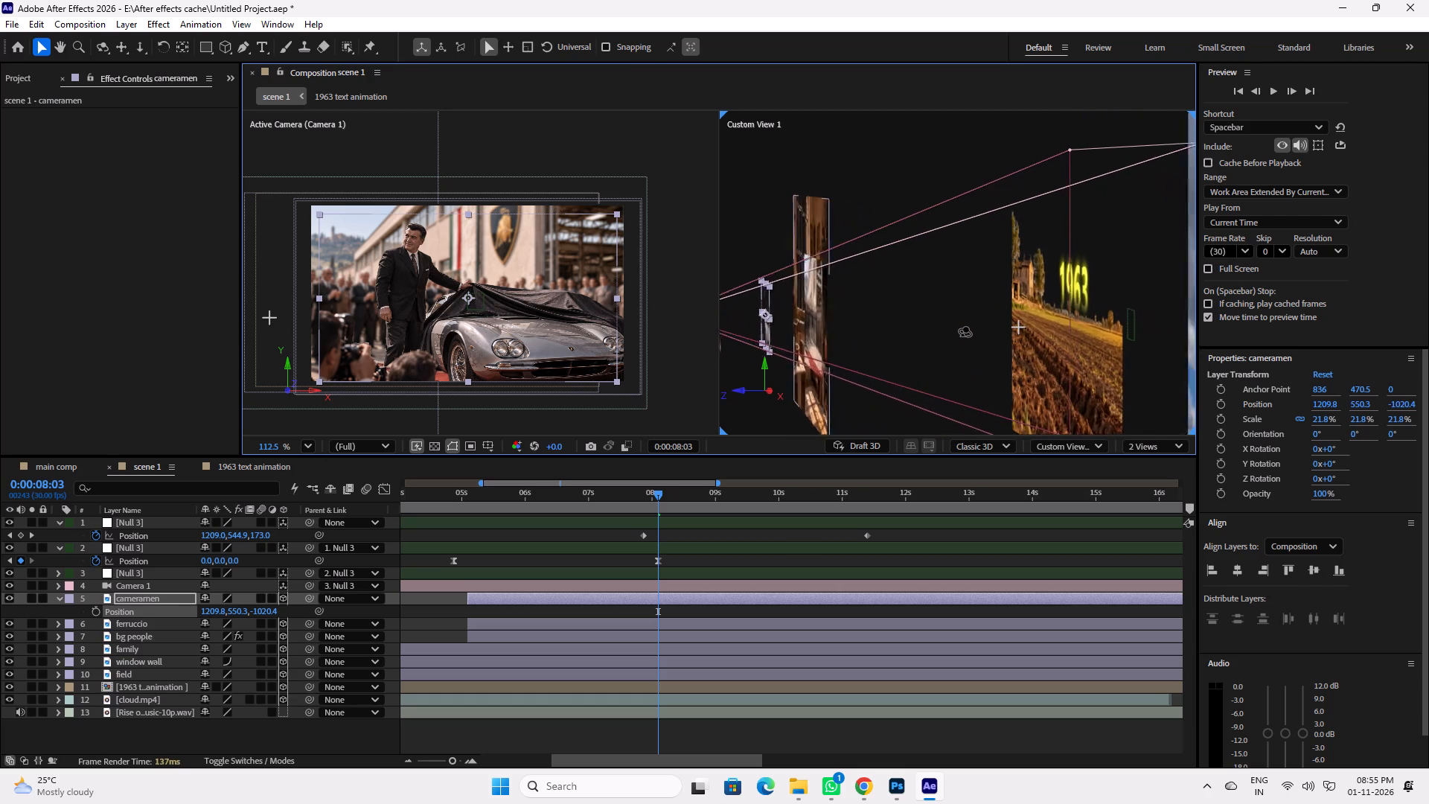
{"action": "left_click_drag", "start_coordinate": [965, 332], "coordinate": [963, 331], "text": "alt"}
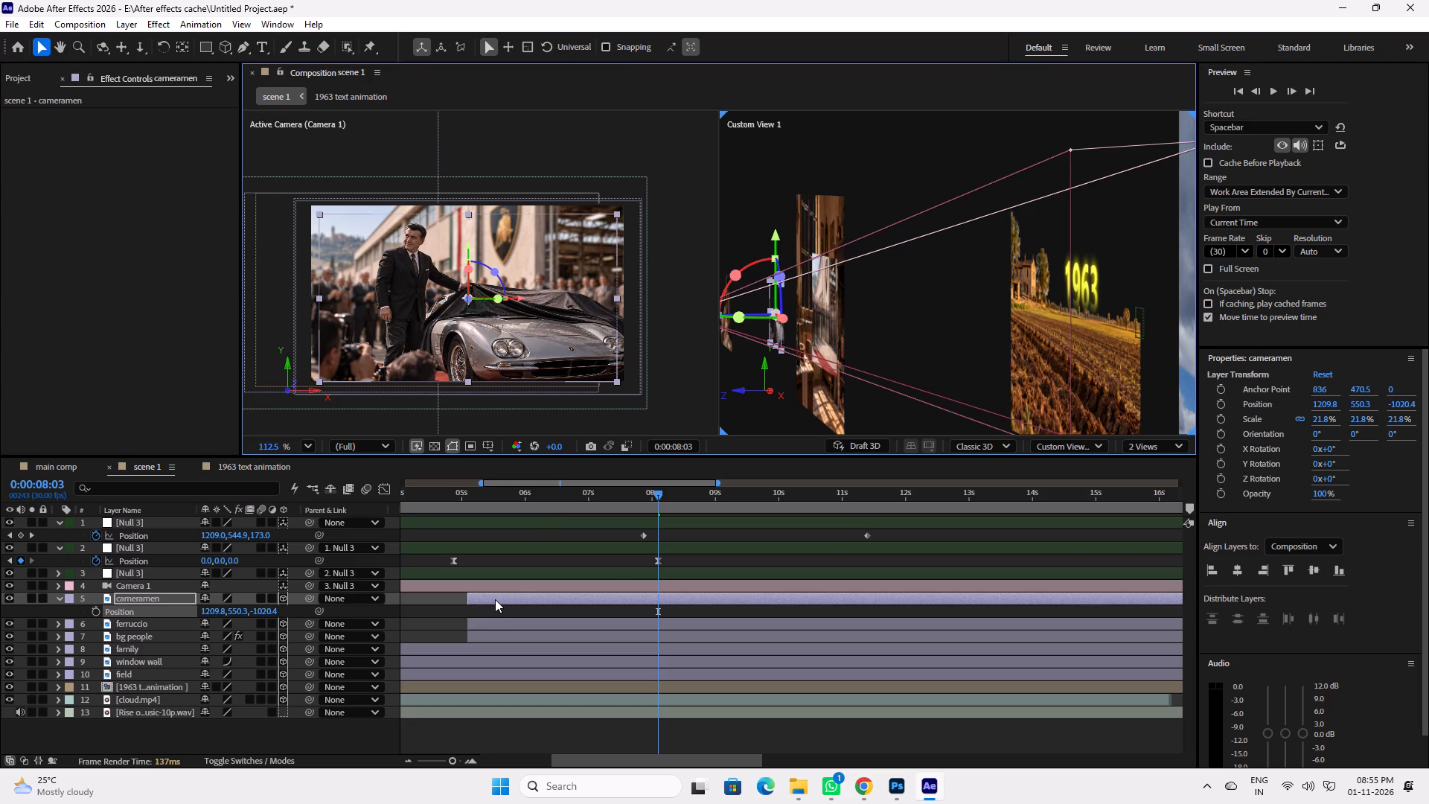
{"action": "left_click", "coordinate": [857, 364], "text": "alt"}
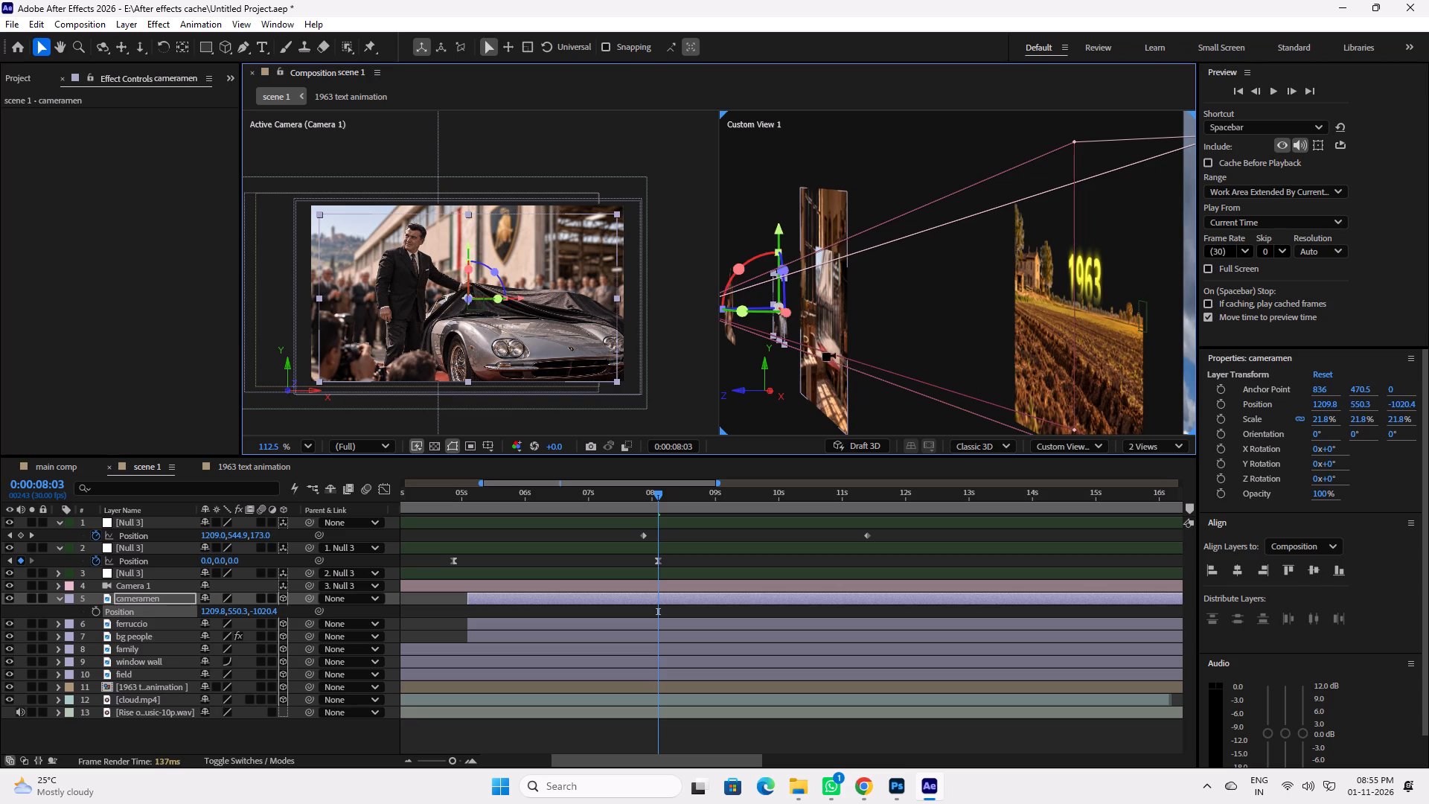
{"action": "left_click_drag", "start_coordinate": [819, 325], "coordinate": [867, 357], "text": "alt"}
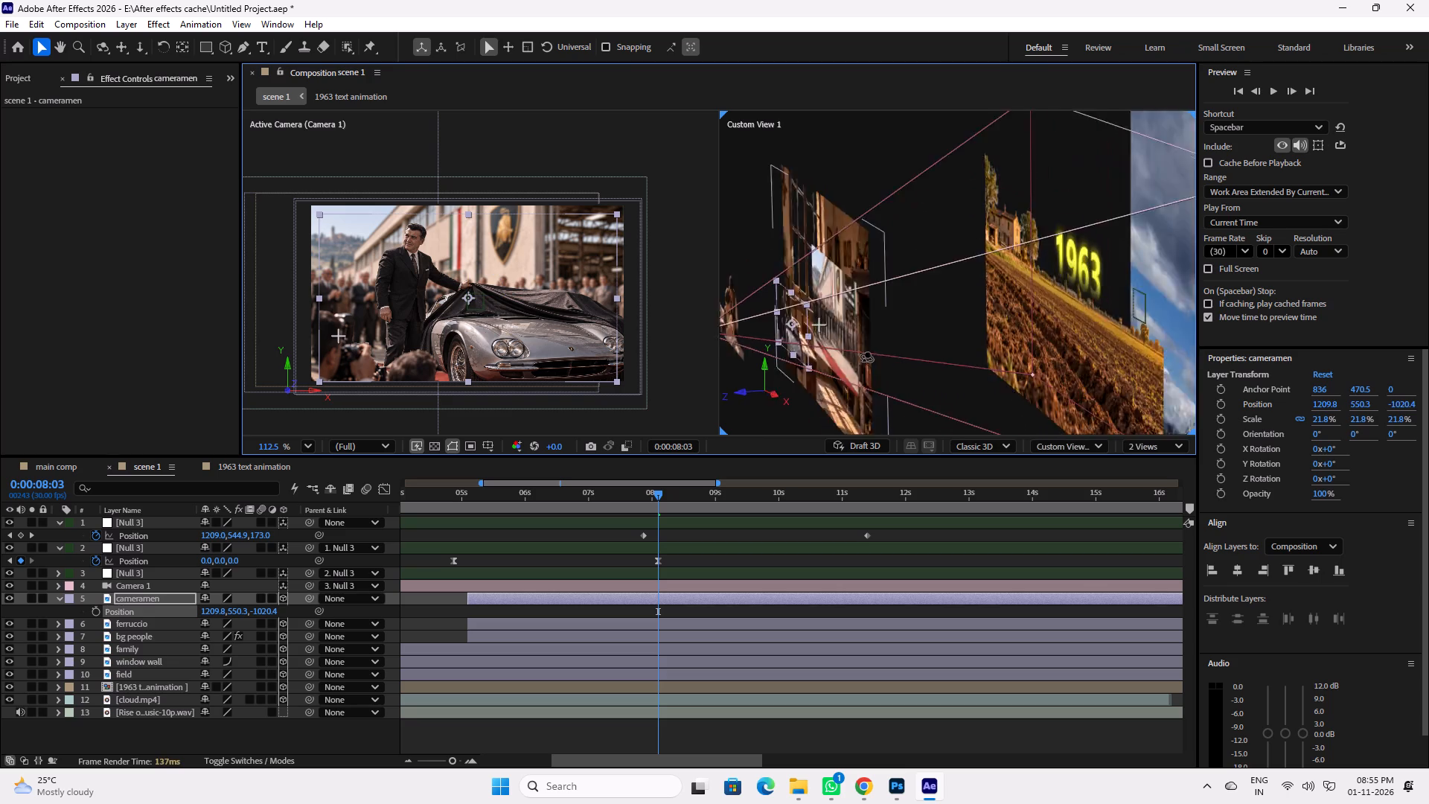
{"action": "left_click_drag", "start_coordinate": [867, 357], "coordinate": [1225, 338], "text": "alt"}
{"action": "left_click_drag", "start_coordinate": [815, 373], "coordinate": [980, 365], "text": "alt"}
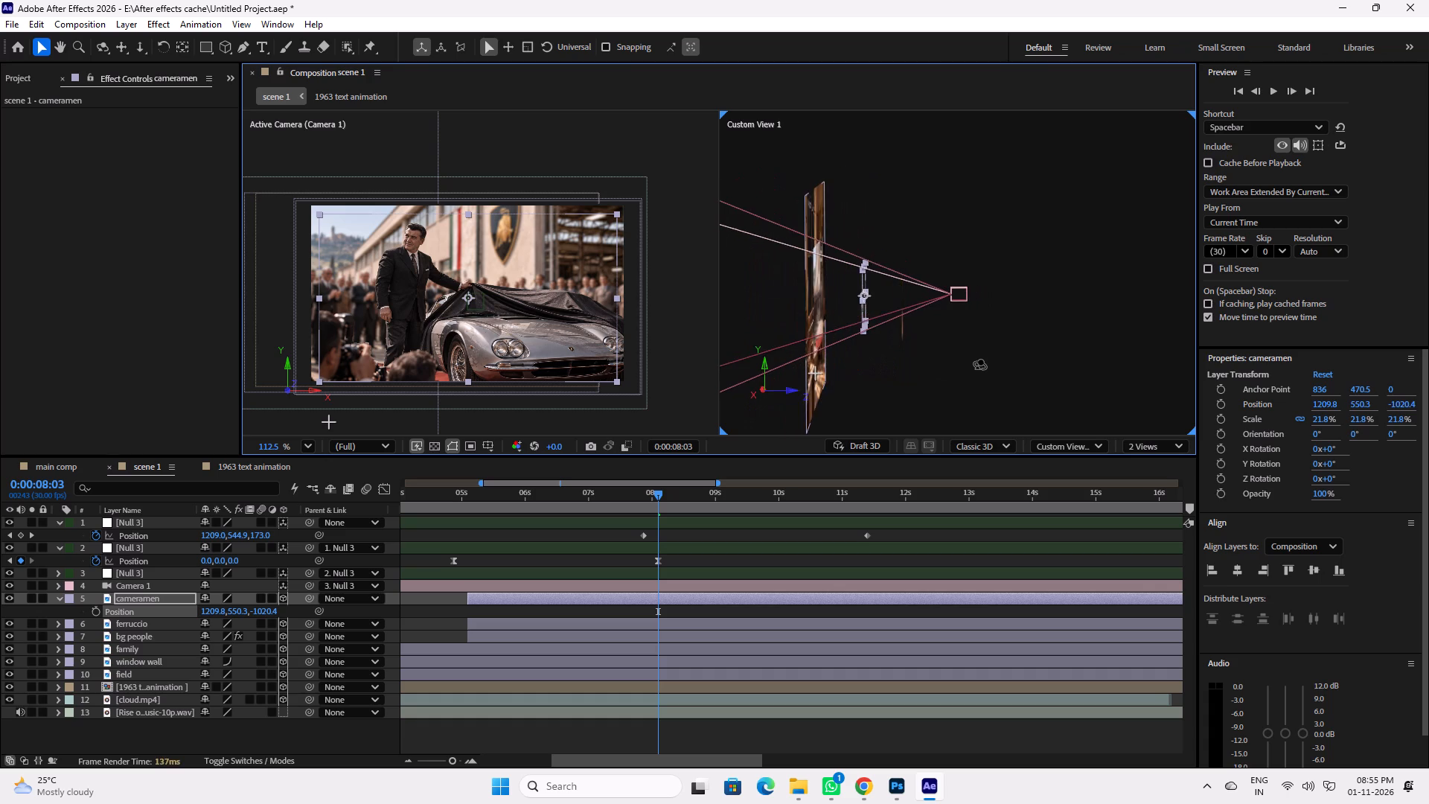
{"action": "left_click_drag", "start_coordinate": [980, 365], "coordinate": [942, 366], "text": "alt"}
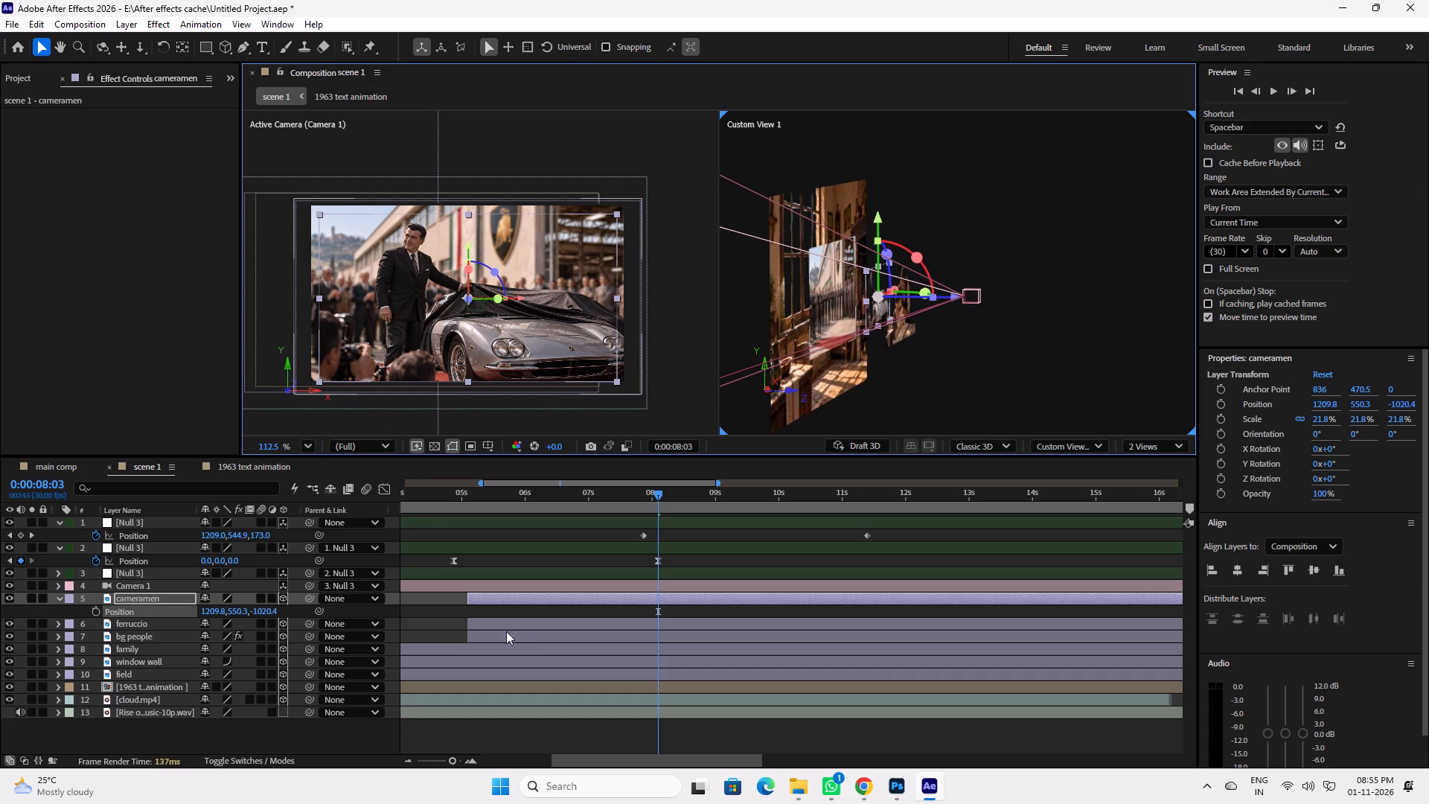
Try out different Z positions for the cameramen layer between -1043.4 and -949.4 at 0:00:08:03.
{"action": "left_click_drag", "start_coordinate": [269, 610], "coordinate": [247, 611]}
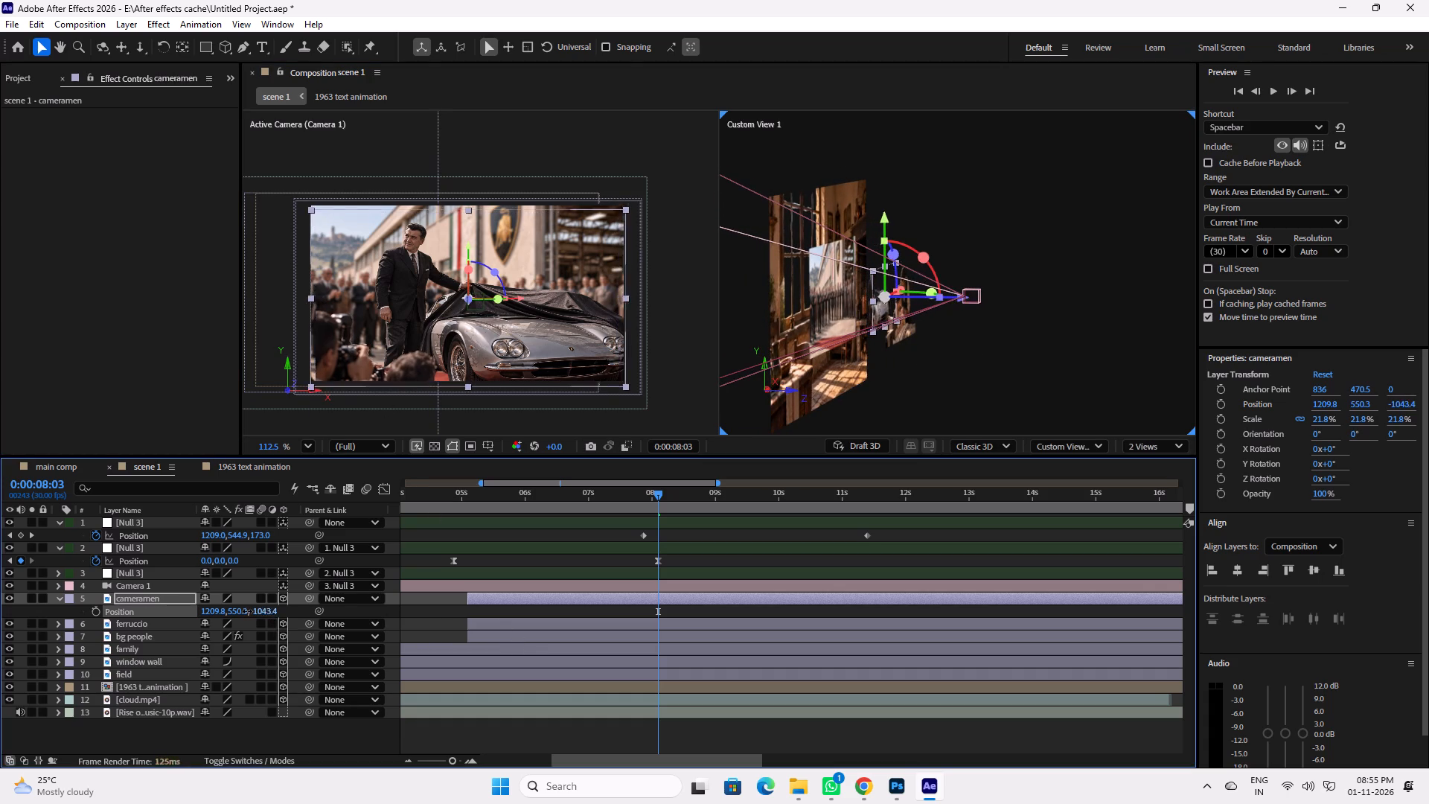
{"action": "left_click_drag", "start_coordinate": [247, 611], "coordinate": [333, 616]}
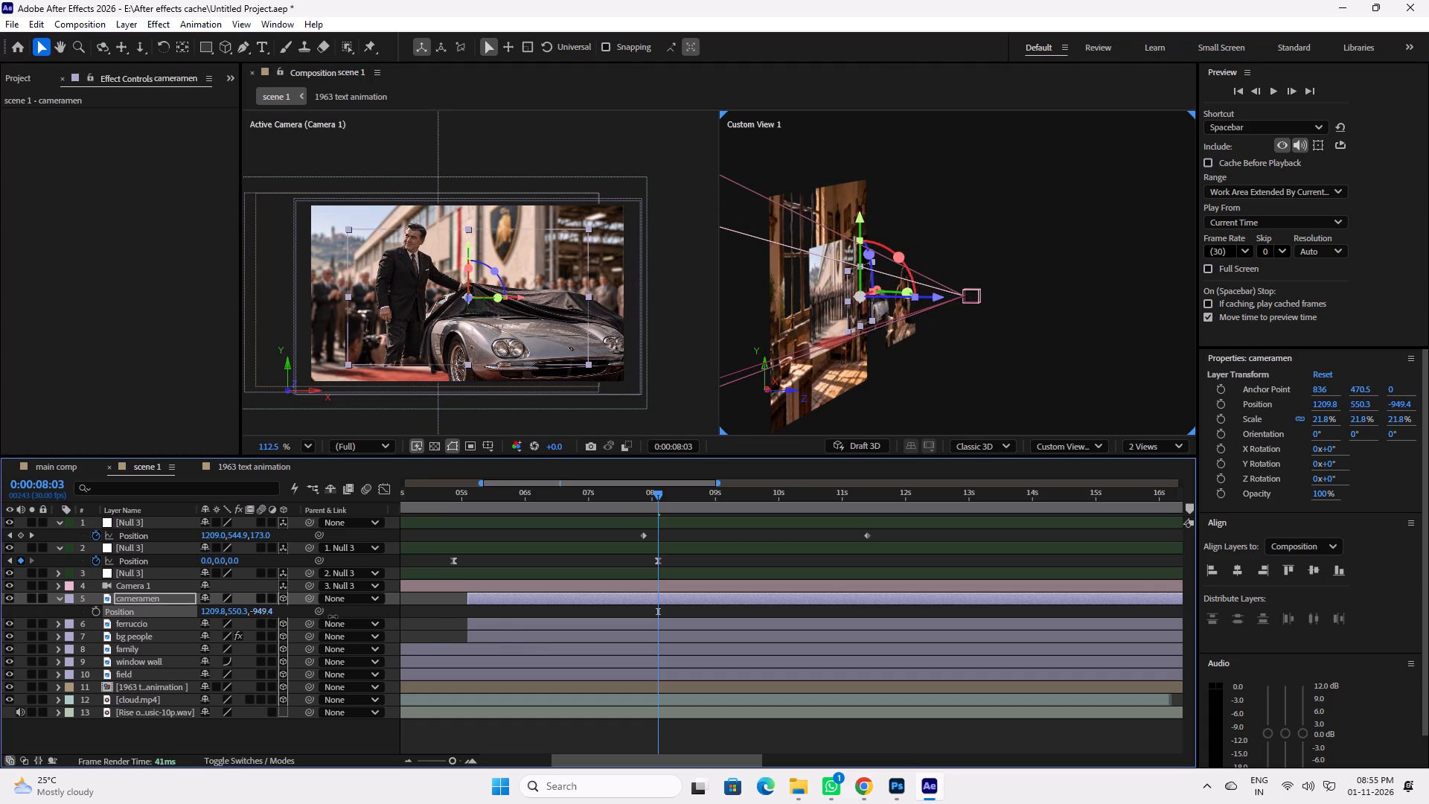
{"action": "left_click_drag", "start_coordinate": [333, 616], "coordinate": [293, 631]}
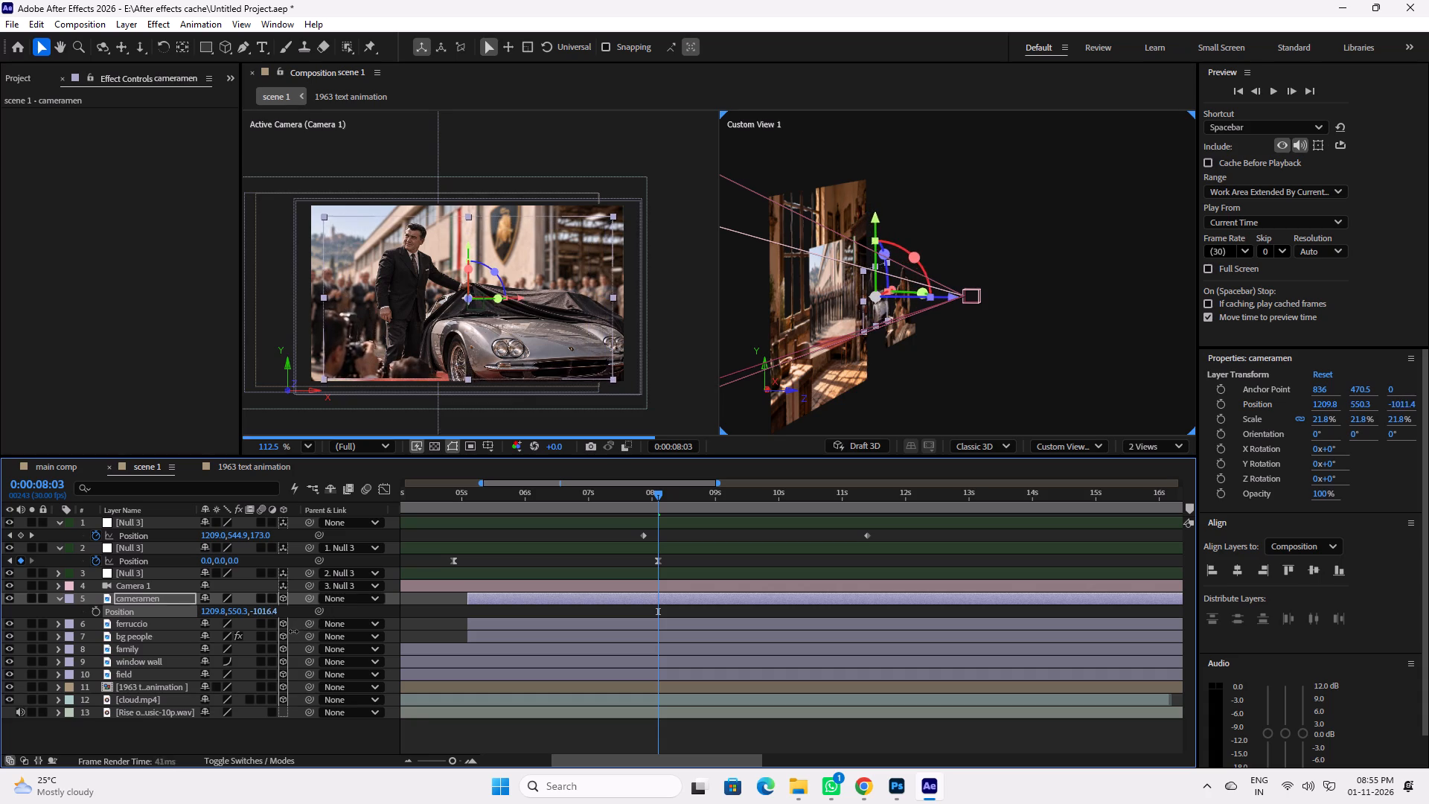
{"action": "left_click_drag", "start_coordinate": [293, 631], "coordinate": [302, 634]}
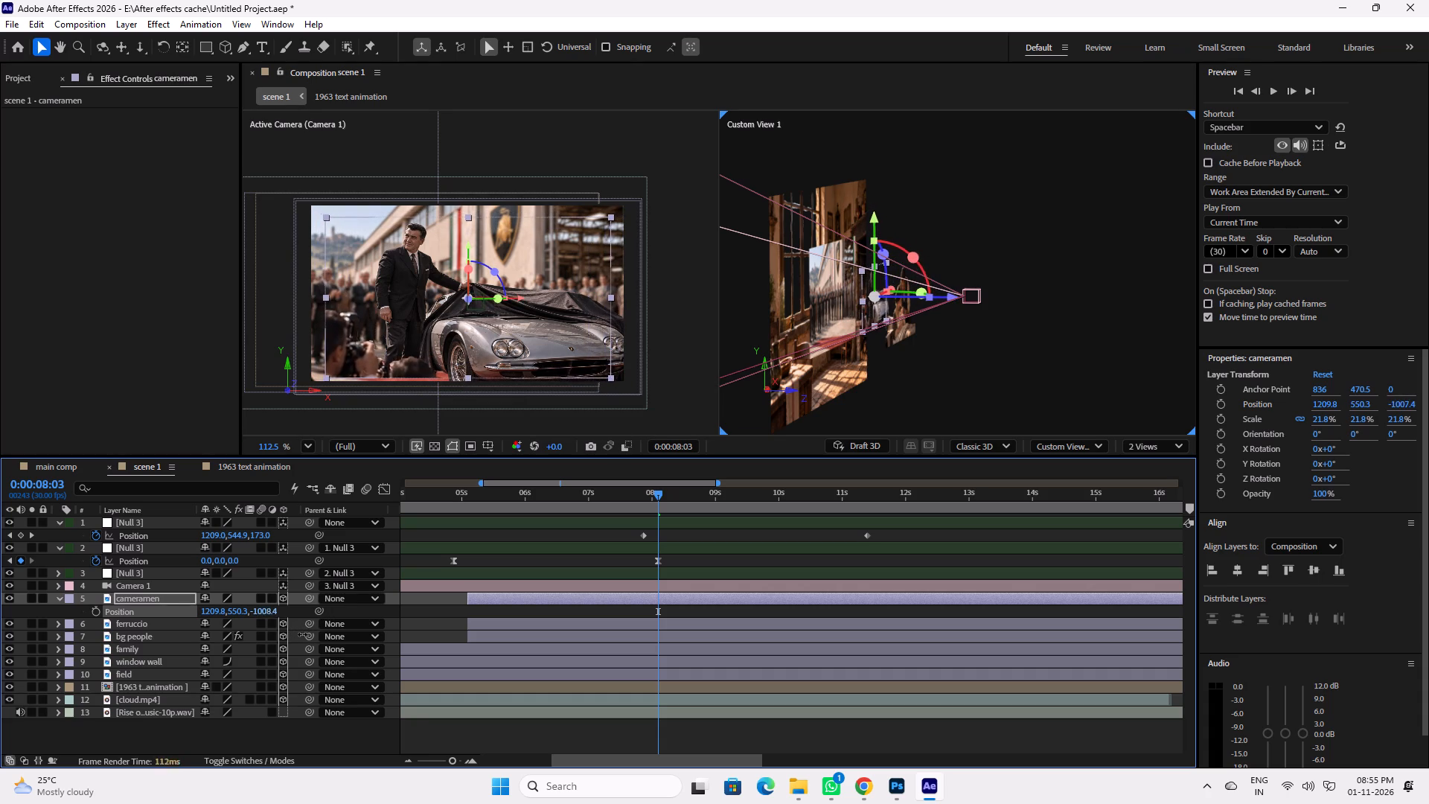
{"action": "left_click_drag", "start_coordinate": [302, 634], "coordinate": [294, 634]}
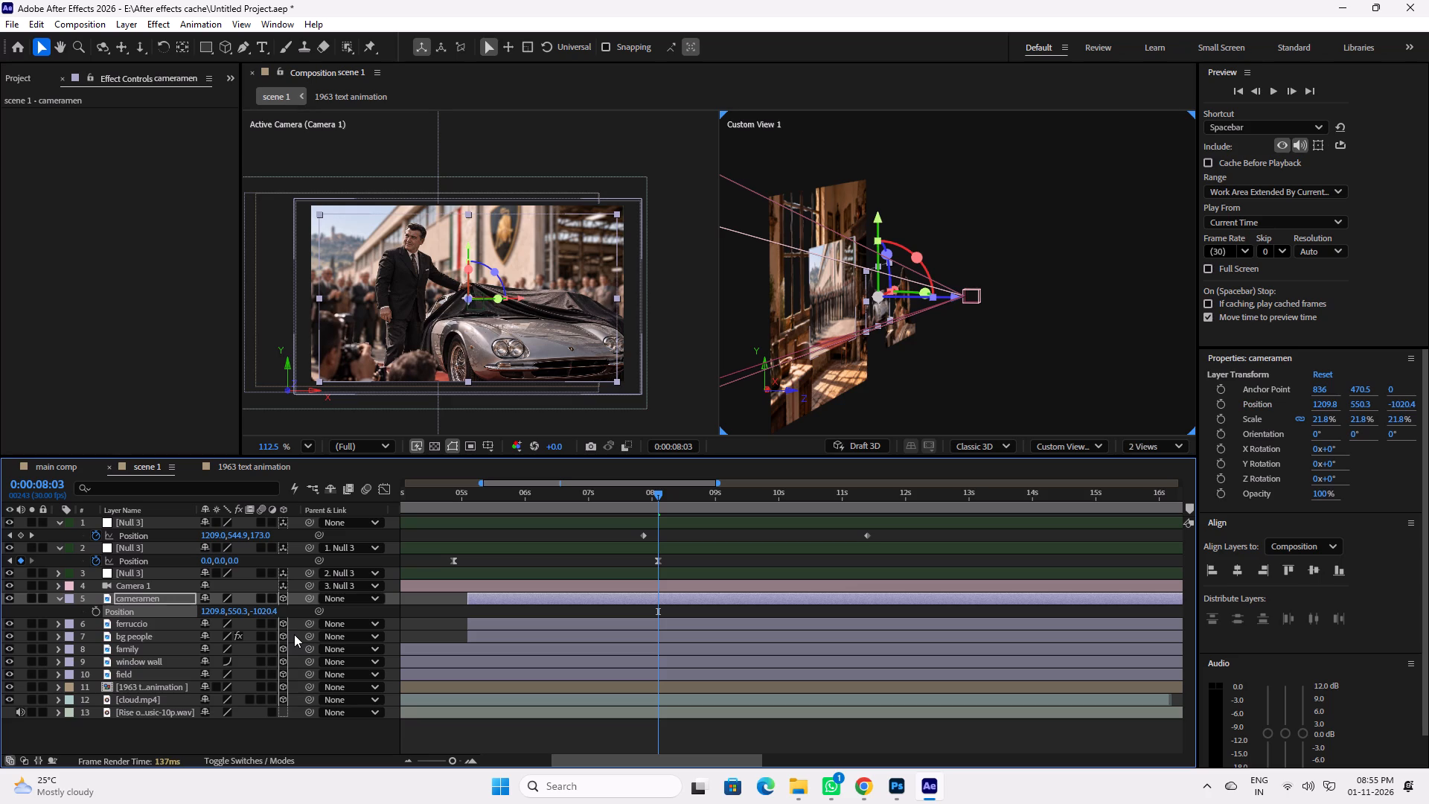
Set the cameramen layer's scale to 22.8% on all axes.
{"action": "key", "text": "s"}
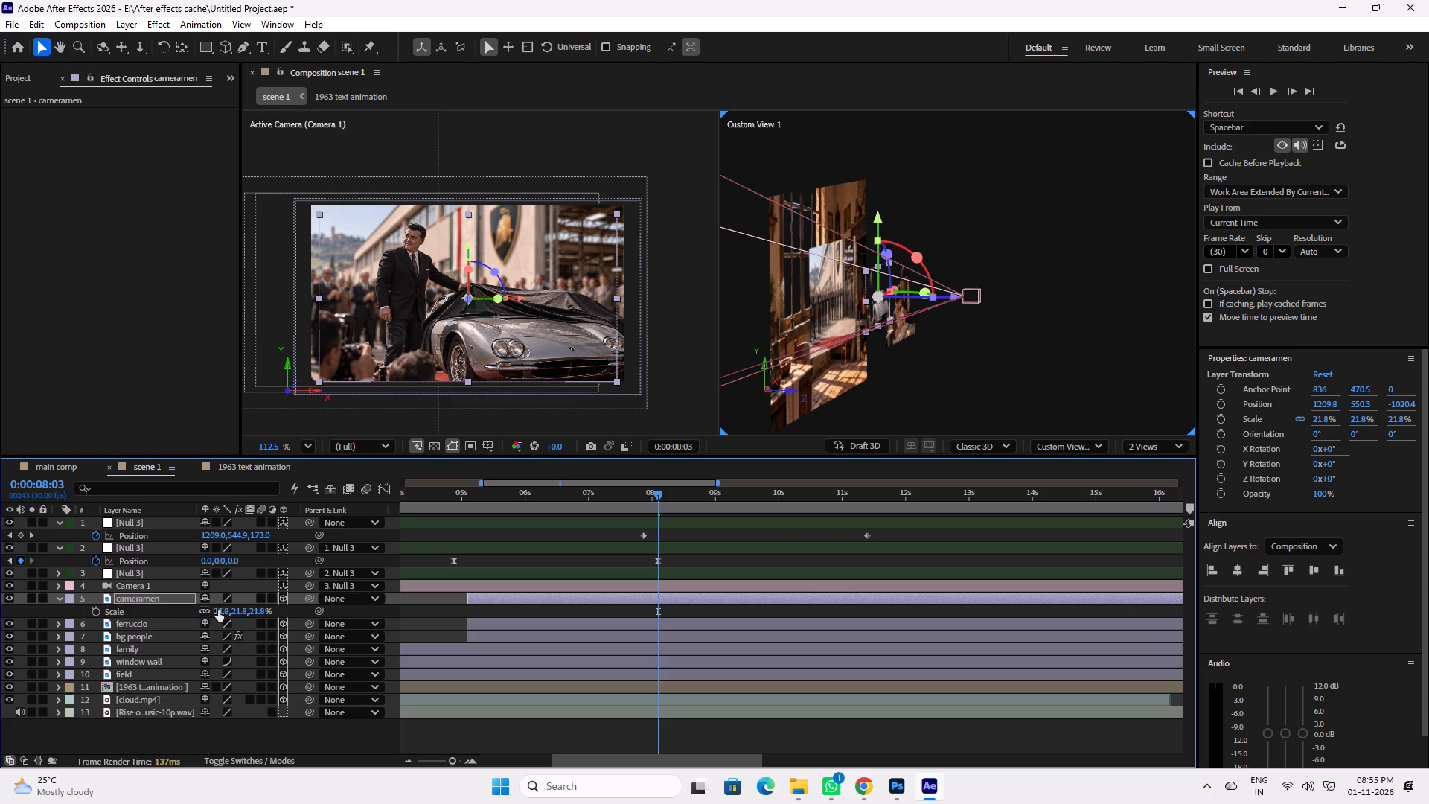
{"action": "left_click", "coordinate": [256, 613]}
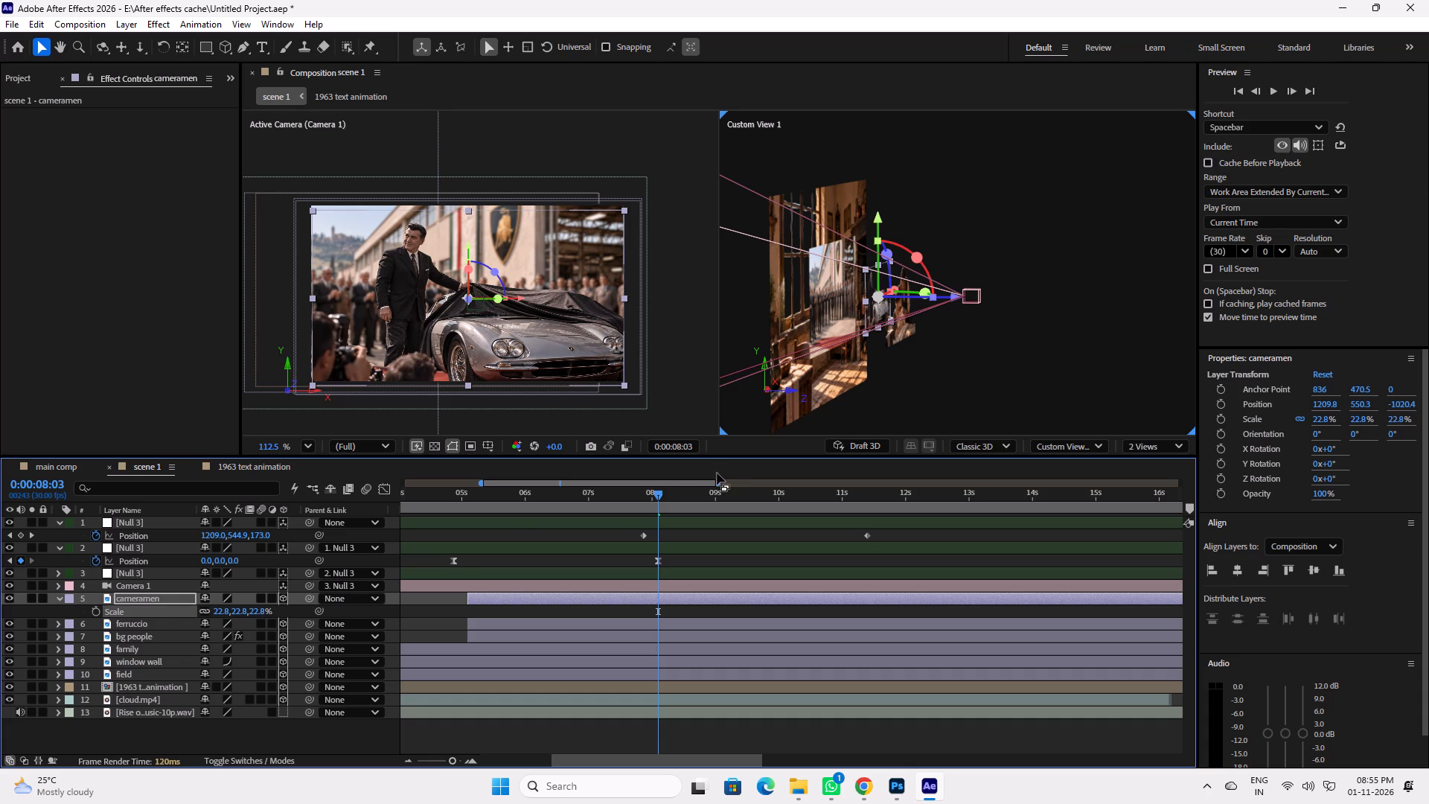
Scrub between 0:00:06:23 and 0:00:11:09 to check how the enlarged cameramen layer sits in the frame during the camera move.
{"action": "left_click_drag", "start_coordinate": [636, 494], "coordinate": [573, 494]}
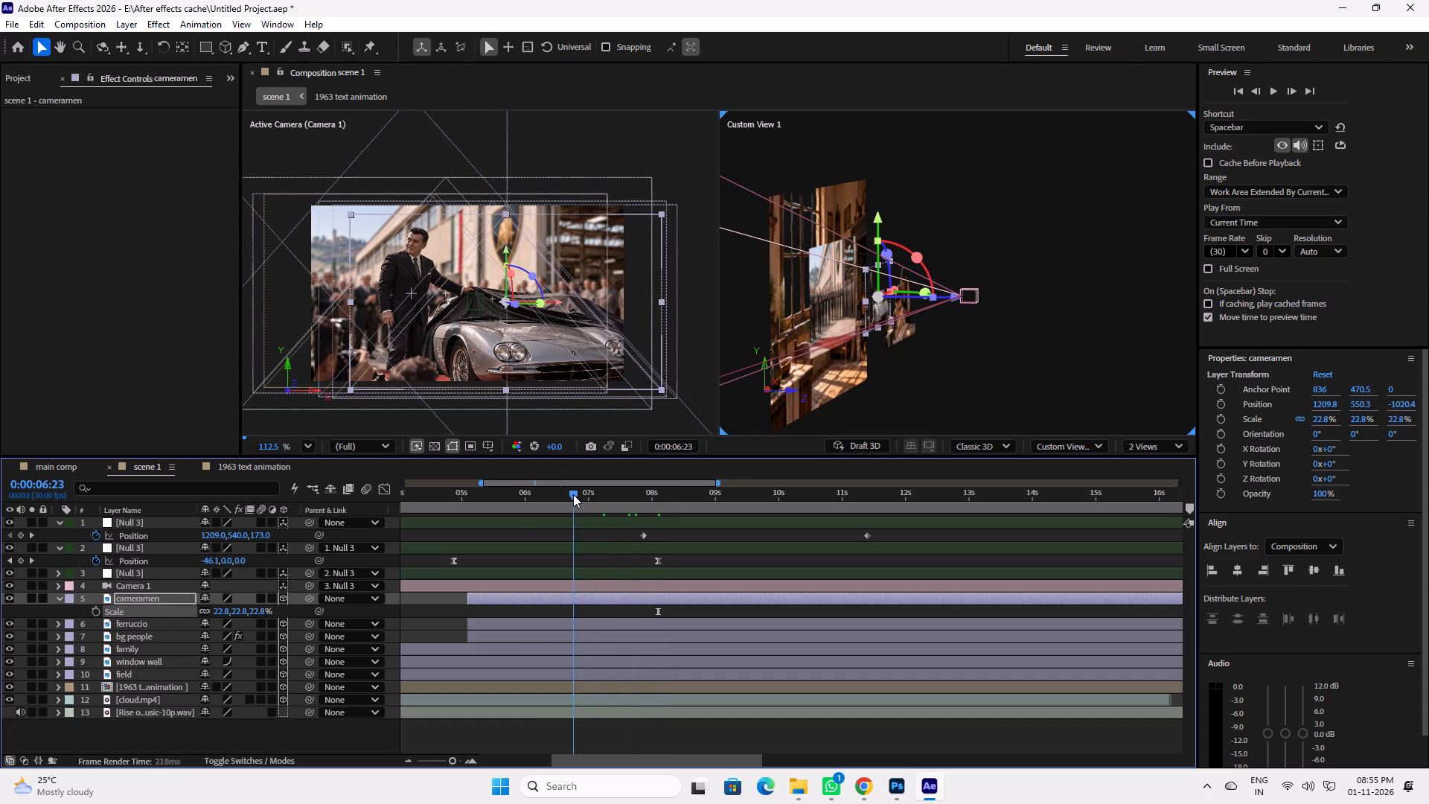
{"action": "left_click_drag", "start_coordinate": [573, 494], "coordinate": [617, 497]}
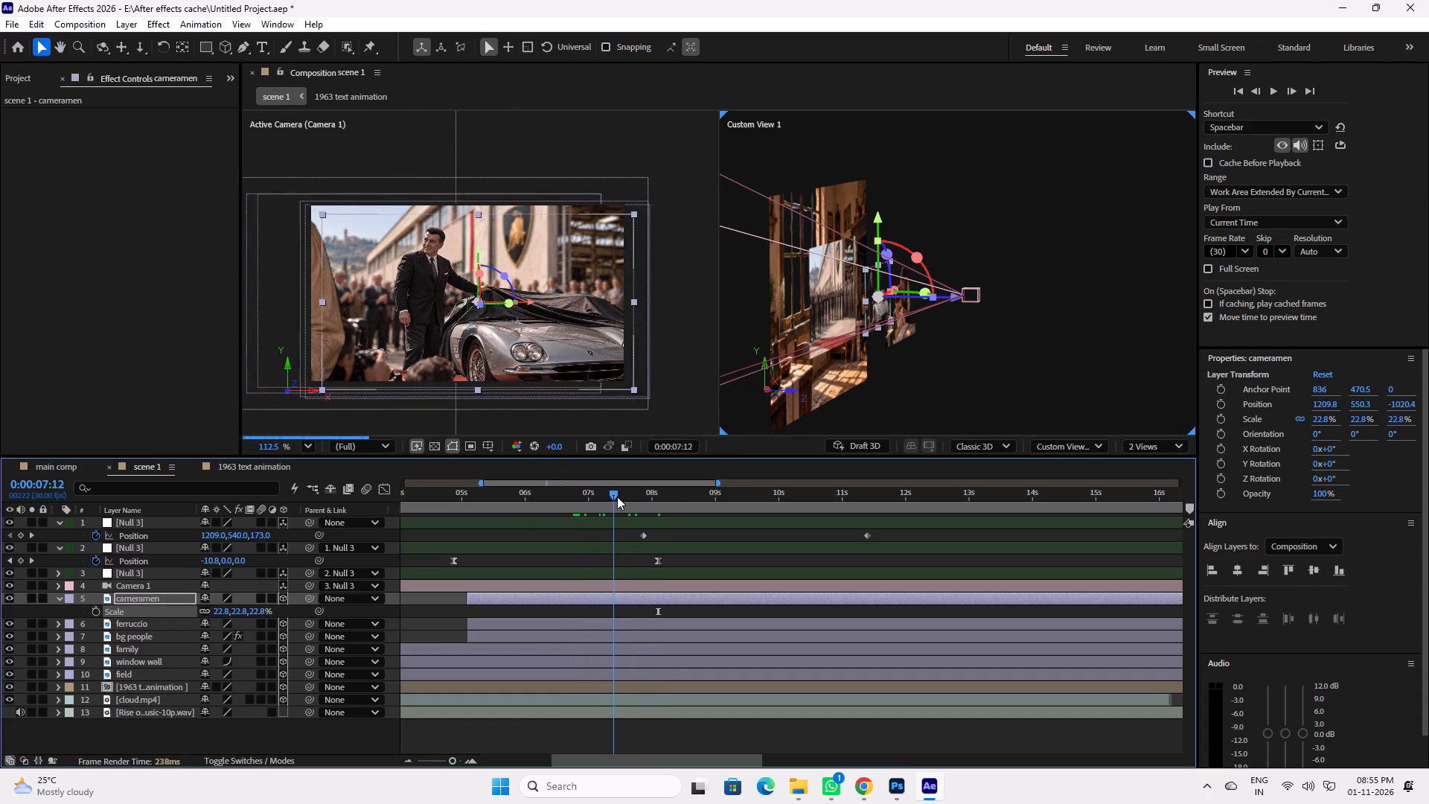
{"action": "left_click_drag", "start_coordinate": [617, 497], "coordinate": [645, 500]}
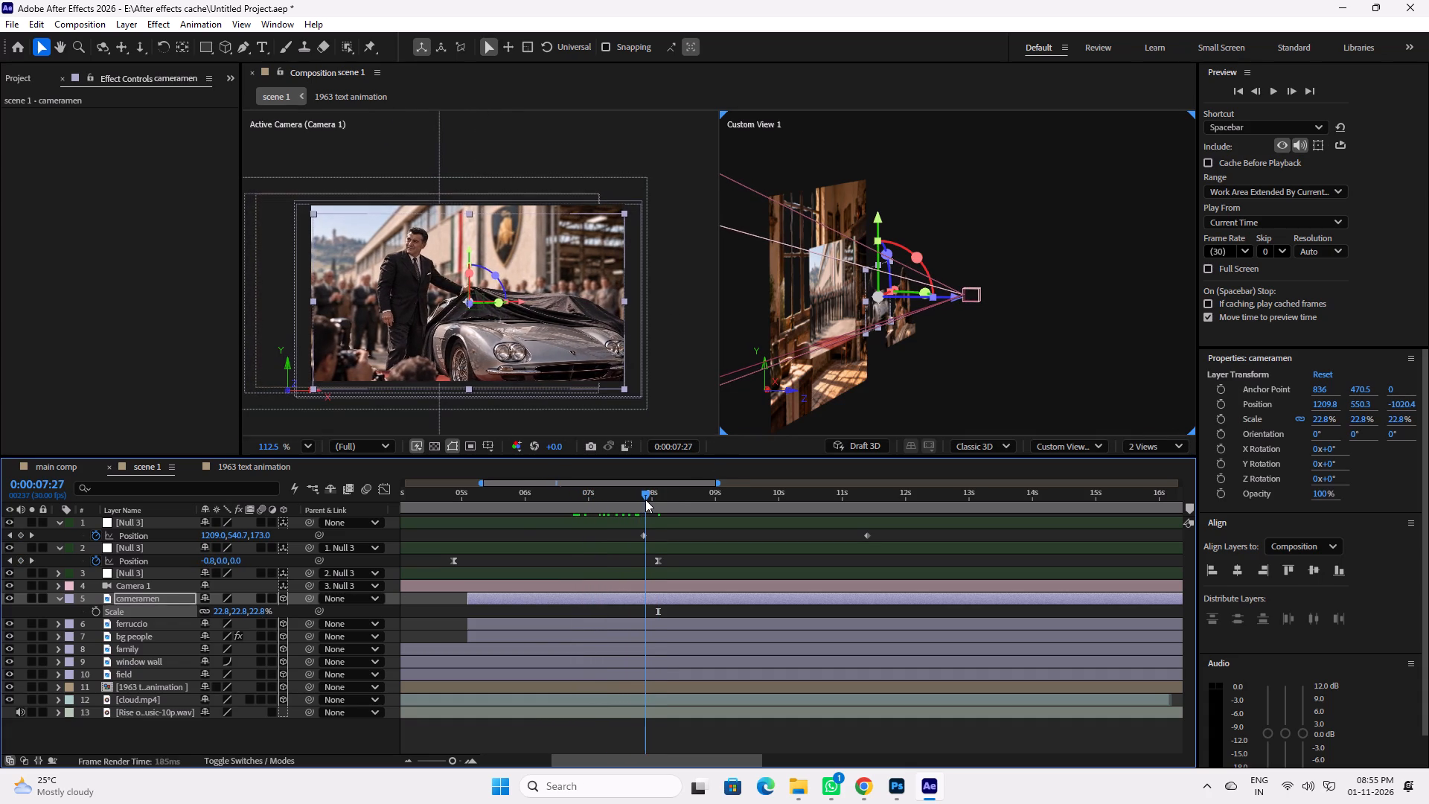
{"action": "left_click_drag", "start_coordinate": [645, 500], "coordinate": [635, 500]}
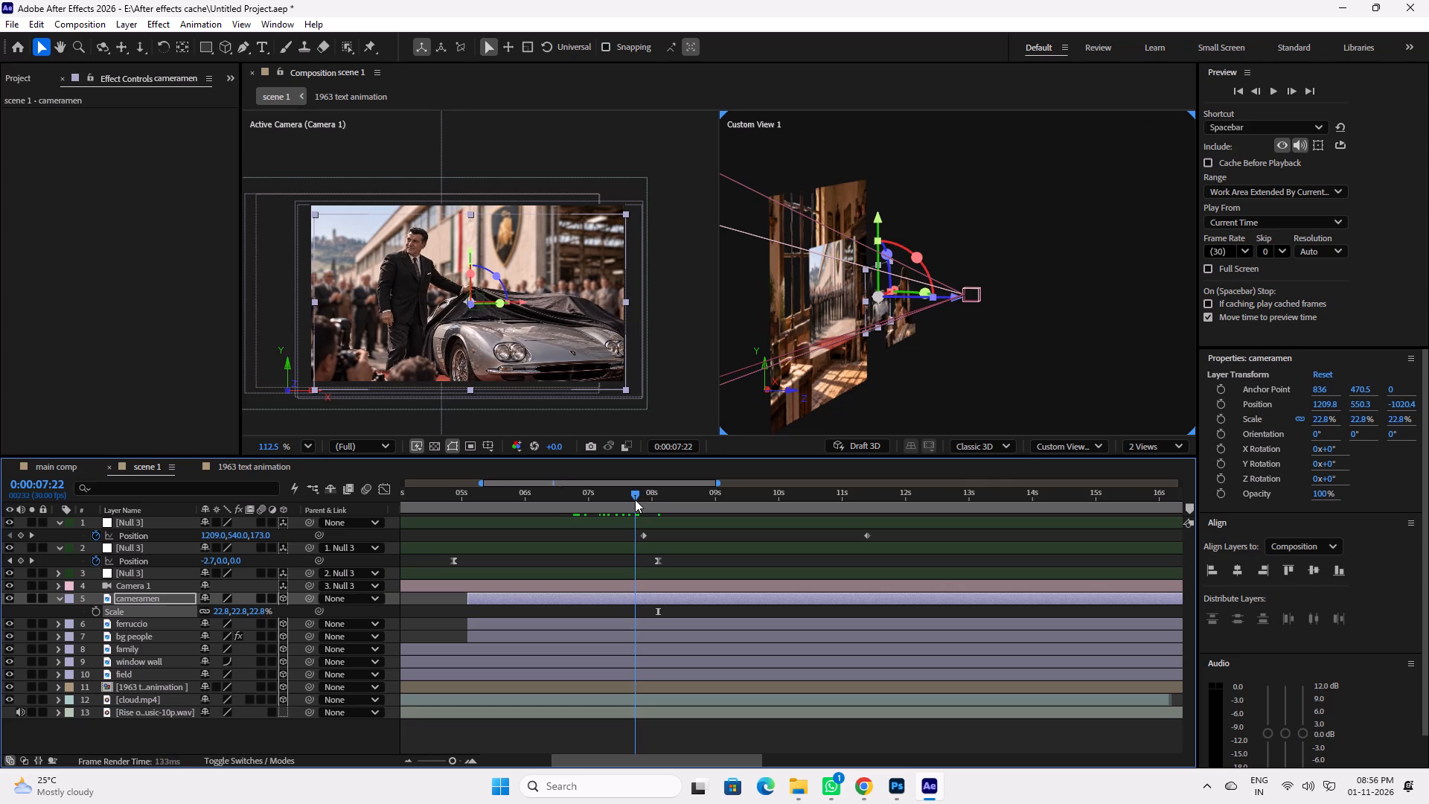
{"action": "left_click_drag", "start_coordinate": [635, 500], "coordinate": [662, 500]}
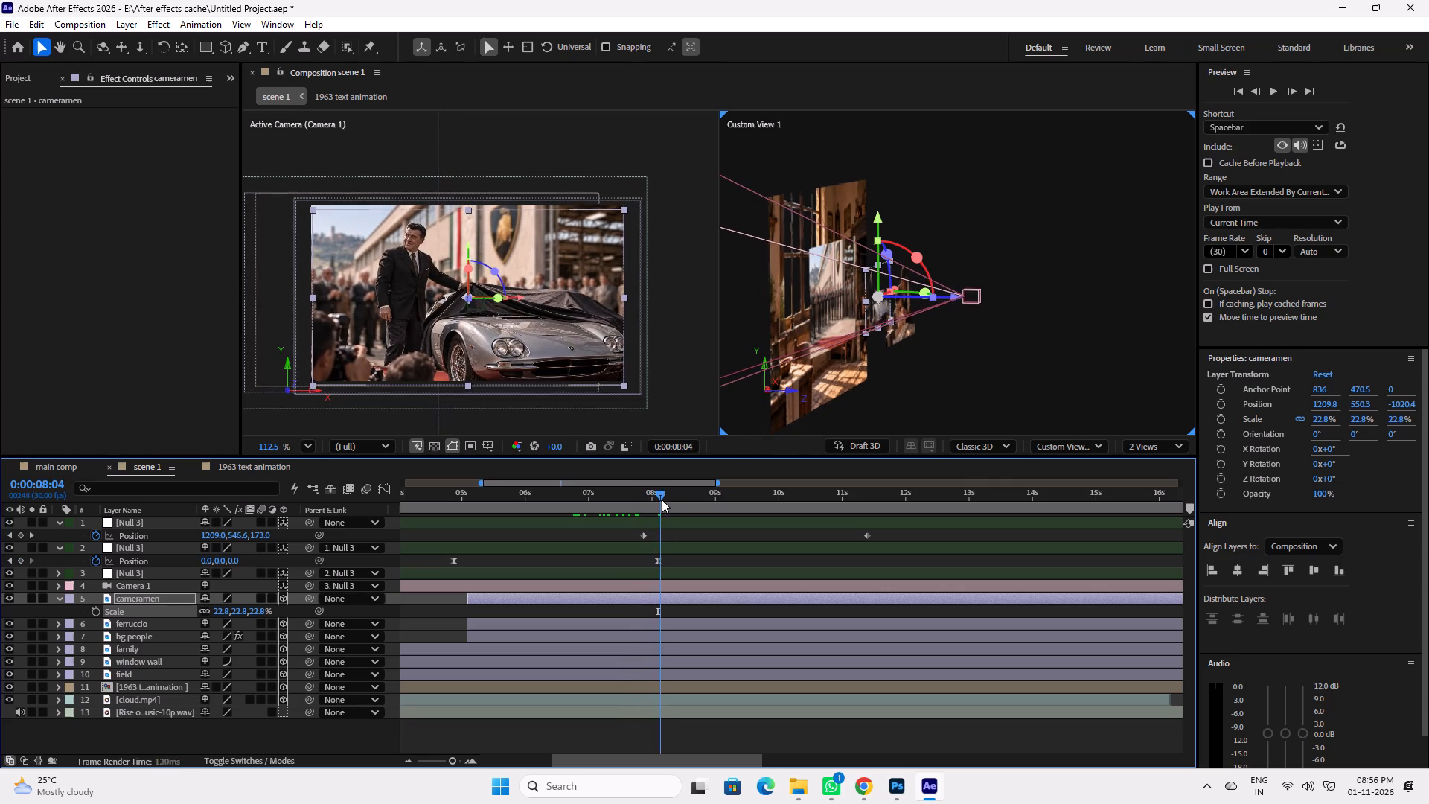
{"action": "left_click_drag", "start_coordinate": [662, 500], "coordinate": [747, 500]}
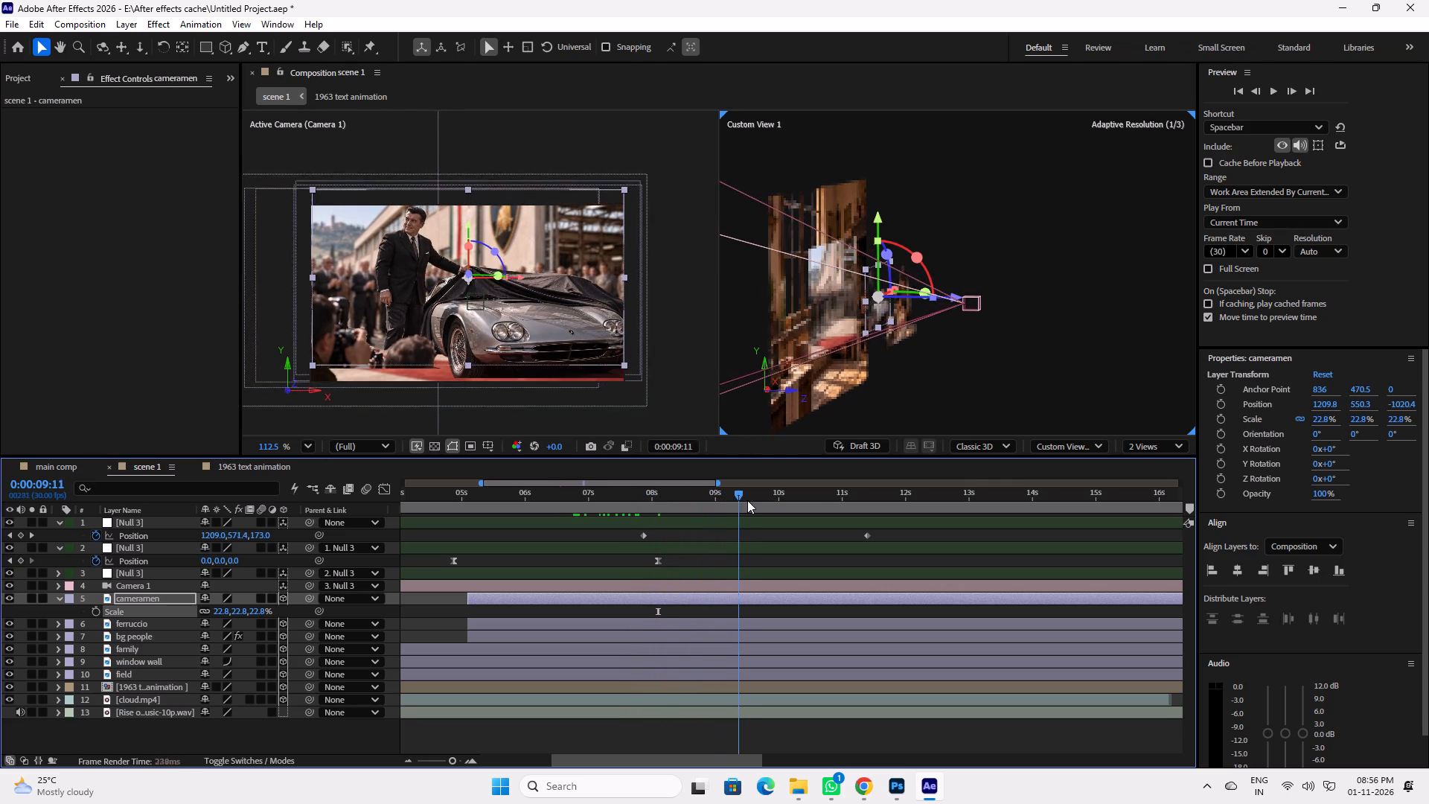
{"action": "left_click_drag", "start_coordinate": [747, 500], "coordinate": [861, 497]}
Save the project.
{"action": "key", "text": "ctrl+s"}
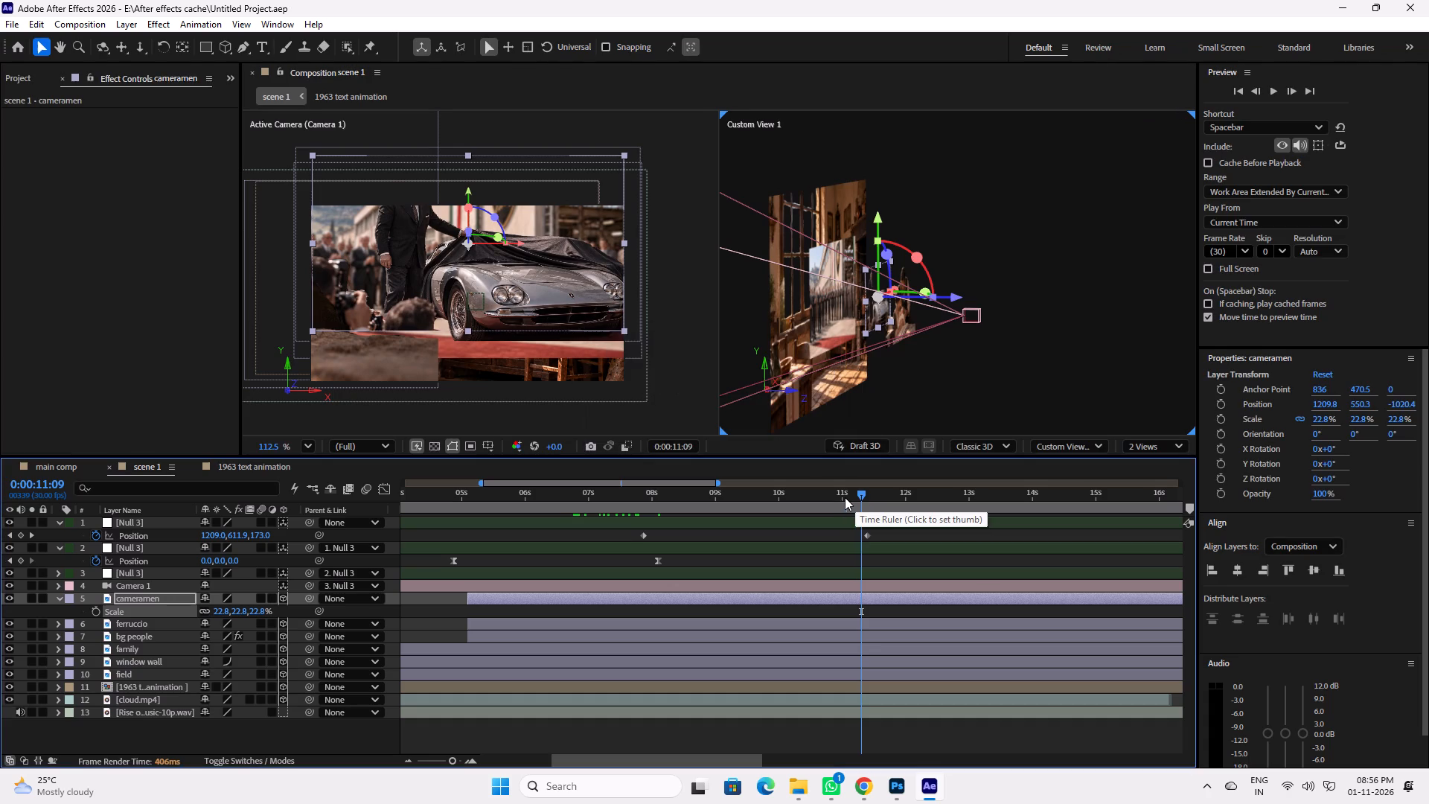
Return the composition viewer to a single view showing the active camera.
{"action": "left_click", "coordinate": [1142, 449]}
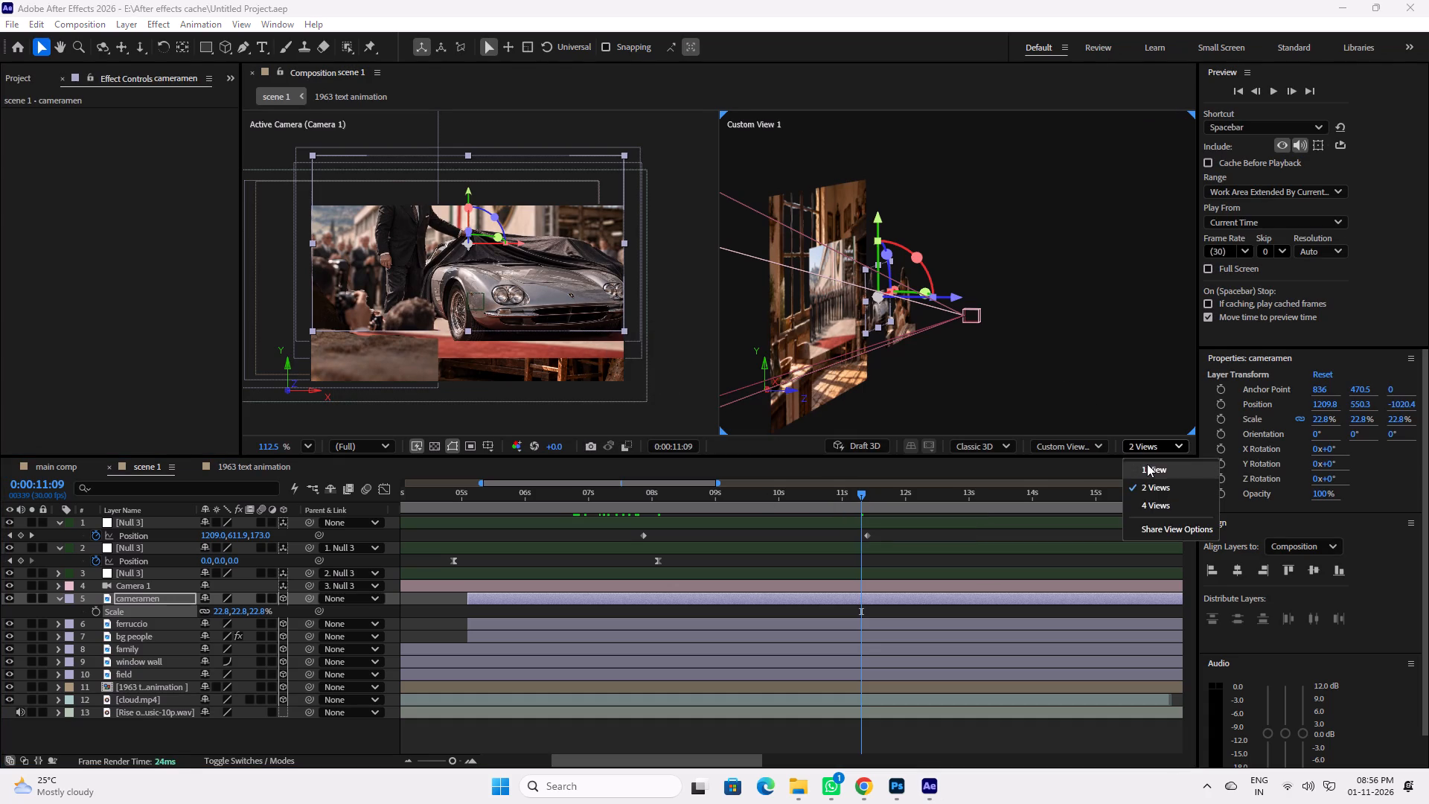
{"action": "left_click", "coordinate": [1148, 465]}
Scrub back and forth between 0:00:08:03 and 0:00:11:12 to review the cameramen layer's coverage and edges during the downward camera move.
{"action": "scroll", "coordinate": [729, 318], "scroll_direction": "down", "scroll_amount": 10}
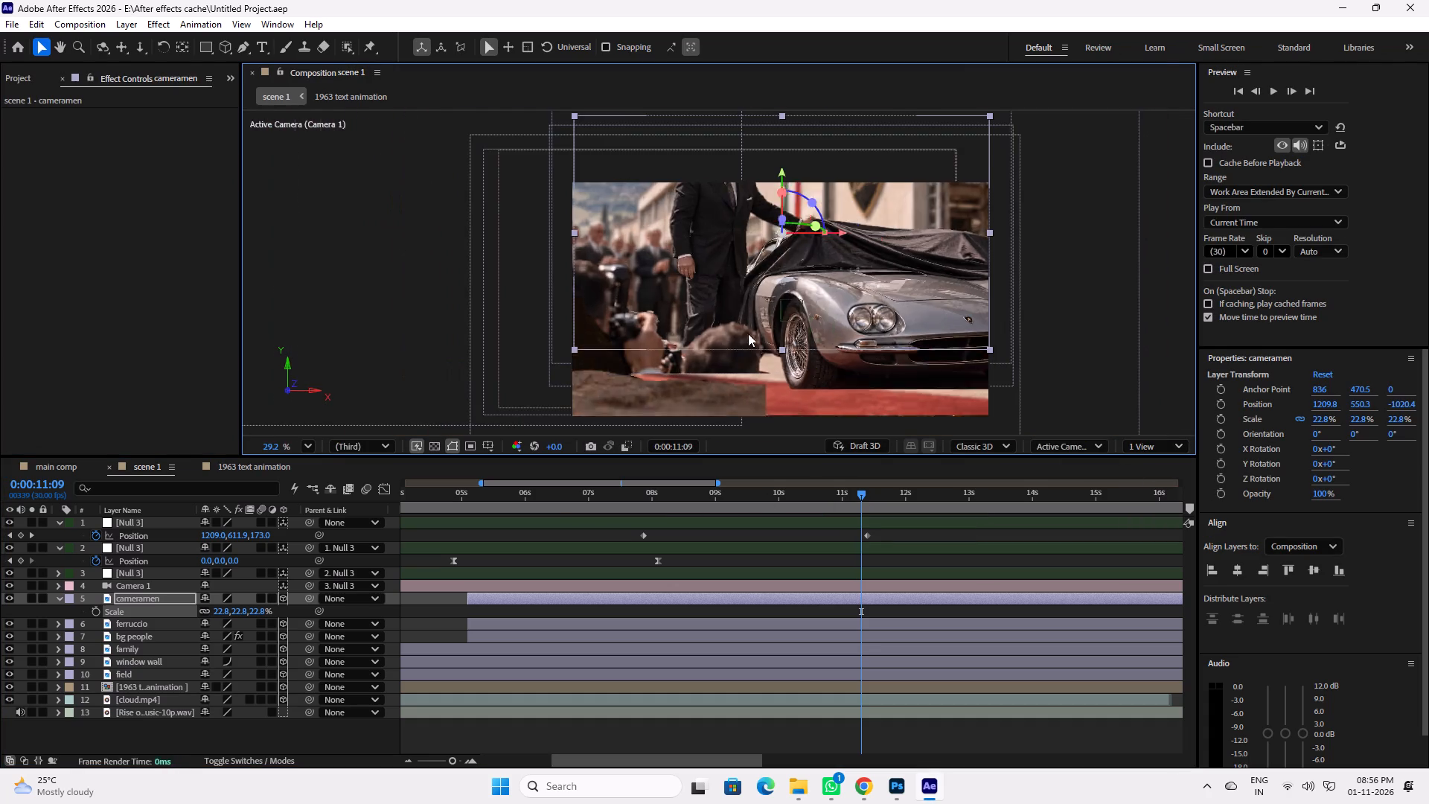
{"action": "scroll", "coordinate": [765, 329], "scroll_direction": "up", "scroll_amount": 2}
{"action": "scroll", "coordinate": [766, 312], "scroll_direction": "down", "scroll_amount": 2}
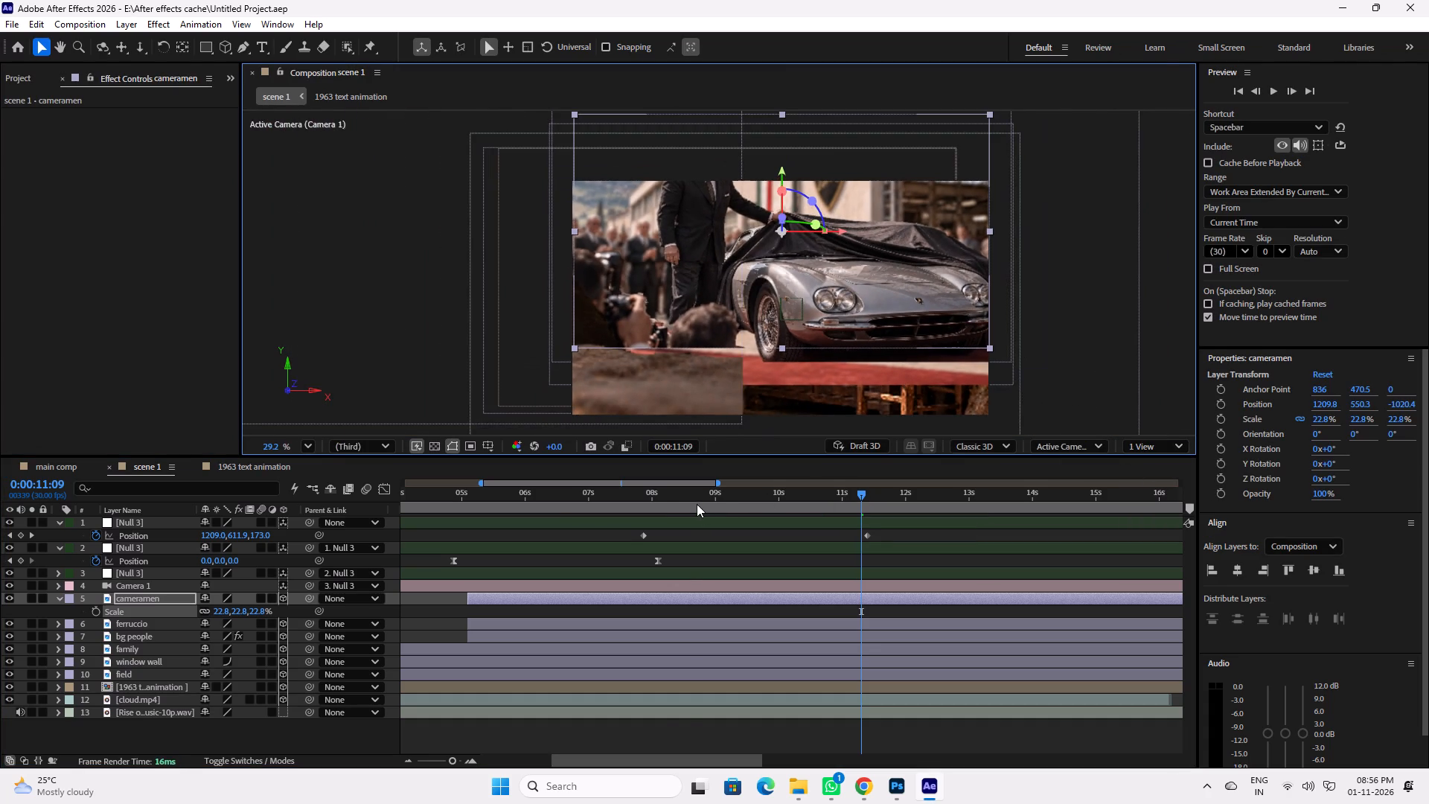
{"action": "left_click_drag", "start_coordinate": [692, 502], "coordinate": [715, 502]}
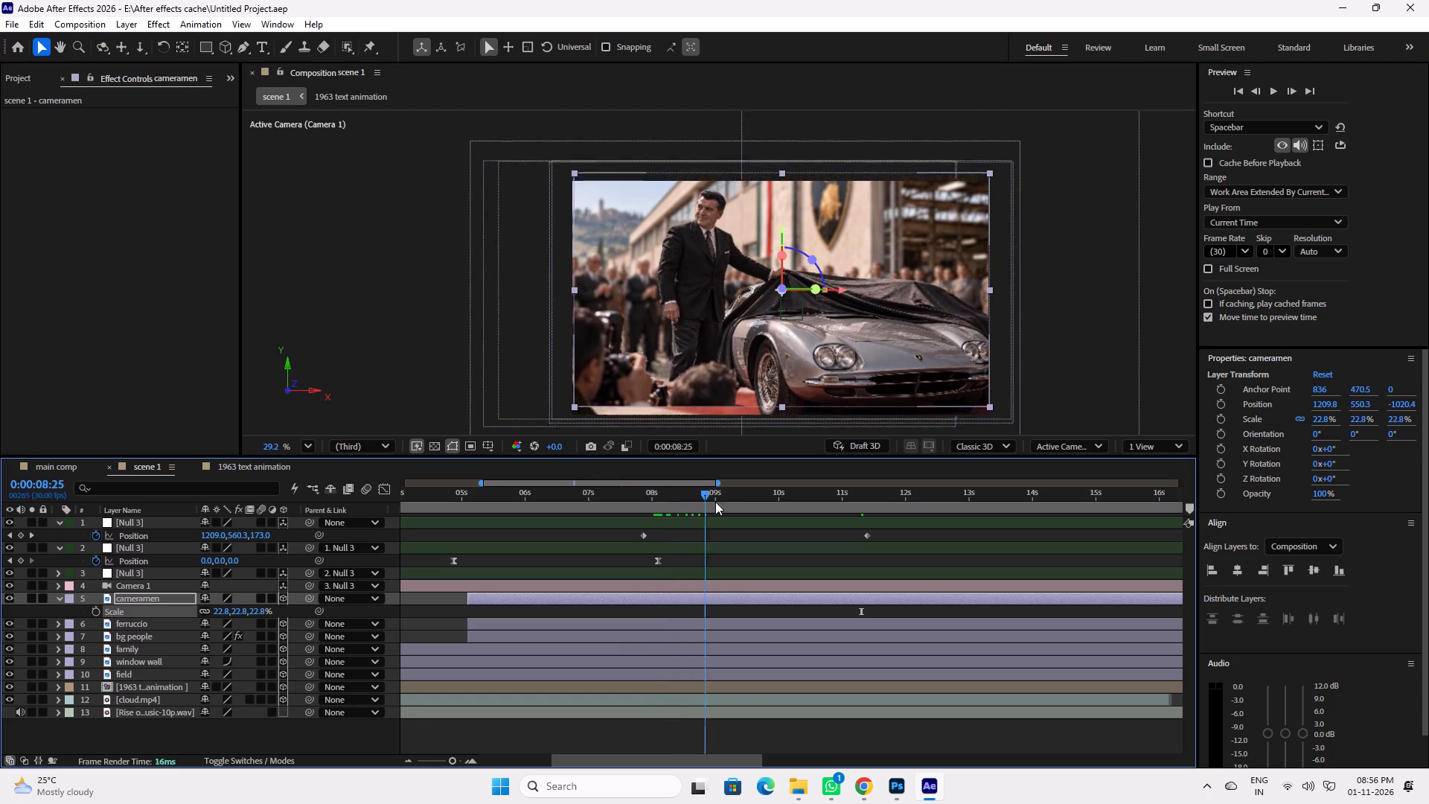
{"action": "left_click_drag", "start_coordinate": [715, 502], "coordinate": [860, 515]}
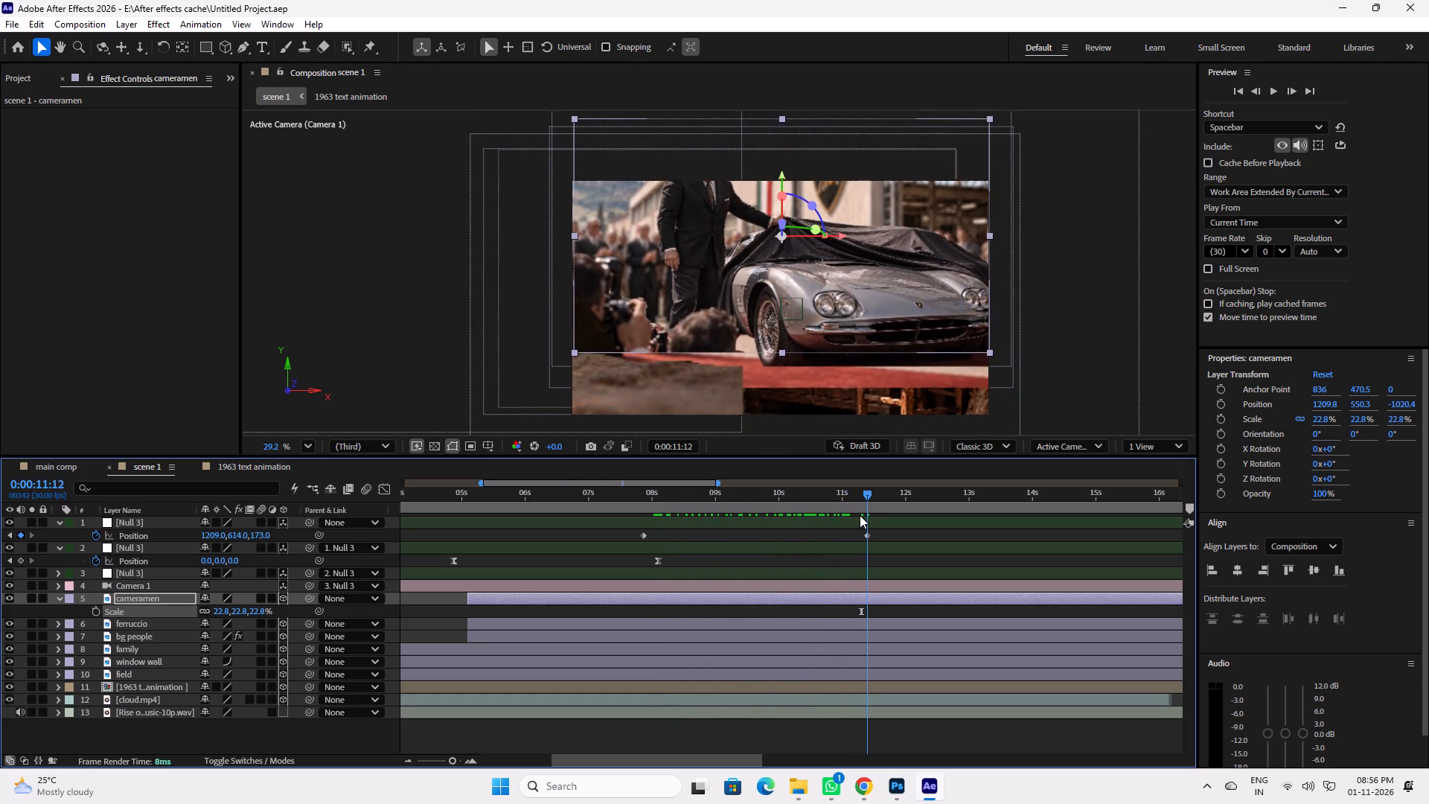
{"action": "left_click_drag", "start_coordinate": [860, 515], "coordinate": [860, 515]}
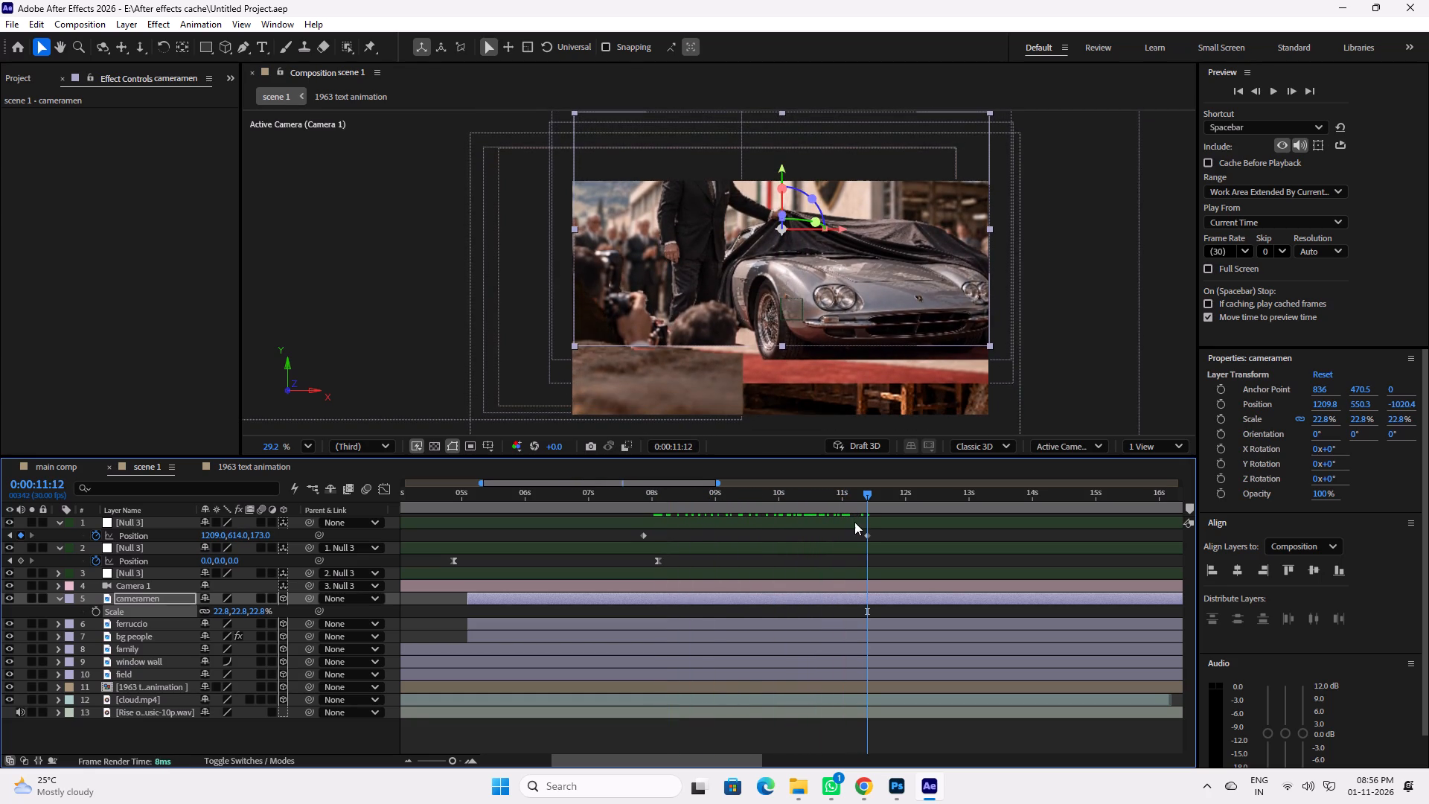
{"action": "left_click_drag", "start_coordinate": [710, 497], "coordinate": [678, 503]}
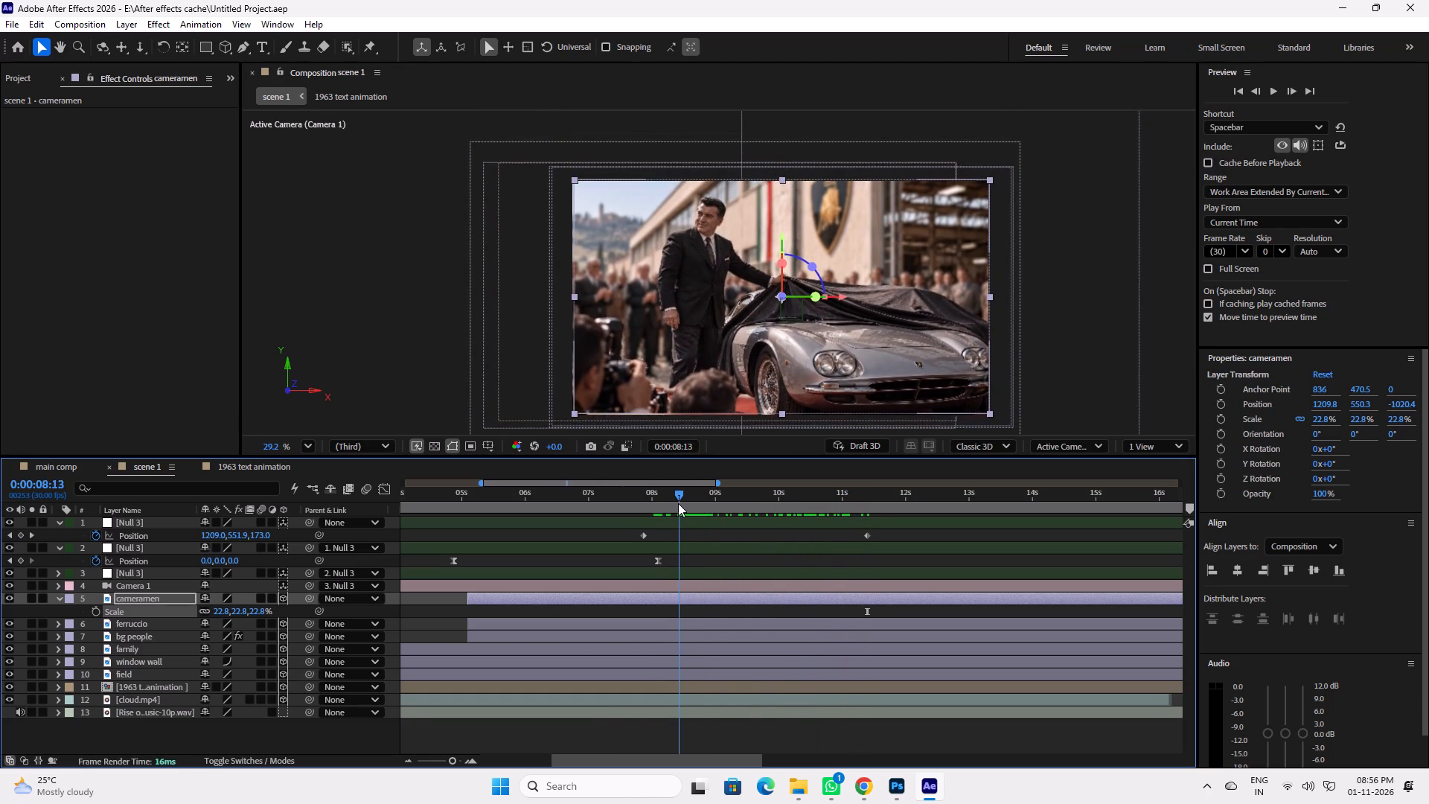
{"action": "left_click_drag", "start_coordinate": [678, 503], "coordinate": [671, 505]}
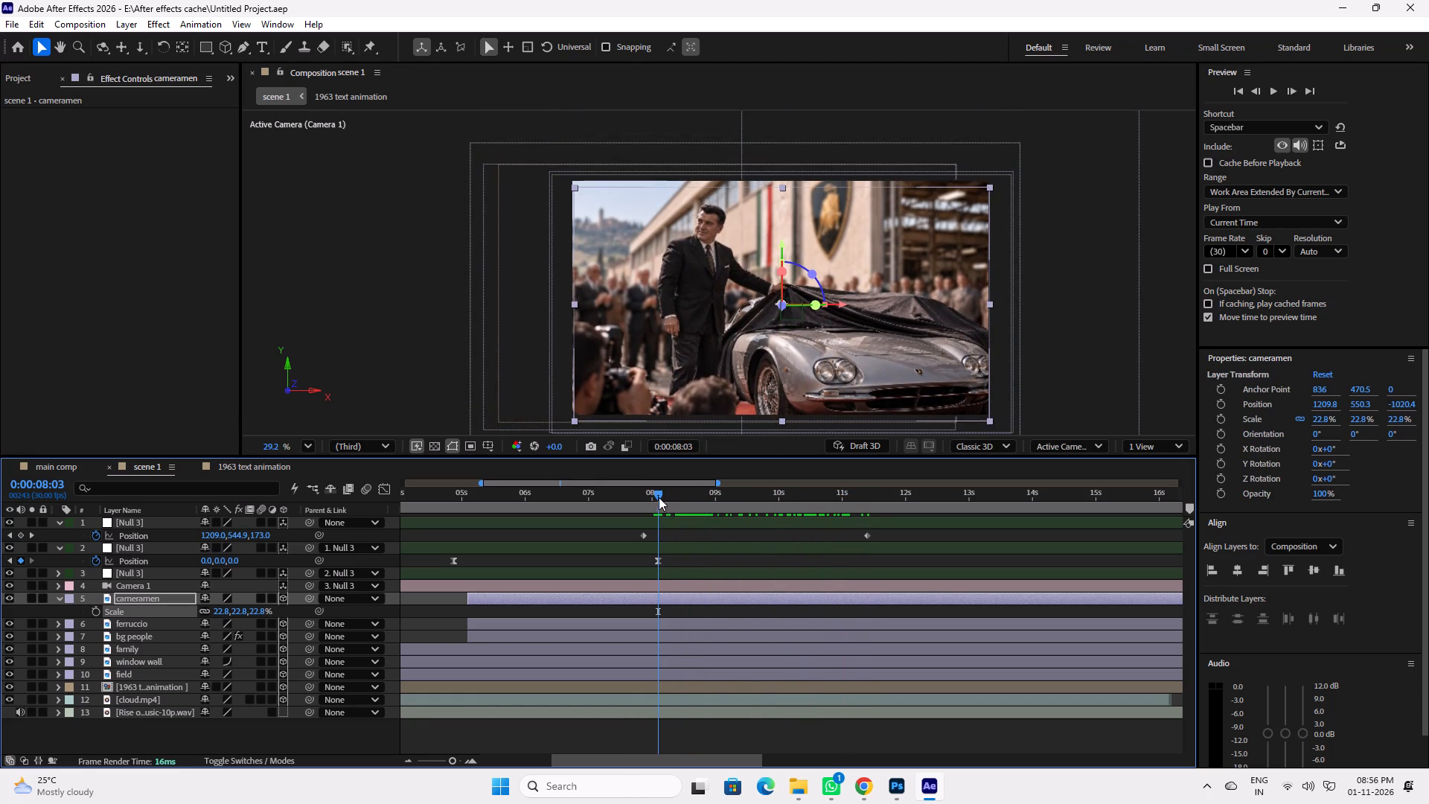
{"action": "left_click_drag", "start_coordinate": [659, 497], "coordinate": [660, 502]}
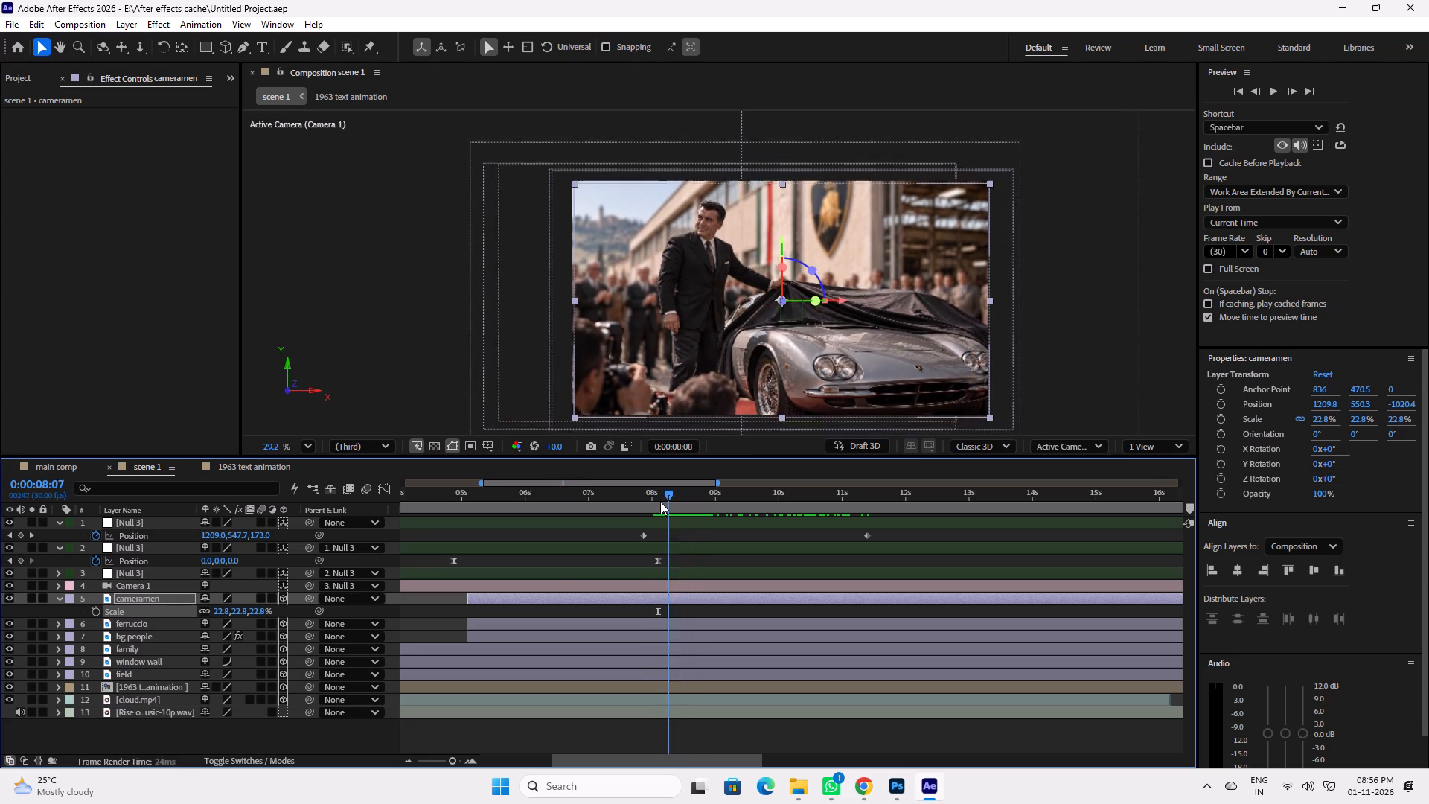
{"action": "left_click_drag", "start_coordinate": [660, 502], "coordinate": [706, 504]}
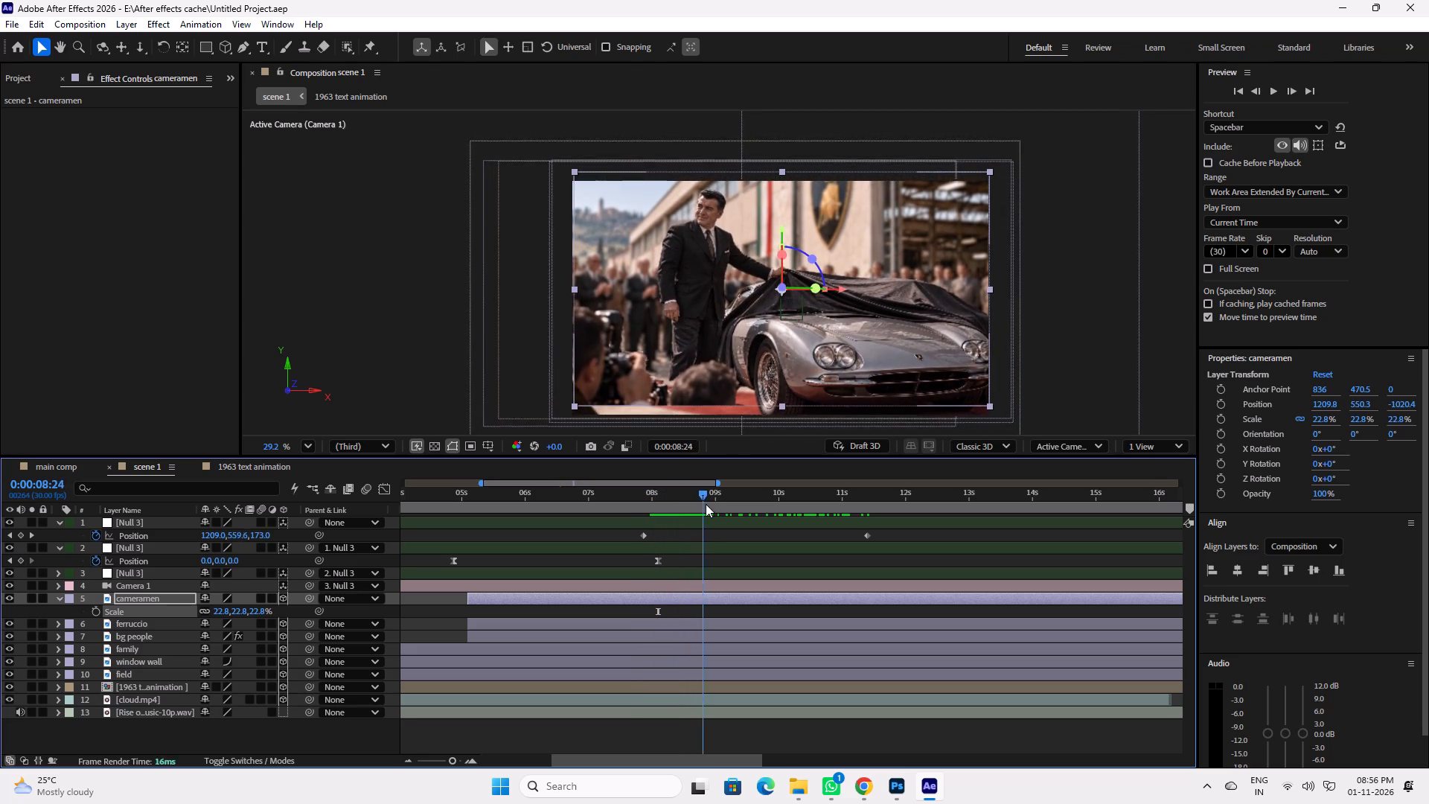
{"action": "left_click_drag", "start_coordinate": [706, 504], "coordinate": [702, 504]}
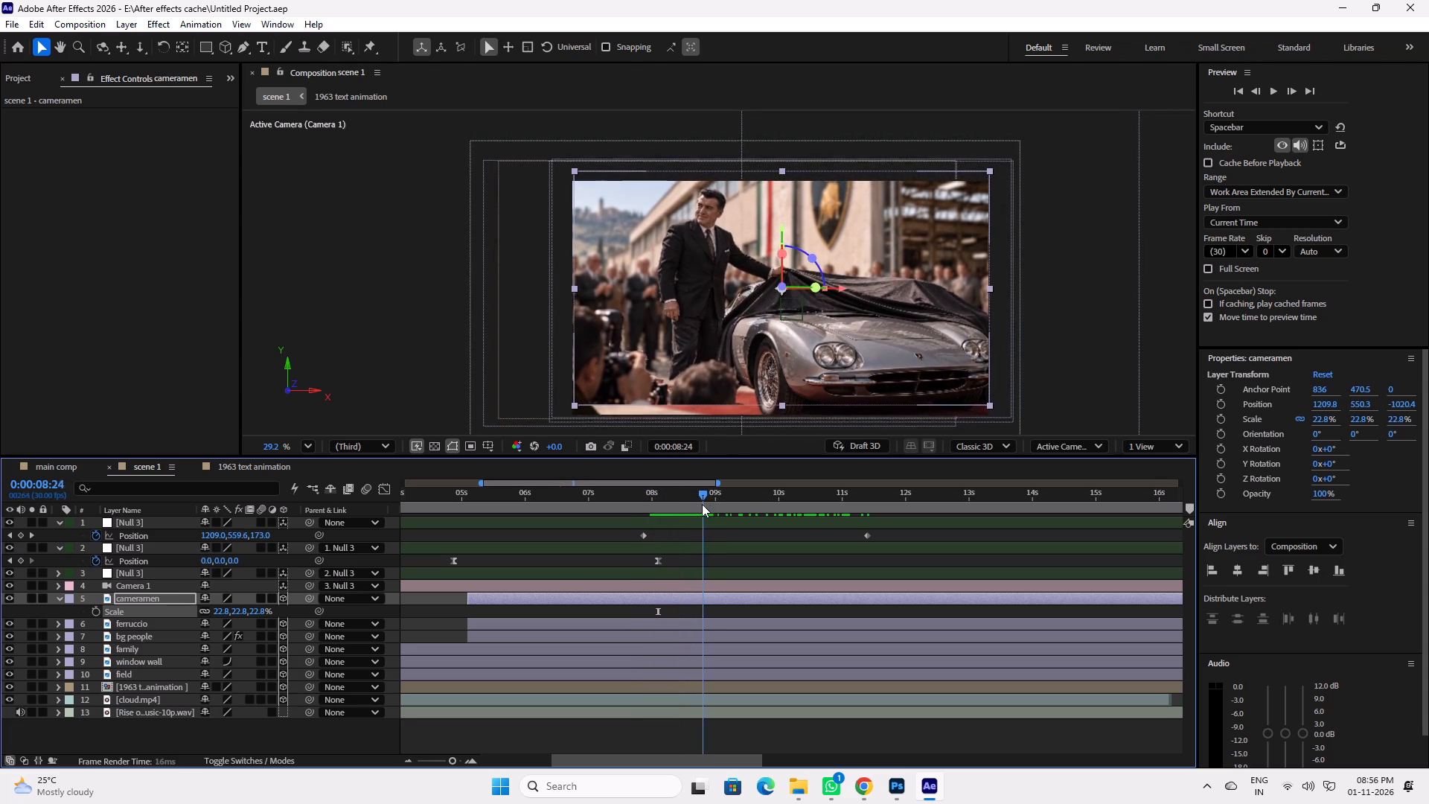
{"action": "left_click_drag", "start_coordinate": [702, 504], "coordinate": [792, 508]}
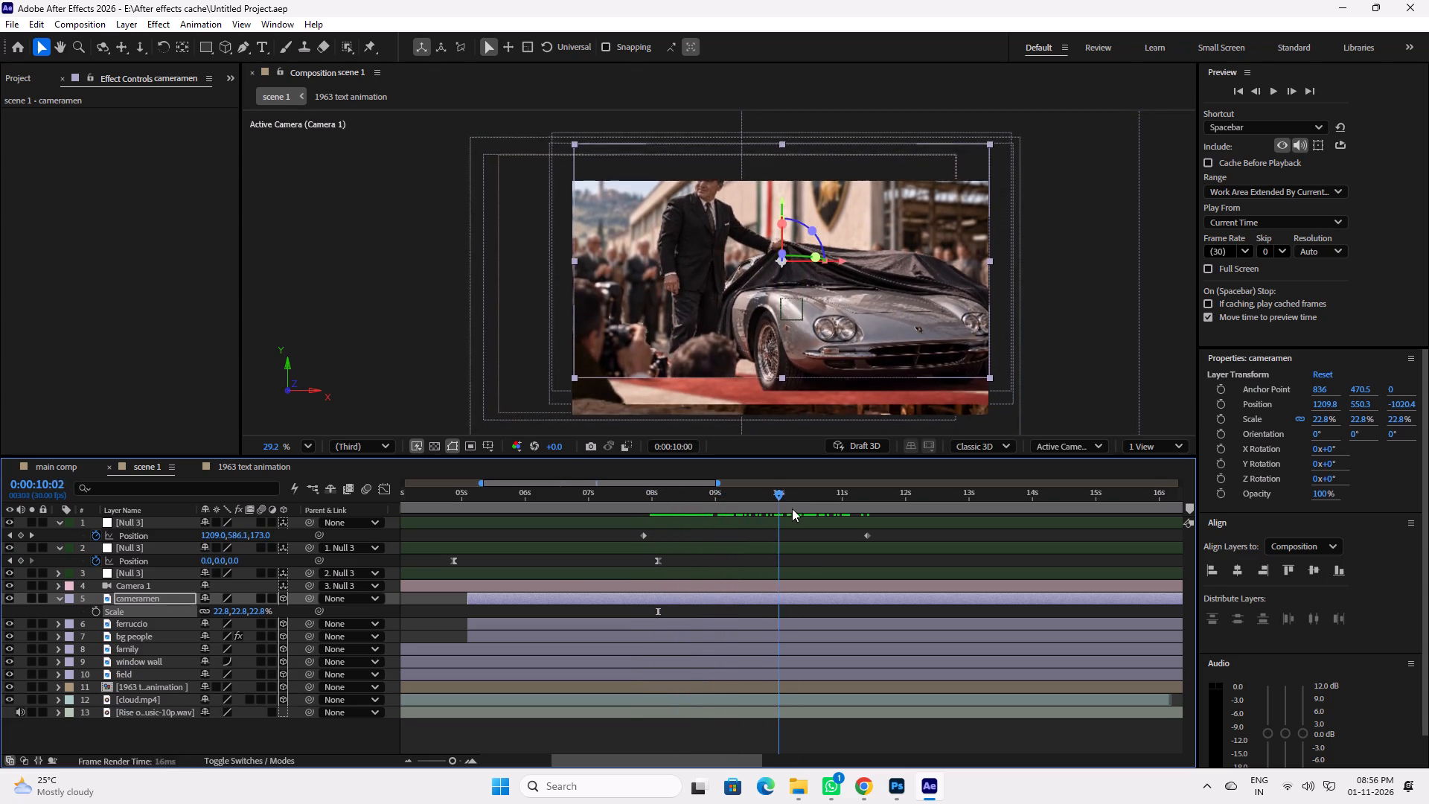
{"action": "left_click_drag", "start_coordinate": [792, 508], "coordinate": [675, 516]}
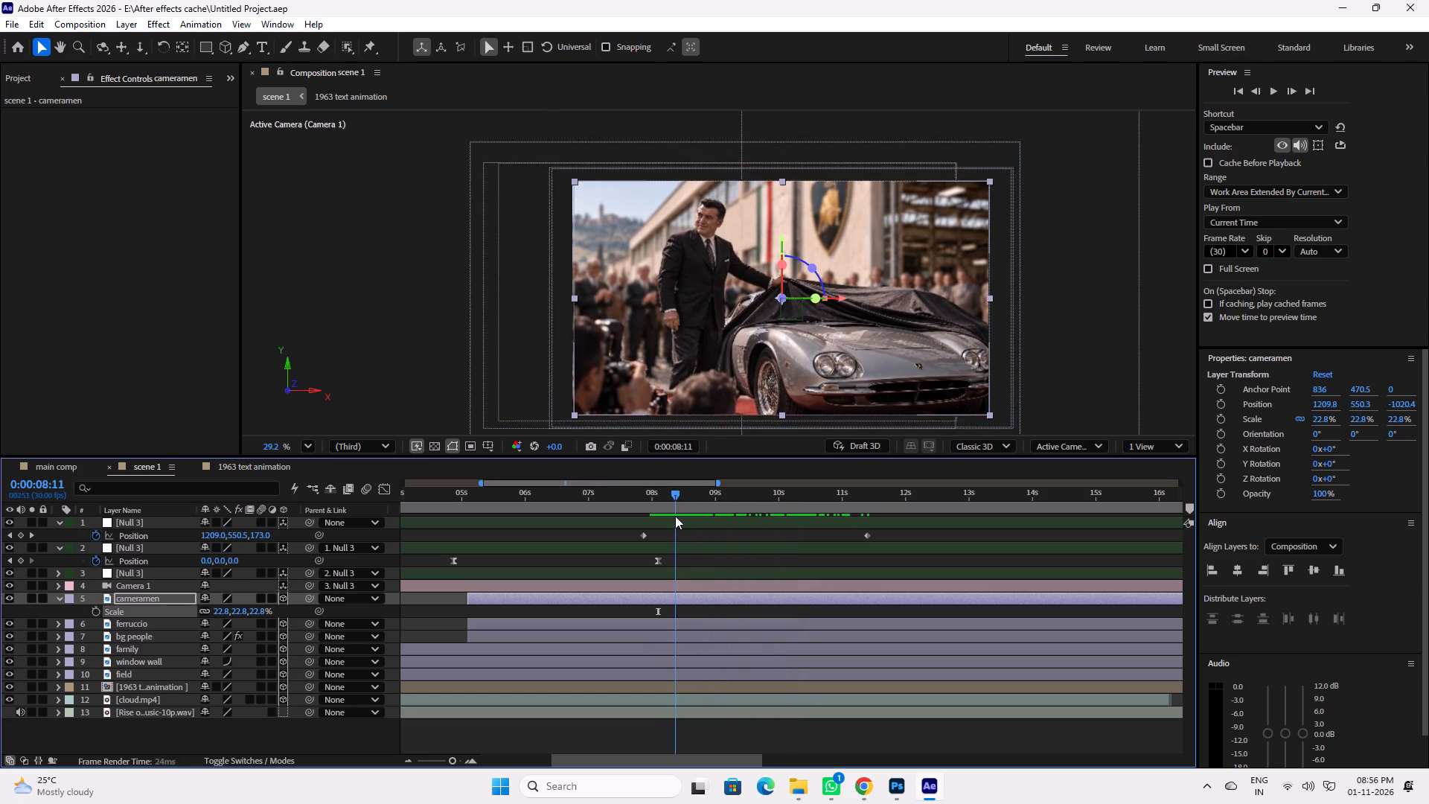
{"action": "left_click_drag", "start_coordinate": [675, 516], "coordinate": [671, 516]}
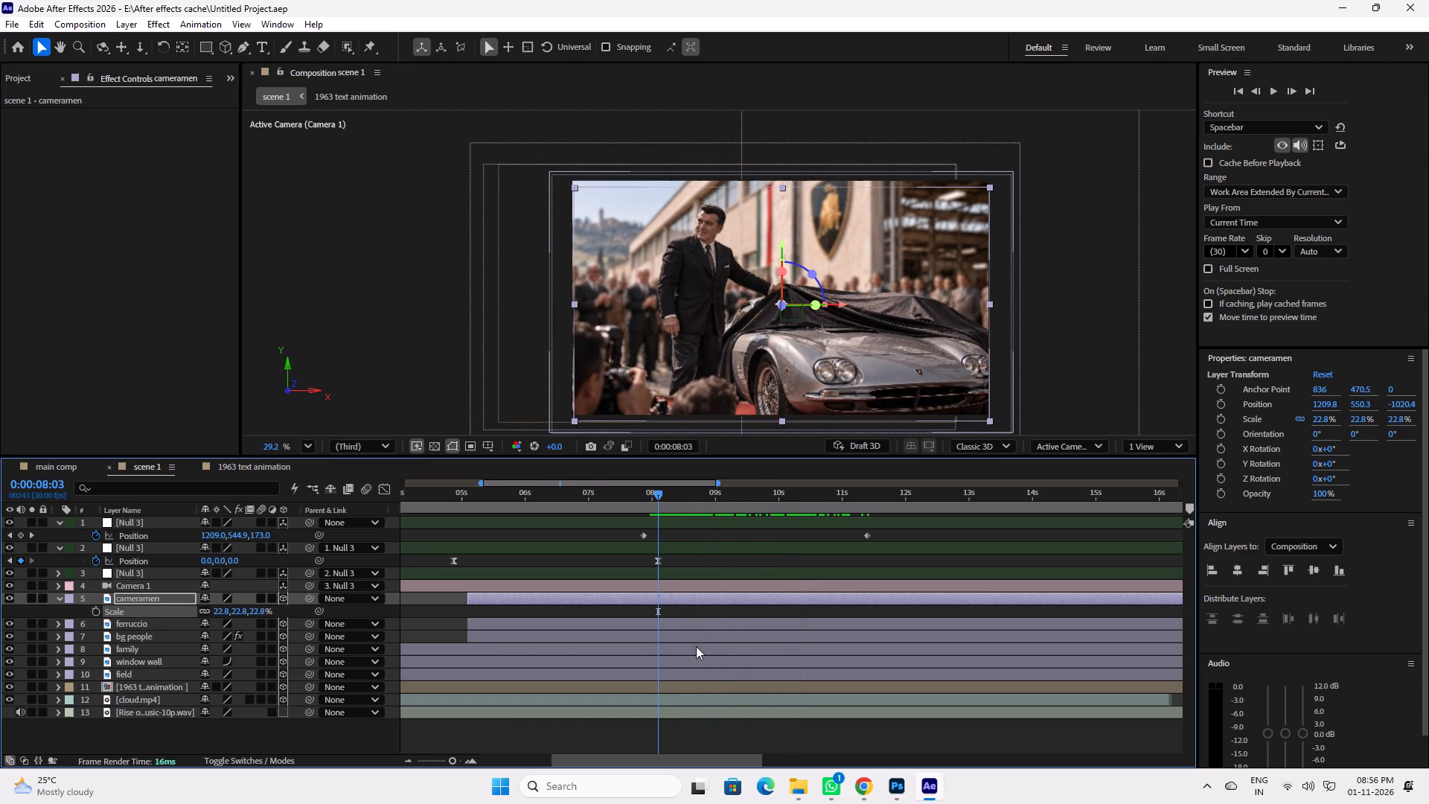
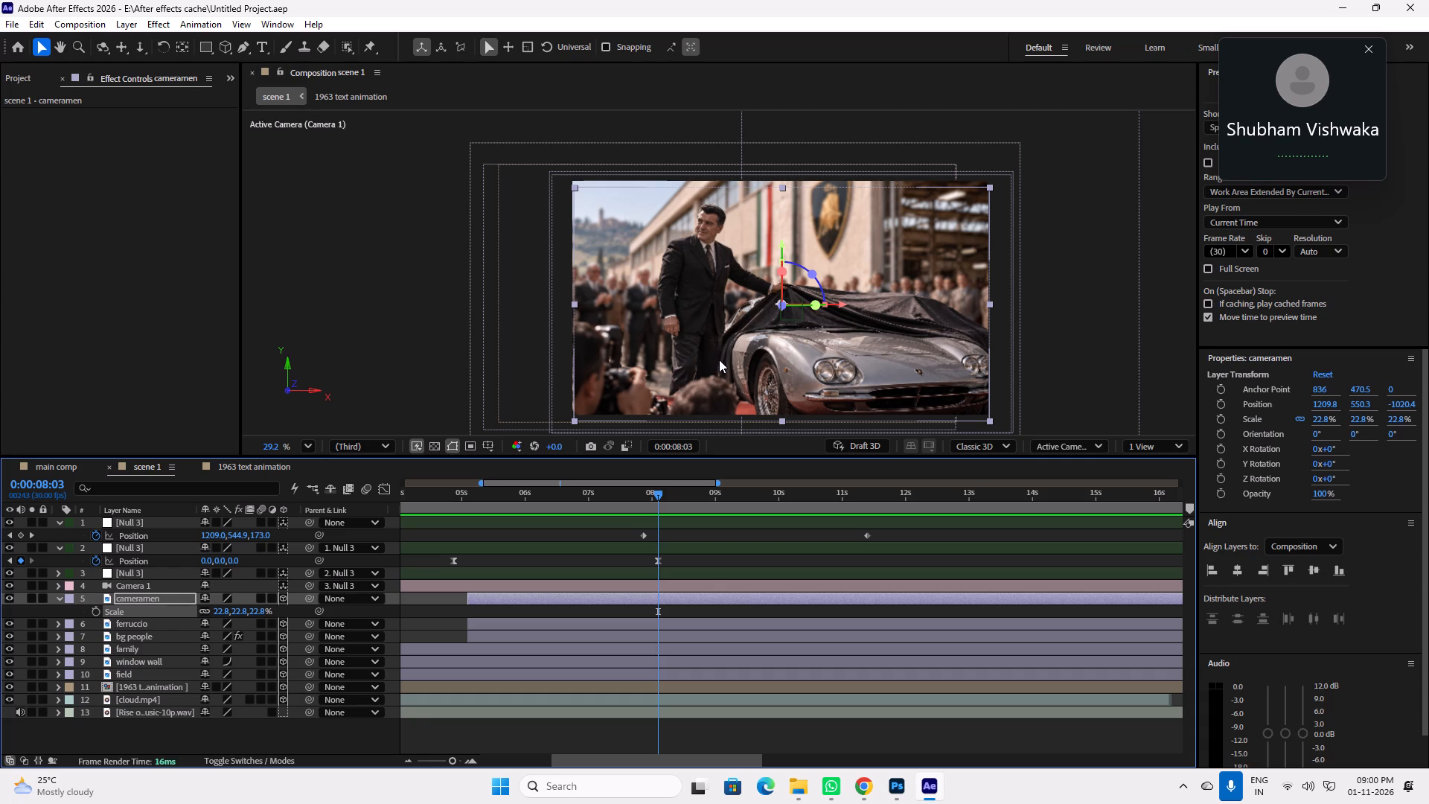
Scrub and play back from about 0:00:06:06 past 0:00:09:00 to examine the cameramen layer's edges where the two camera moves meet.
{"action": "left_click_drag", "start_coordinate": [638, 498], "coordinate": [623, 499]}
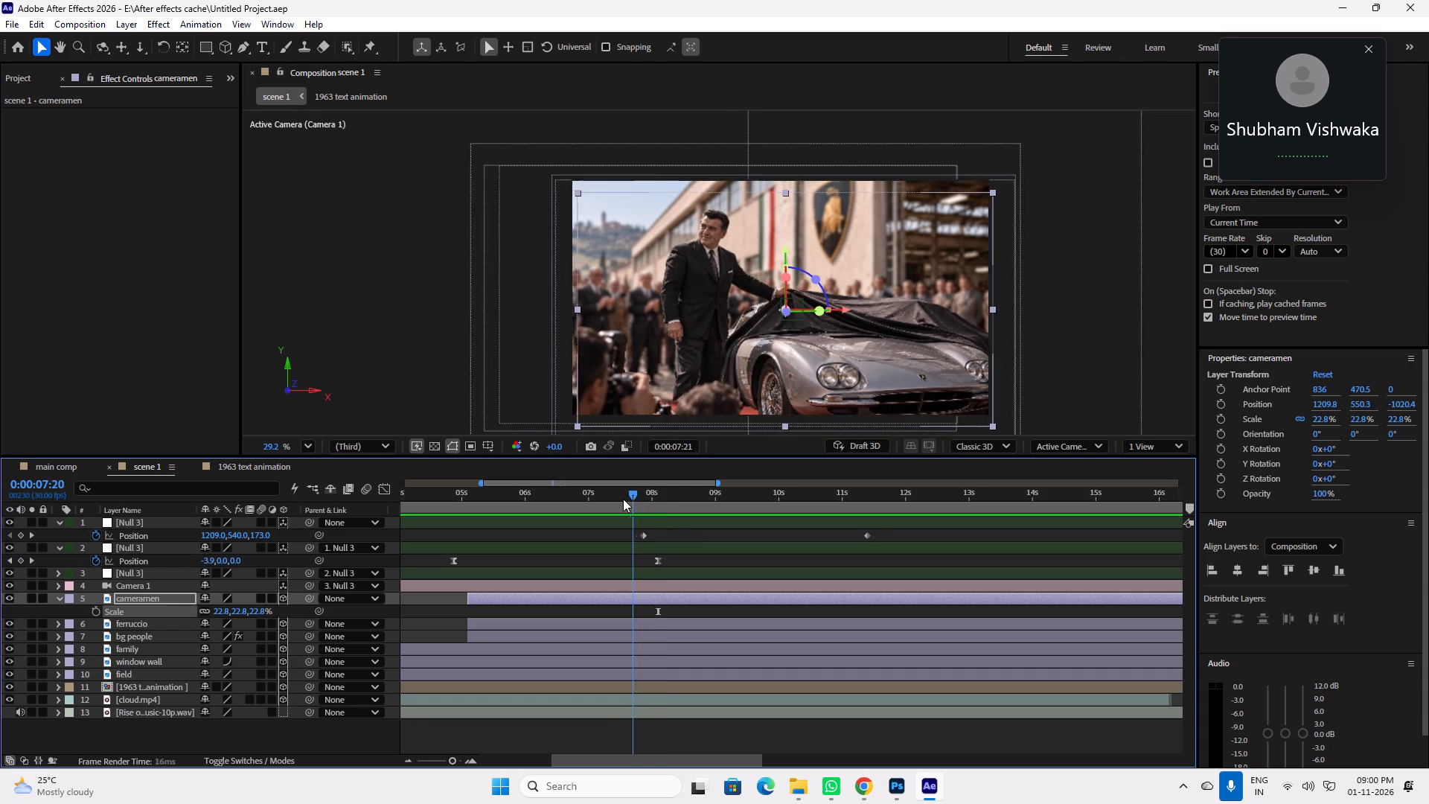
{"action": "left_click_drag", "start_coordinate": [623, 499], "coordinate": [538, 492]}
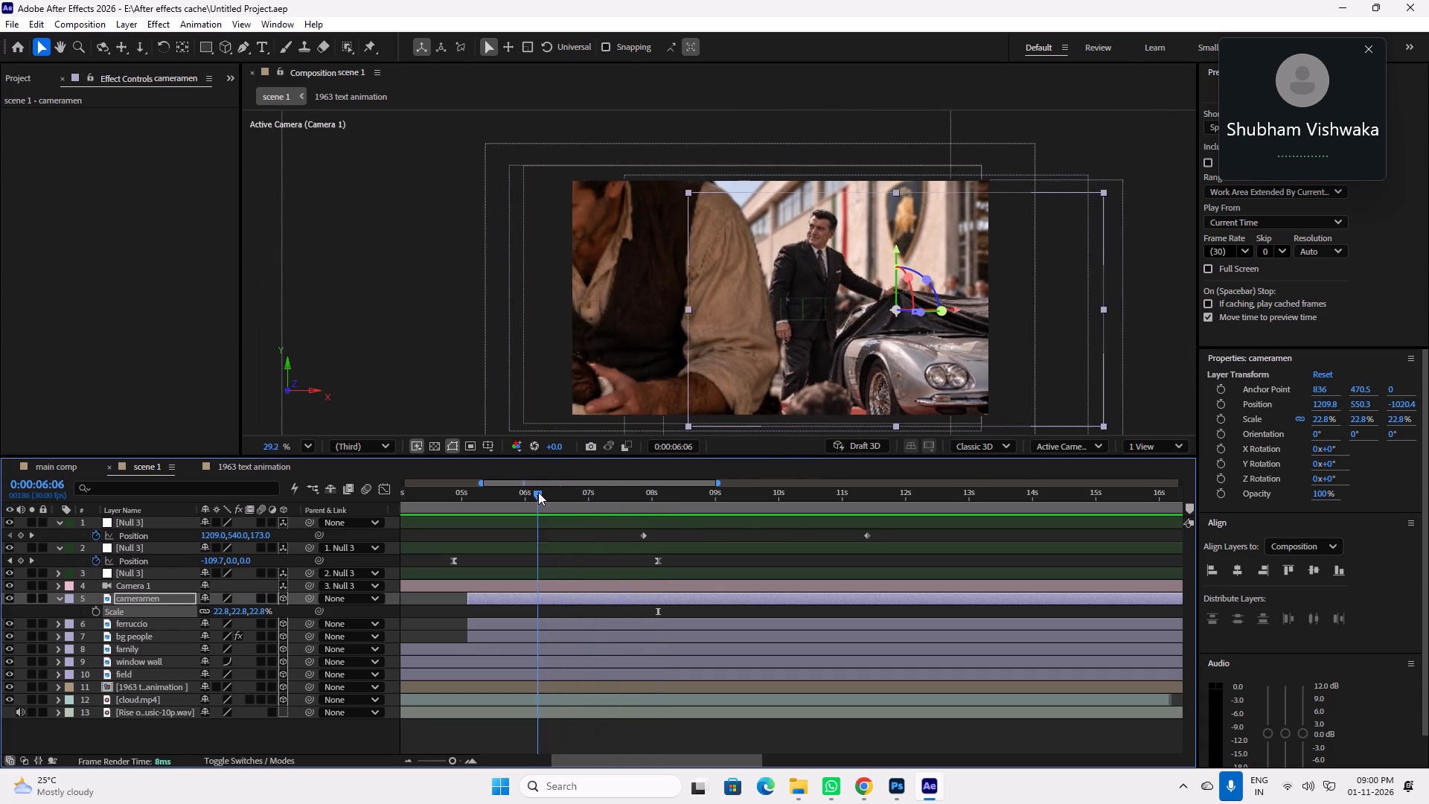
{"action": "left_click_drag", "start_coordinate": [538, 492], "coordinate": [703, 495]}
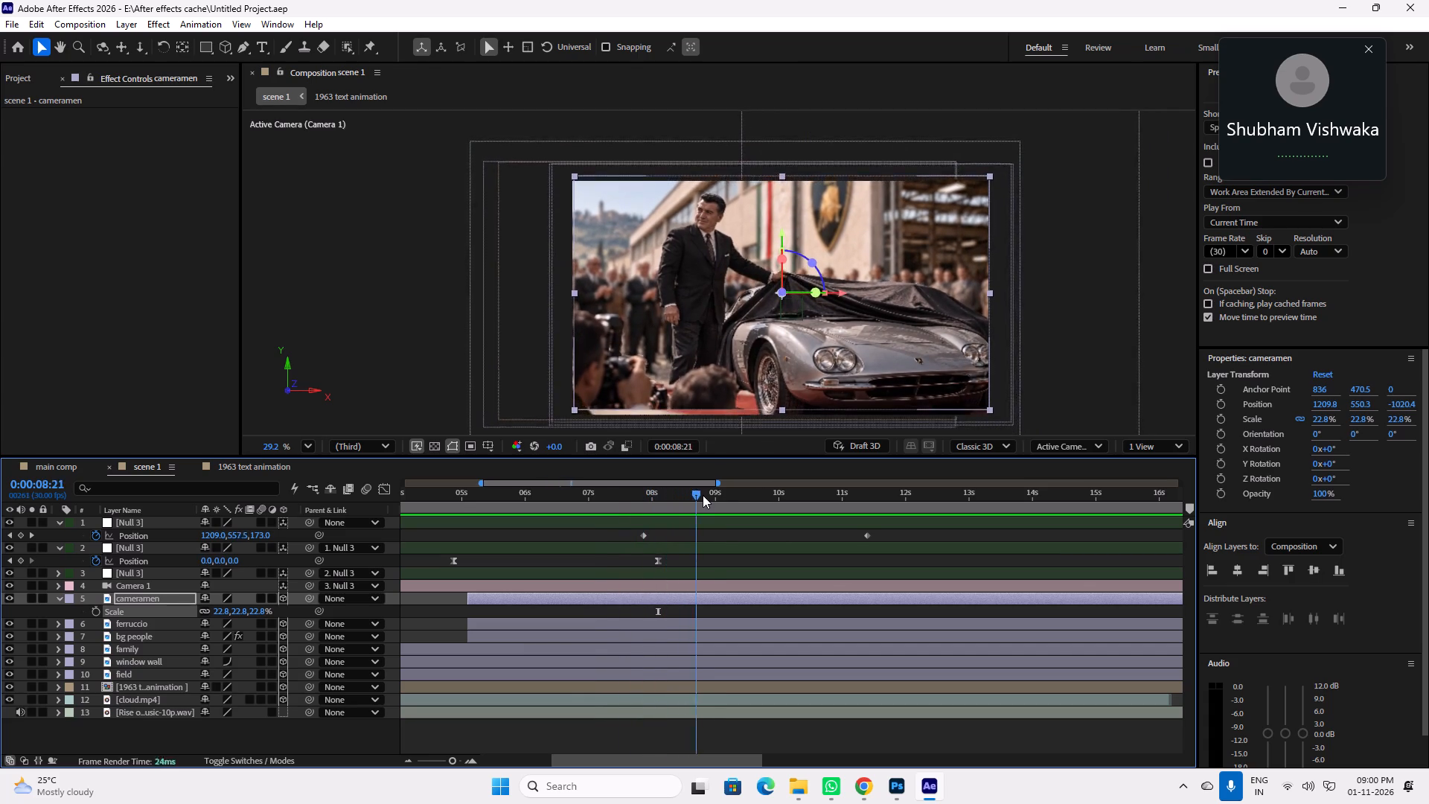
{"action": "left_click_drag", "start_coordinate": [703, 495], "coordinate": [581, 490]}
{"action": "key", "text": "space"}
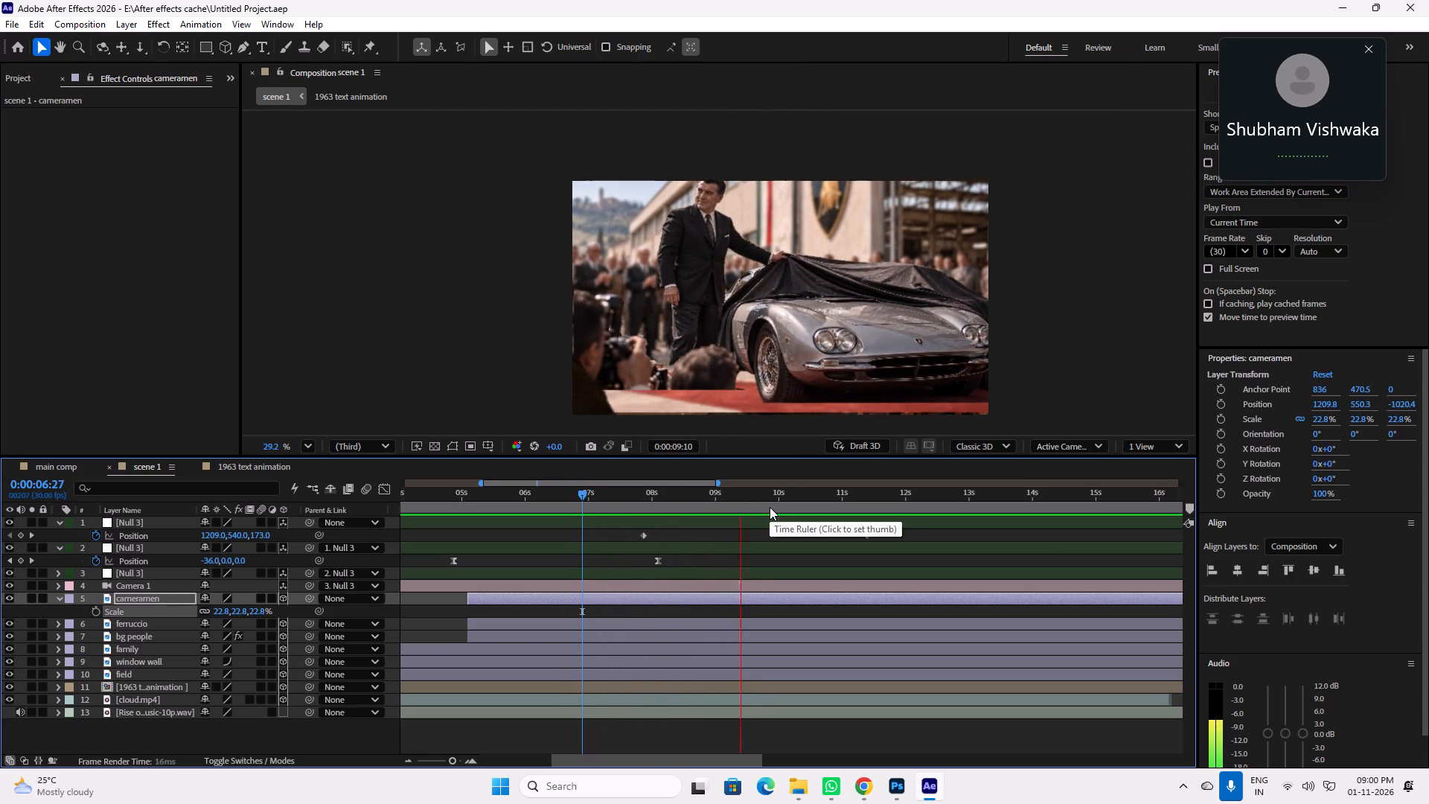
{"action": "key", "text": "space"}
{"action": "left_click_drag", "start_coordinate": [645, 490], "coordinate": [644, 491]}
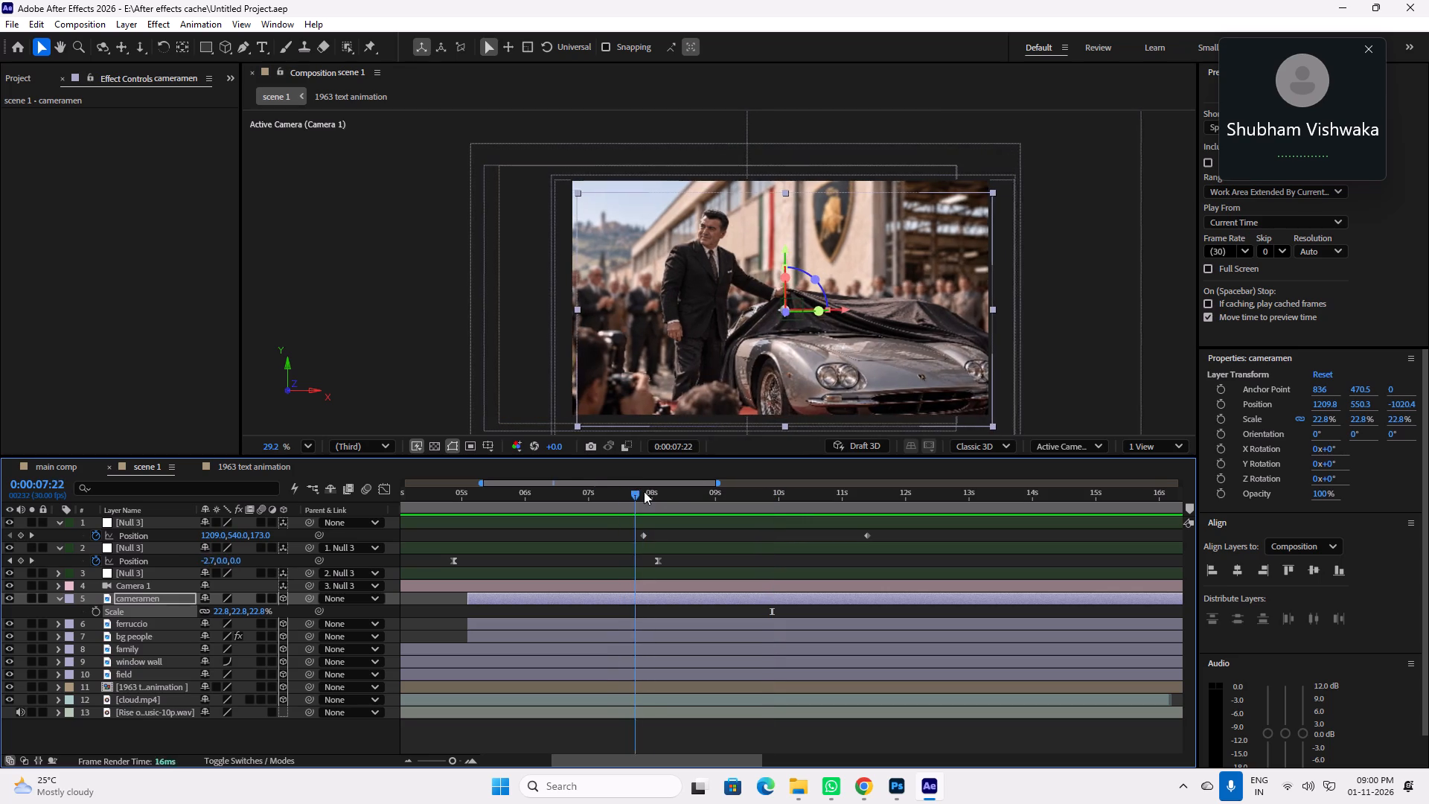
{"action": "left_click_drag", "start_coordinate": [644, 491], "coordinate": [583, 493]}
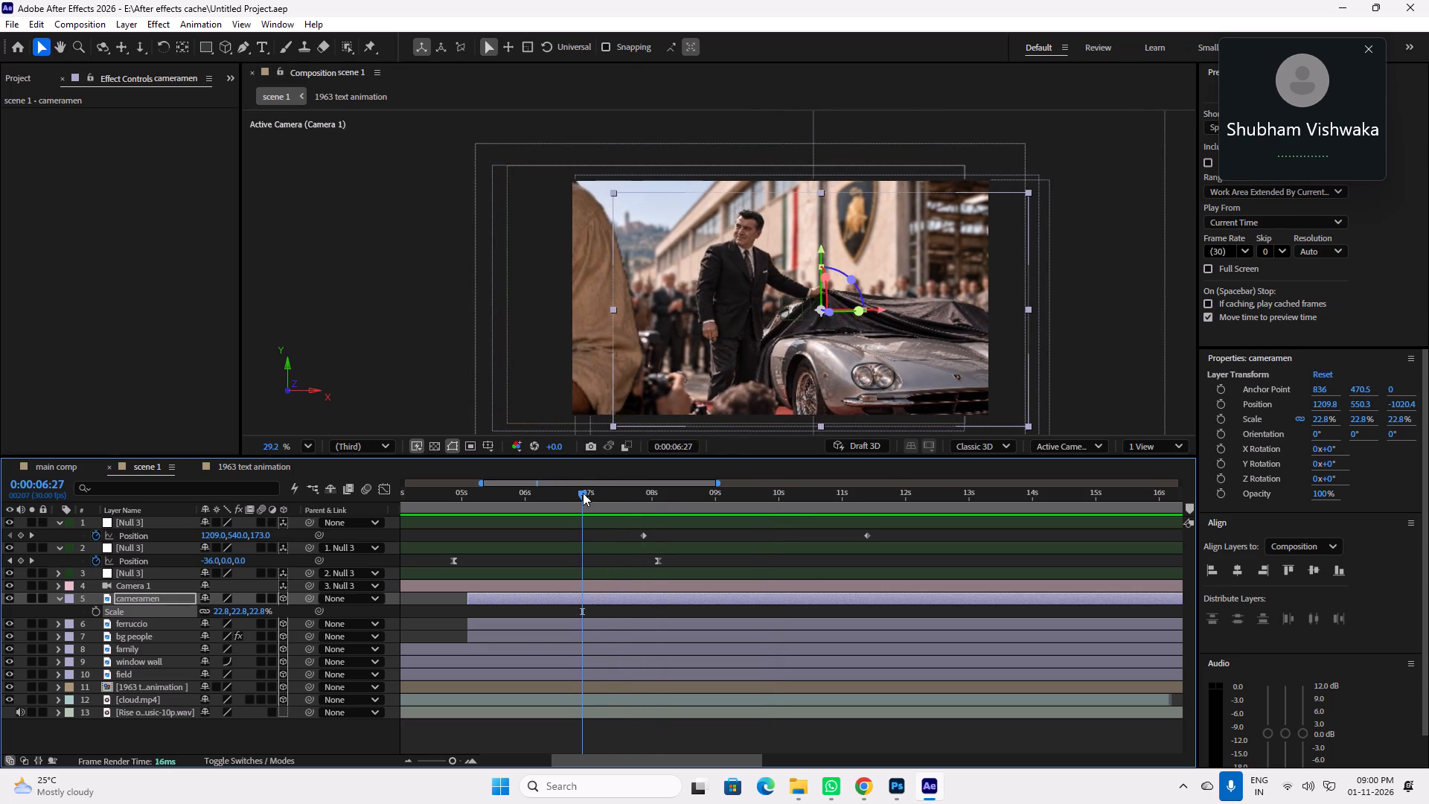
{"action": "key", "text": "space"}
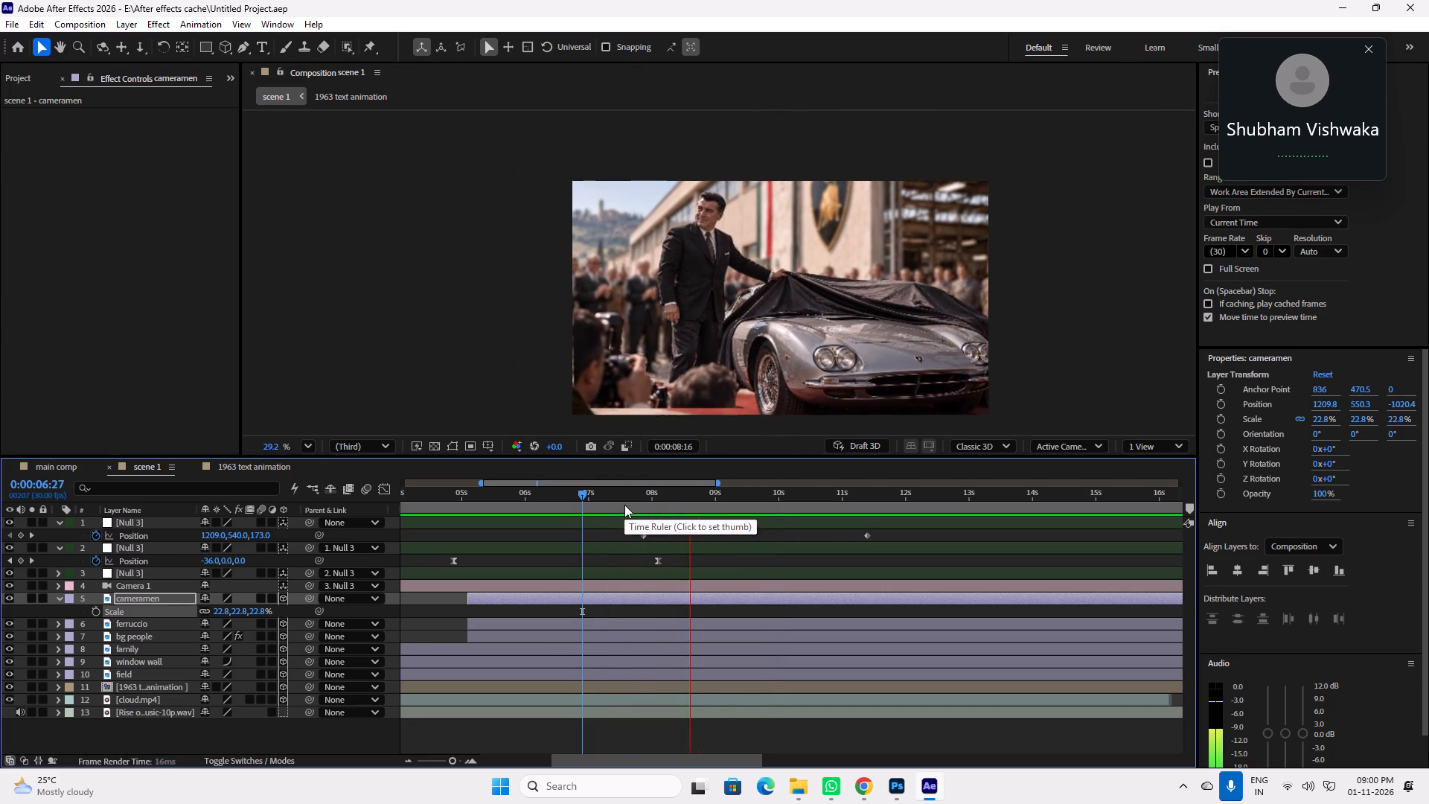
{"action": "key", "text": "space"}
{"action": "left_click_drag", "start_coordinate": [579, 493], "coordinate": [617, 496]}
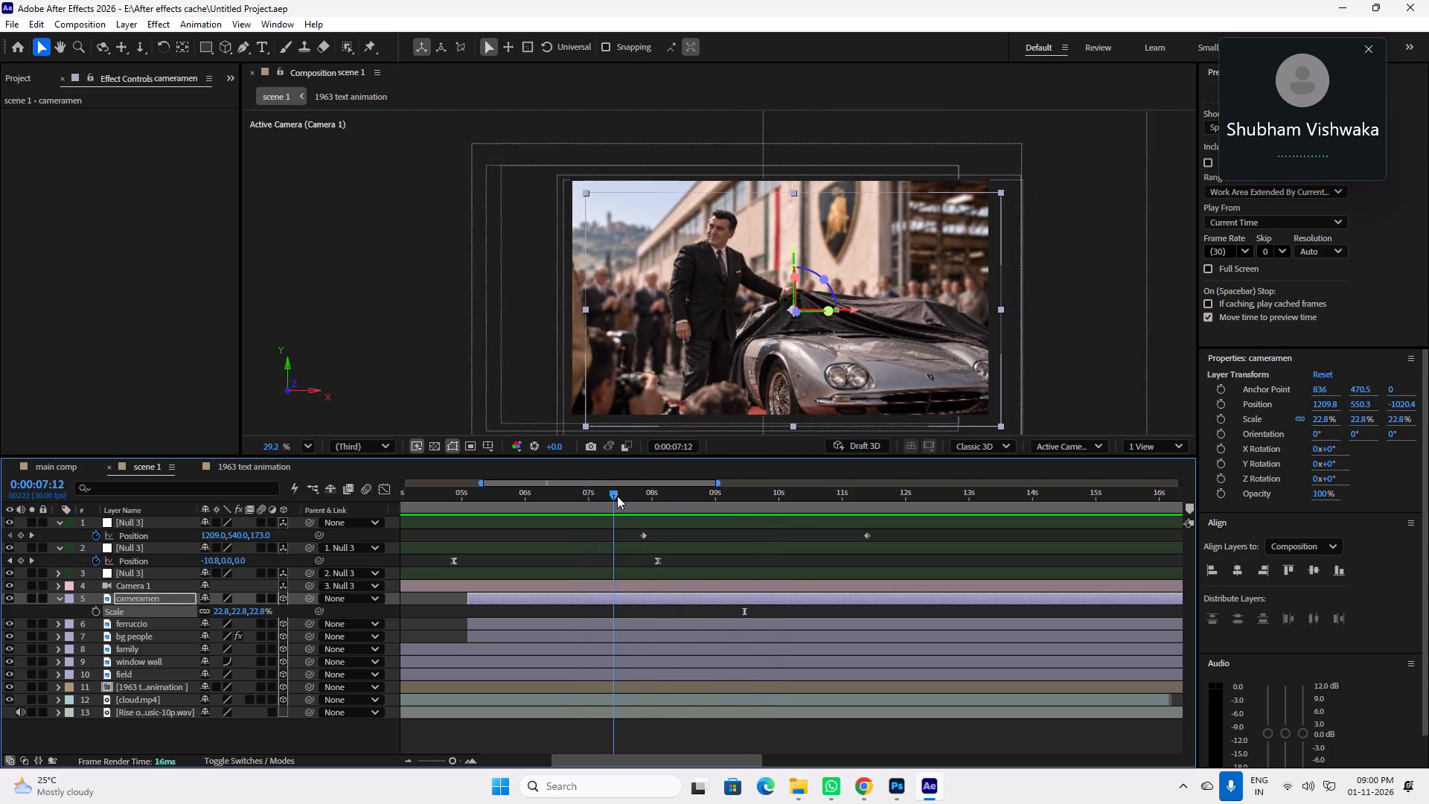
{"action": "left_click_drag", "start_coordinate": [617, 496], "coordinate": [652, 500]}
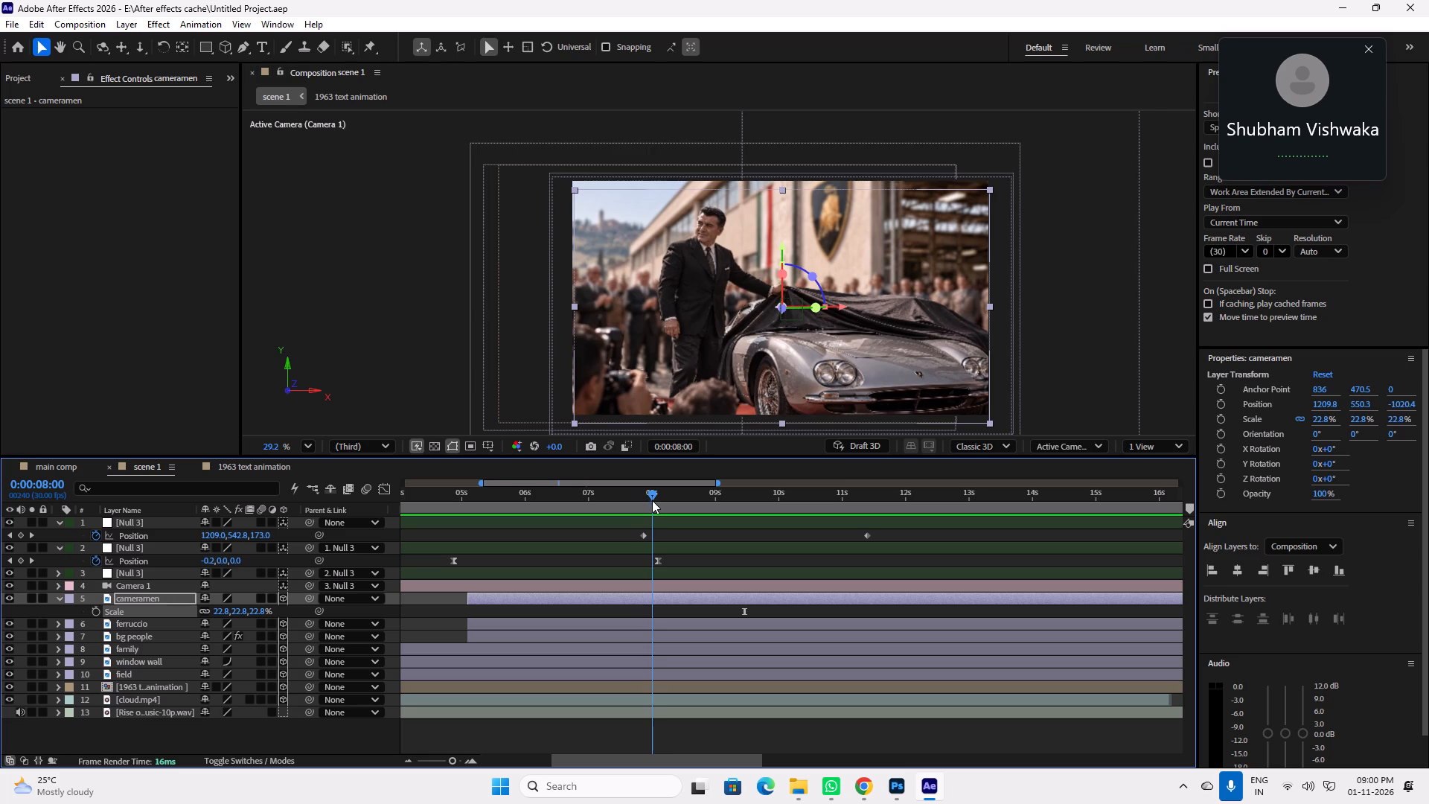
{"action": "left_click_drag", "start_coordinate": [652, 500], "coordinate": [657, 500]}
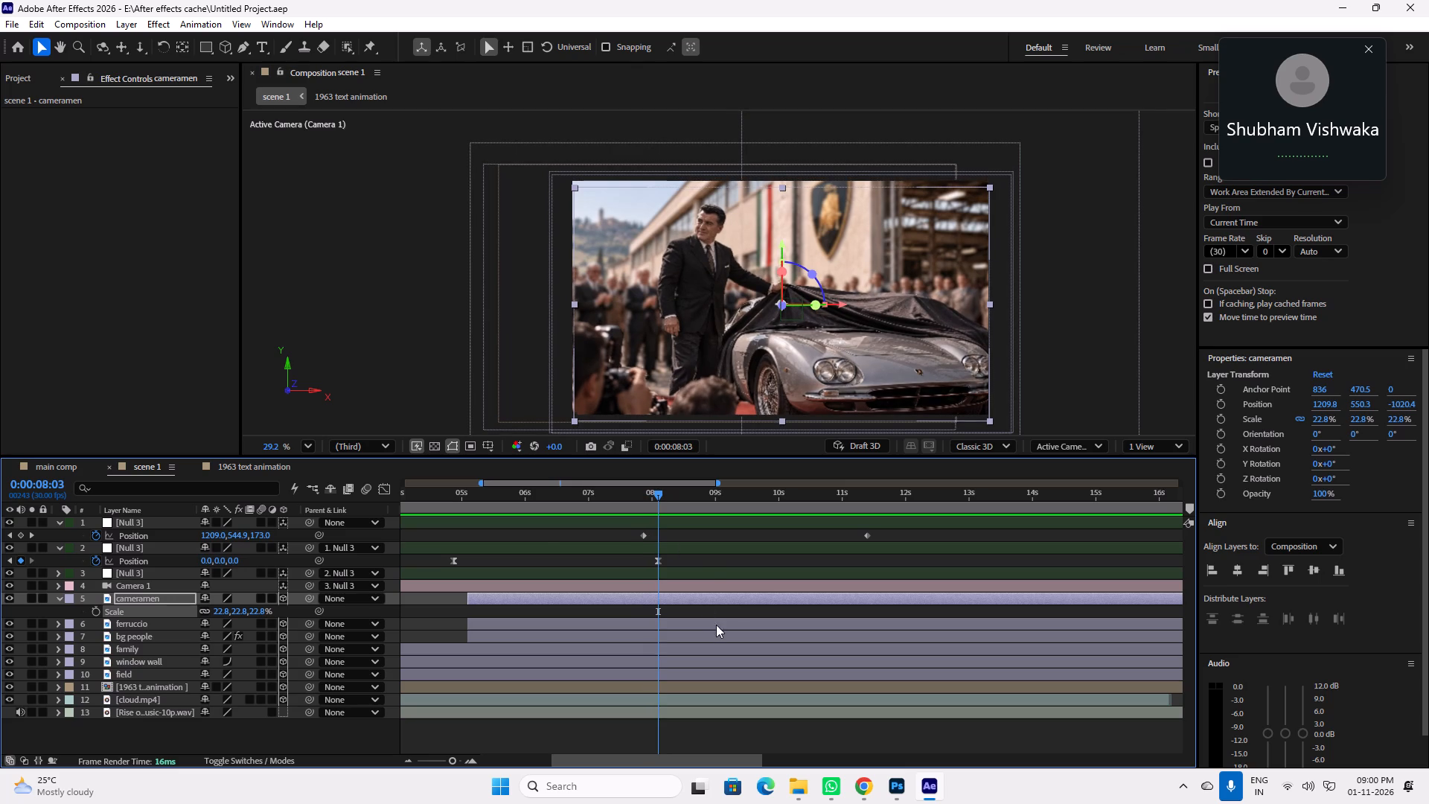
At 0:00:08:03, shift the cameramen layer slightly by setting its X position to 1206.8.
{"action": "left_click", "coordinate": [710, 566]}
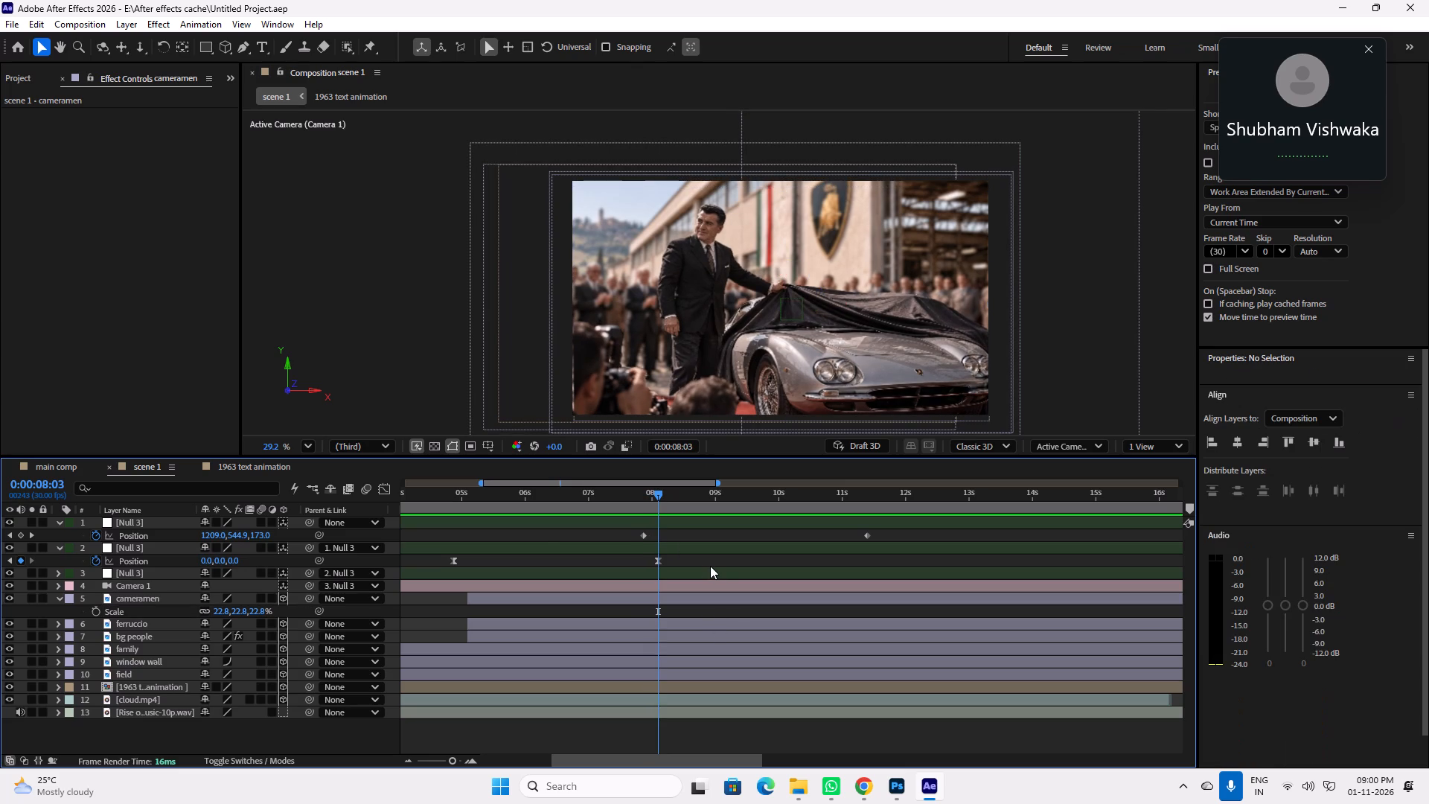
{"action": "left_click", "coordinate": [597, 394]}
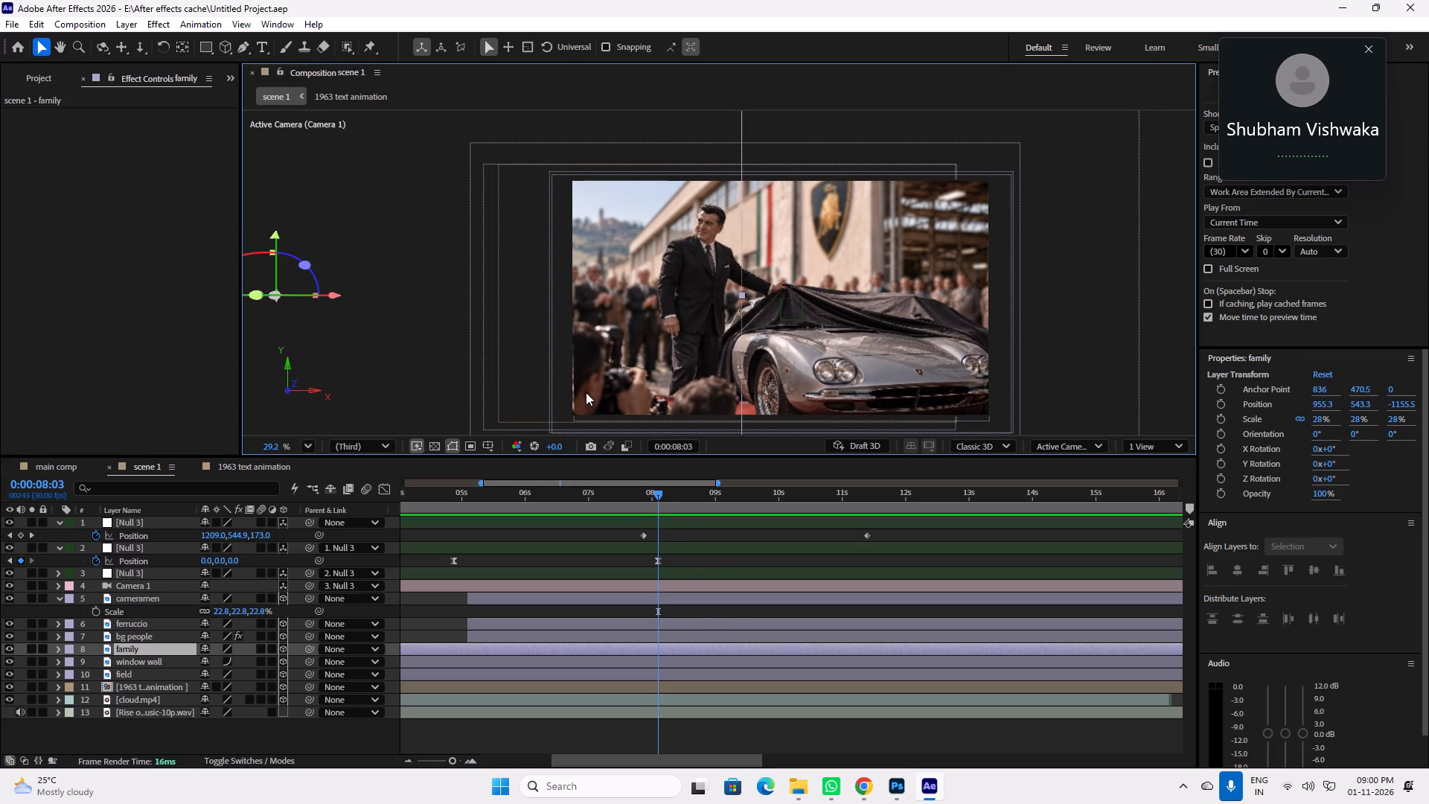
{"action": "left_click", "coordinate": [658, 498]}
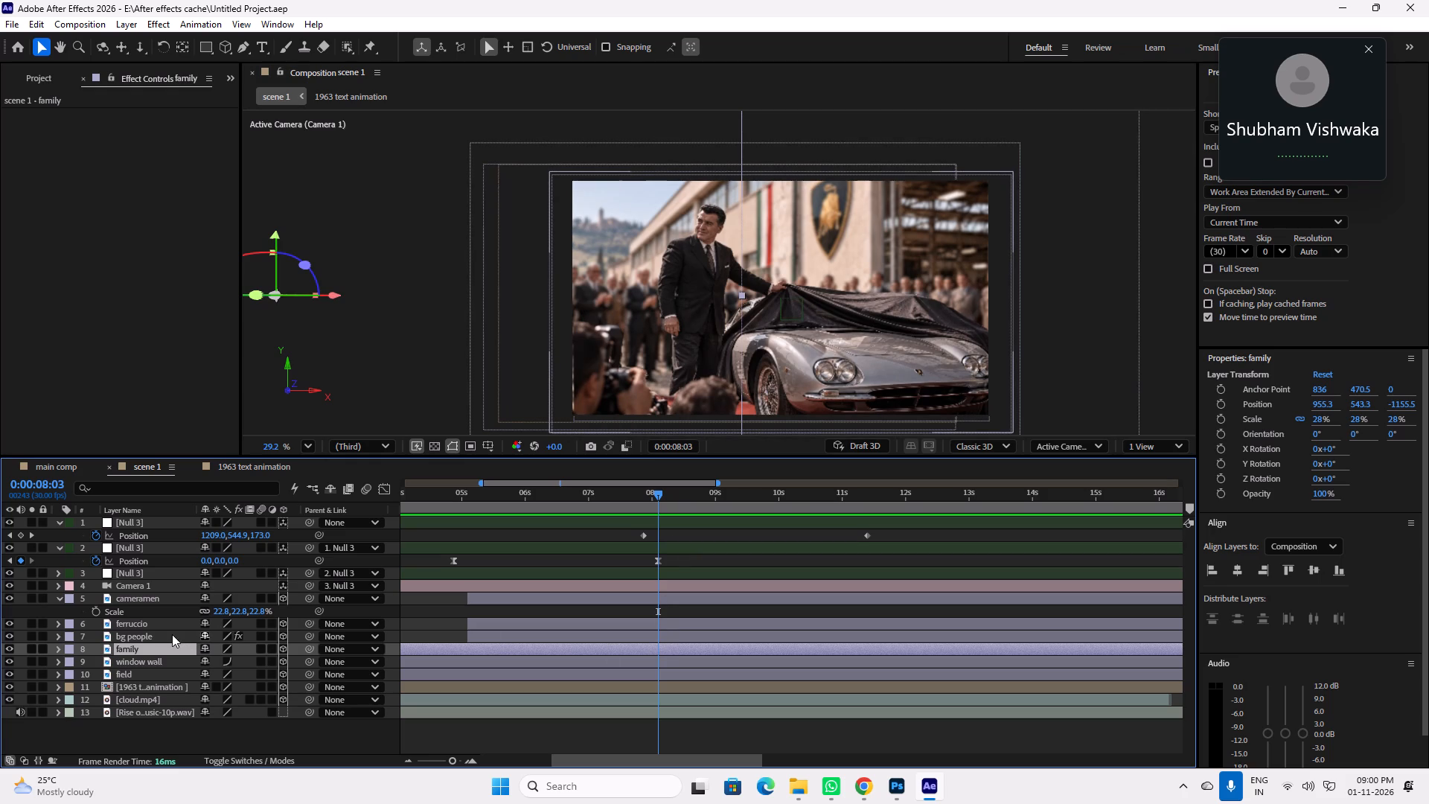
{"action": "left_click", "coordinate": [144, 594]}
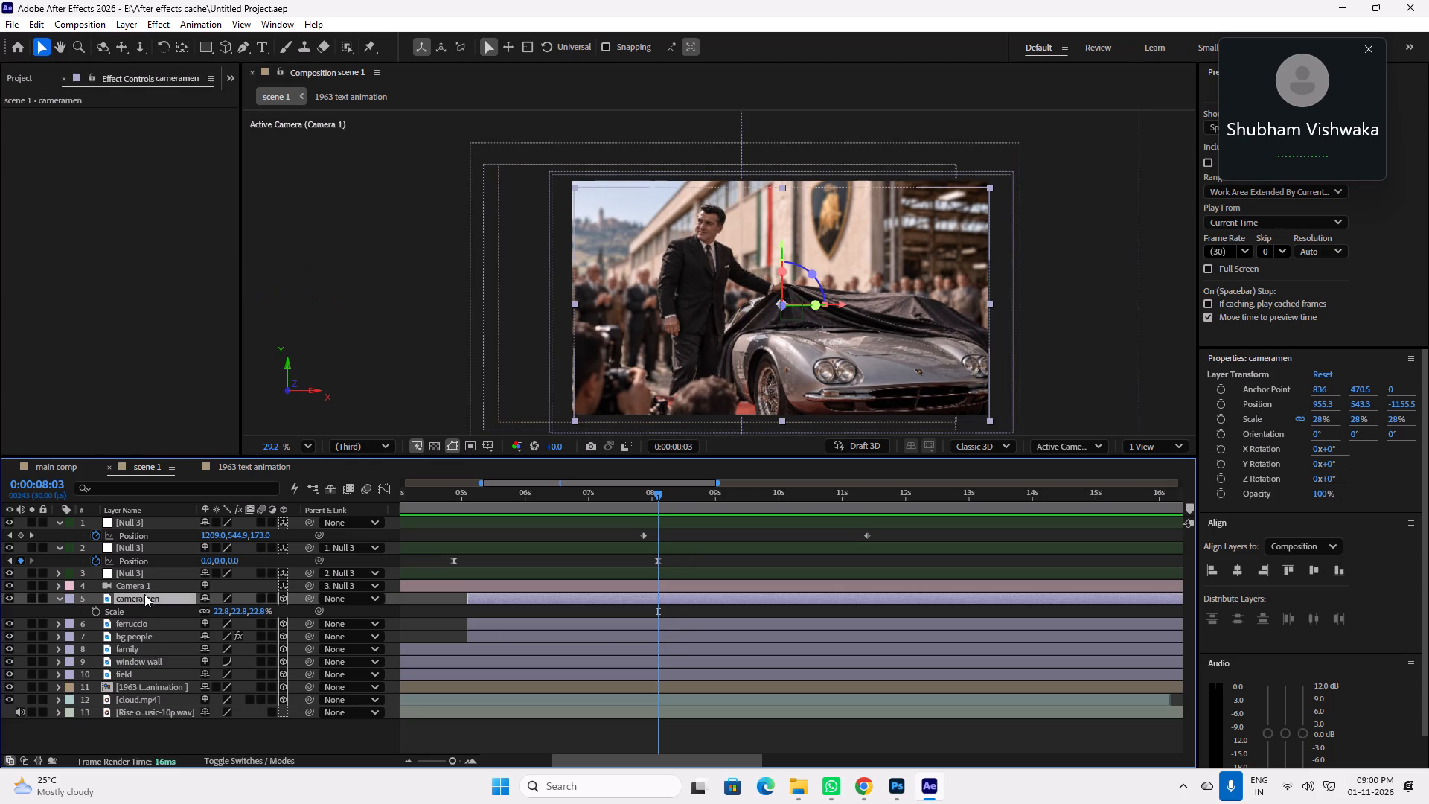
{"action": "key", "text": "p"}
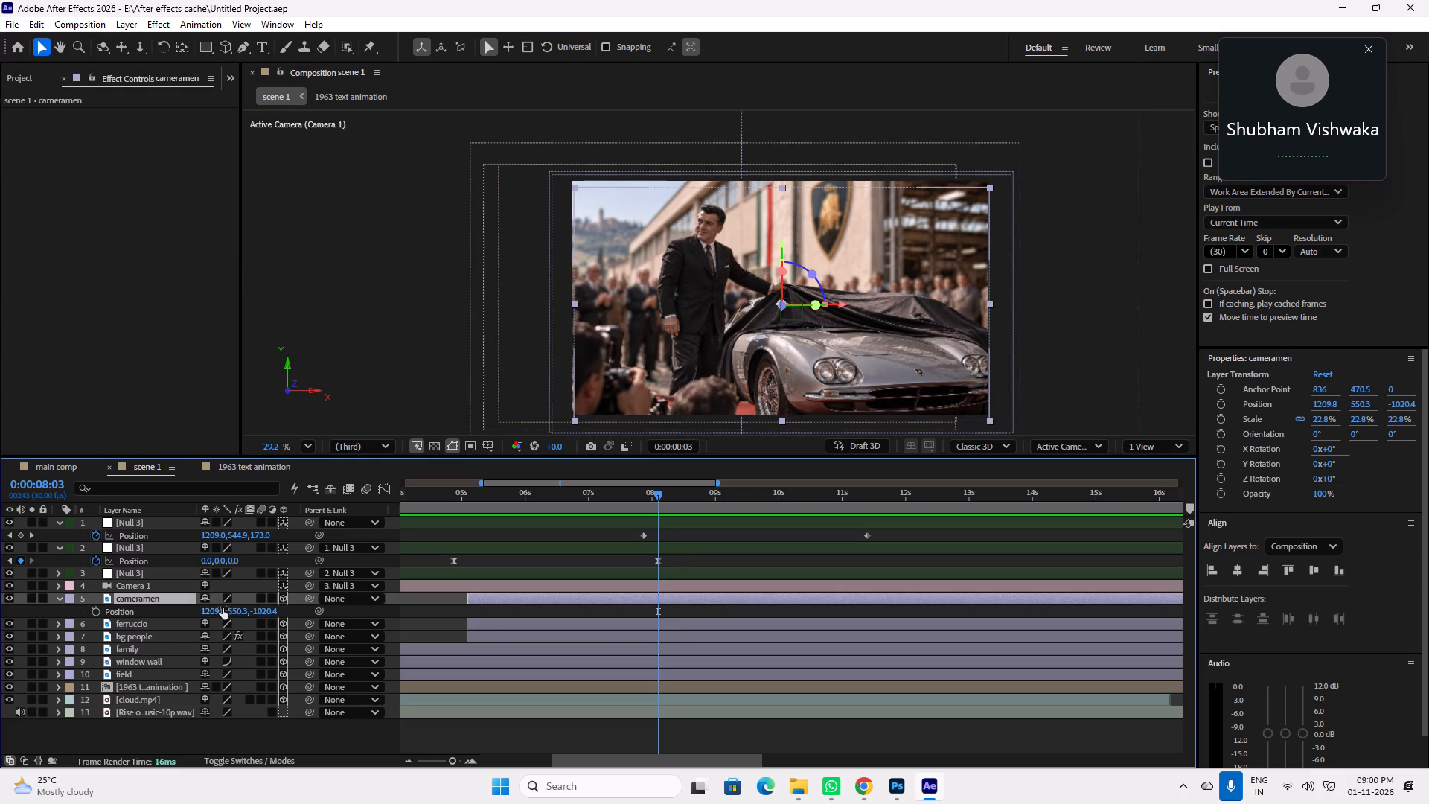
{"action": "left_click", "coordinate": [211, 611]}
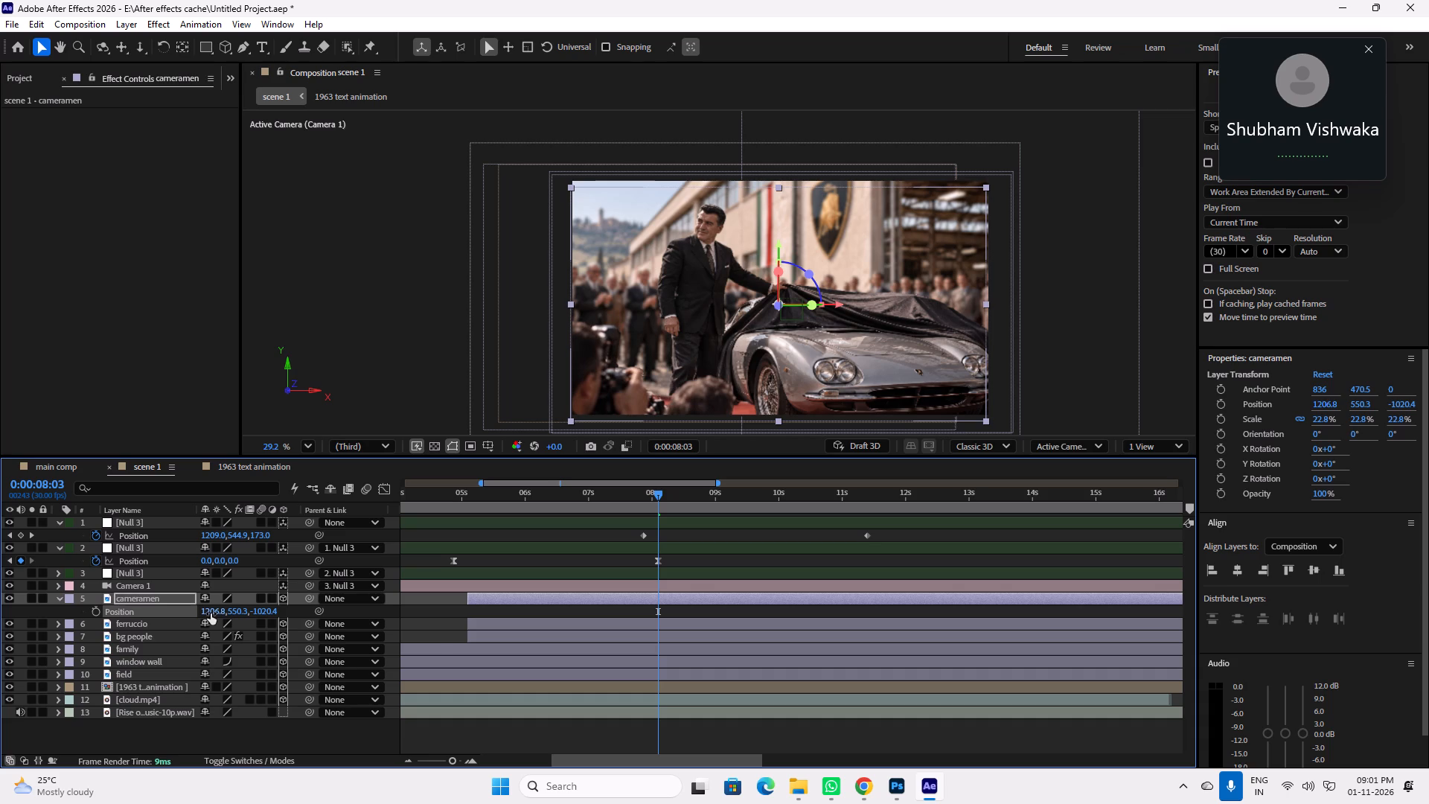
{"action": "left_click", "coordinate": [538, 565]}
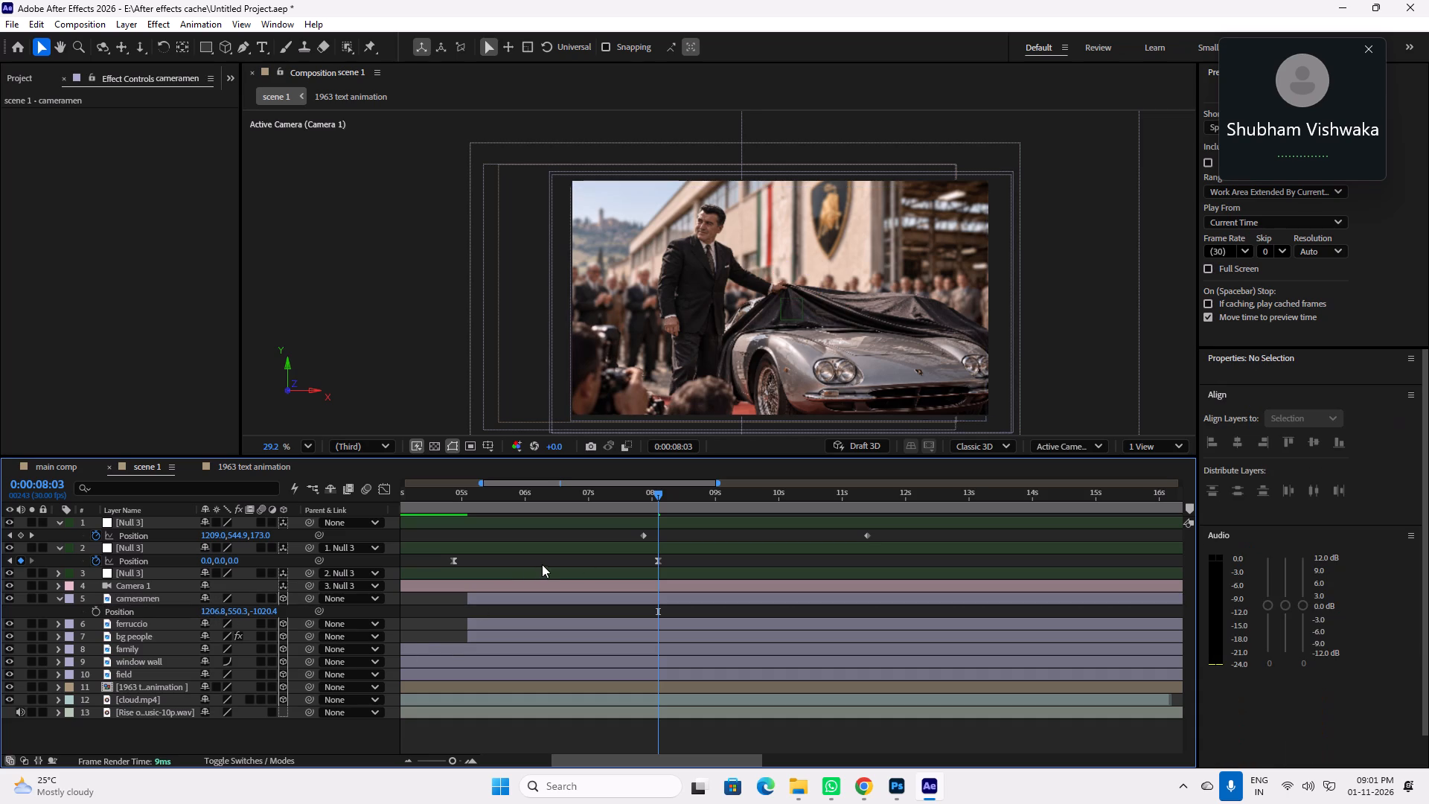
Scrub and play back from about 0:00:06:22 past 0:00:09:00 to check the repositioned cameramen layer and the timing between camera moves.
{"action": "left_click_drag", "start_coordinate": [649, 495], "coordinate": [621, 494]}
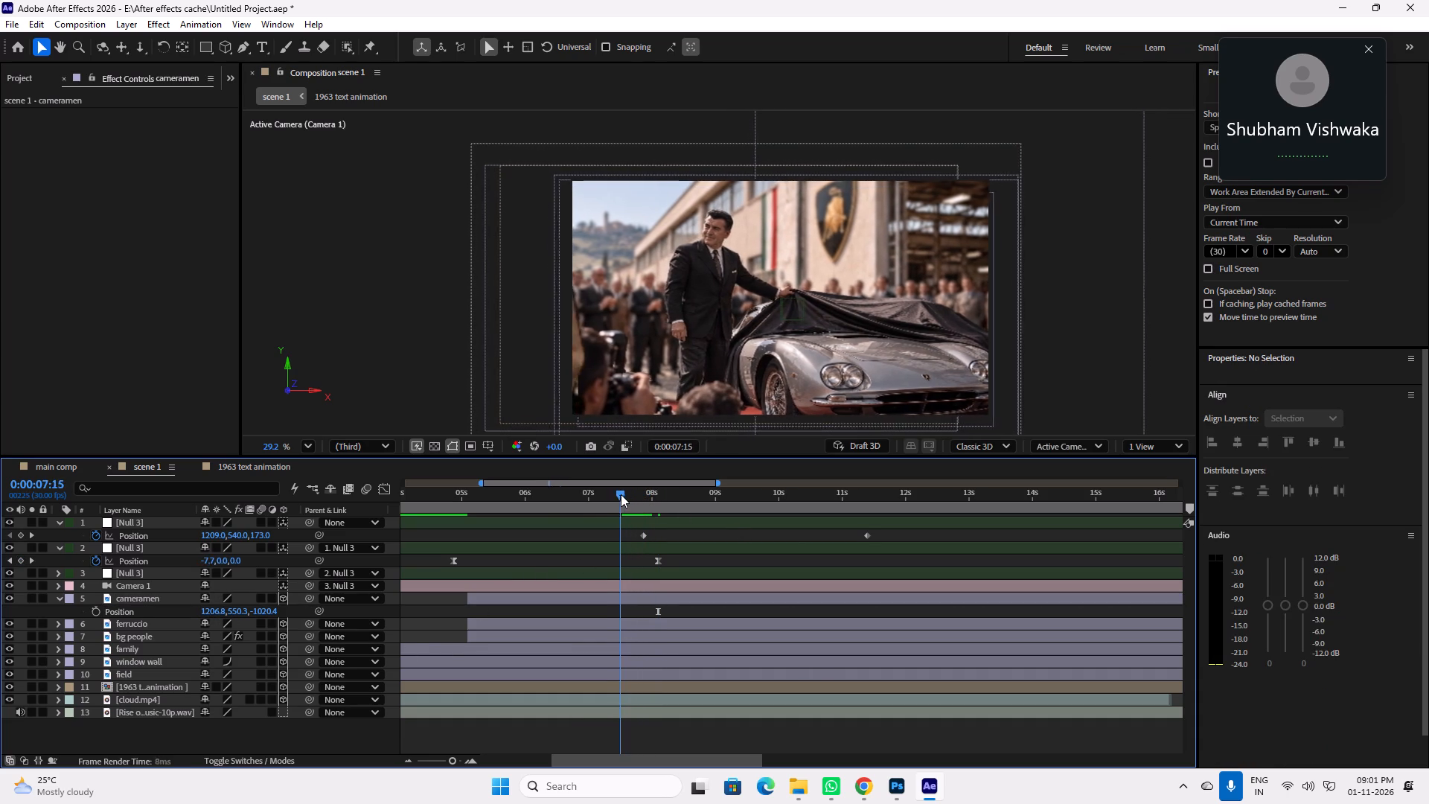
{"action": "left_click_drag", "start_coordinate": [621, 494], "coordinate": [673, 502]}
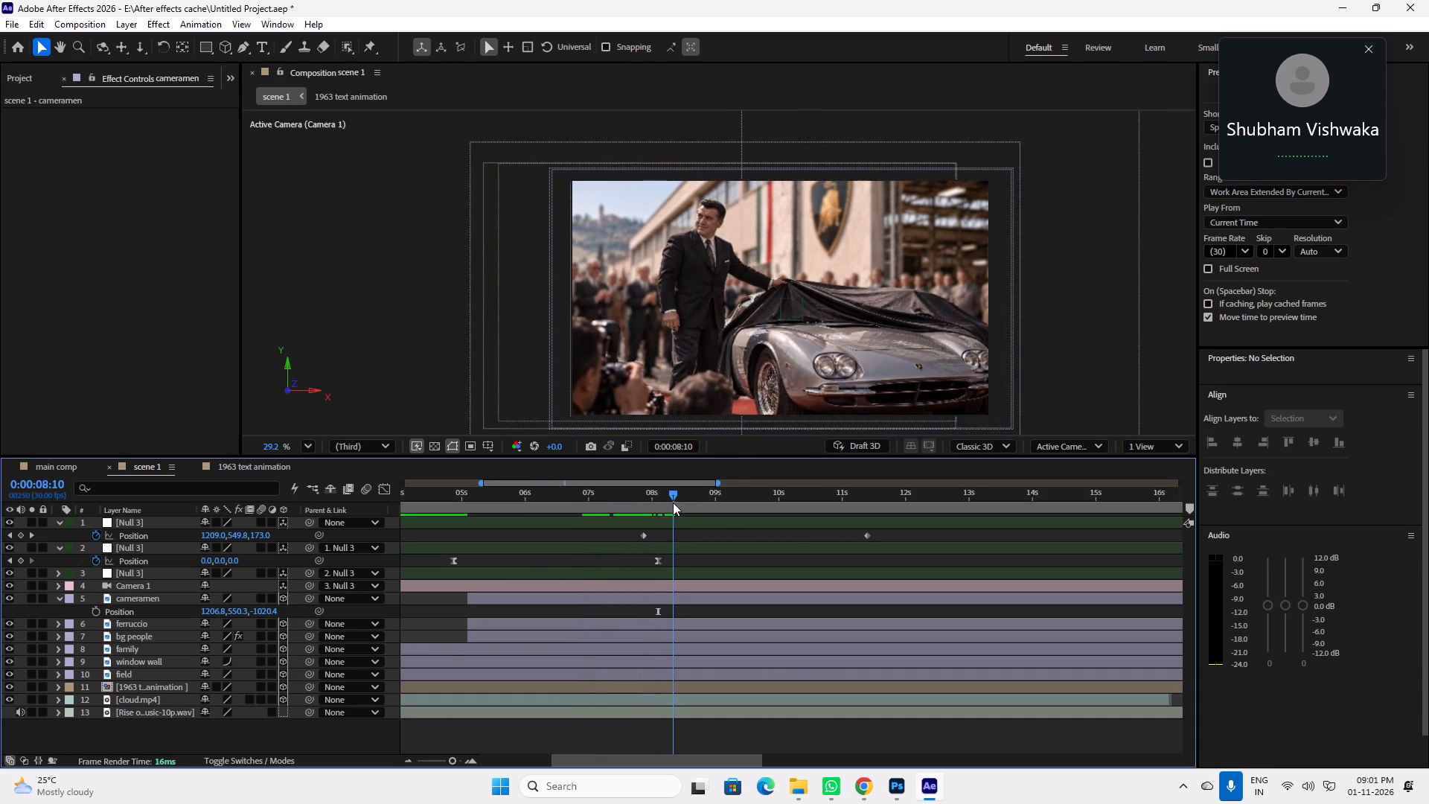
{"action": "left_click_drag", "start_coordinate": [673, 502], "coordinate": [621, 500]}
{"action": "key", "text": "space"}
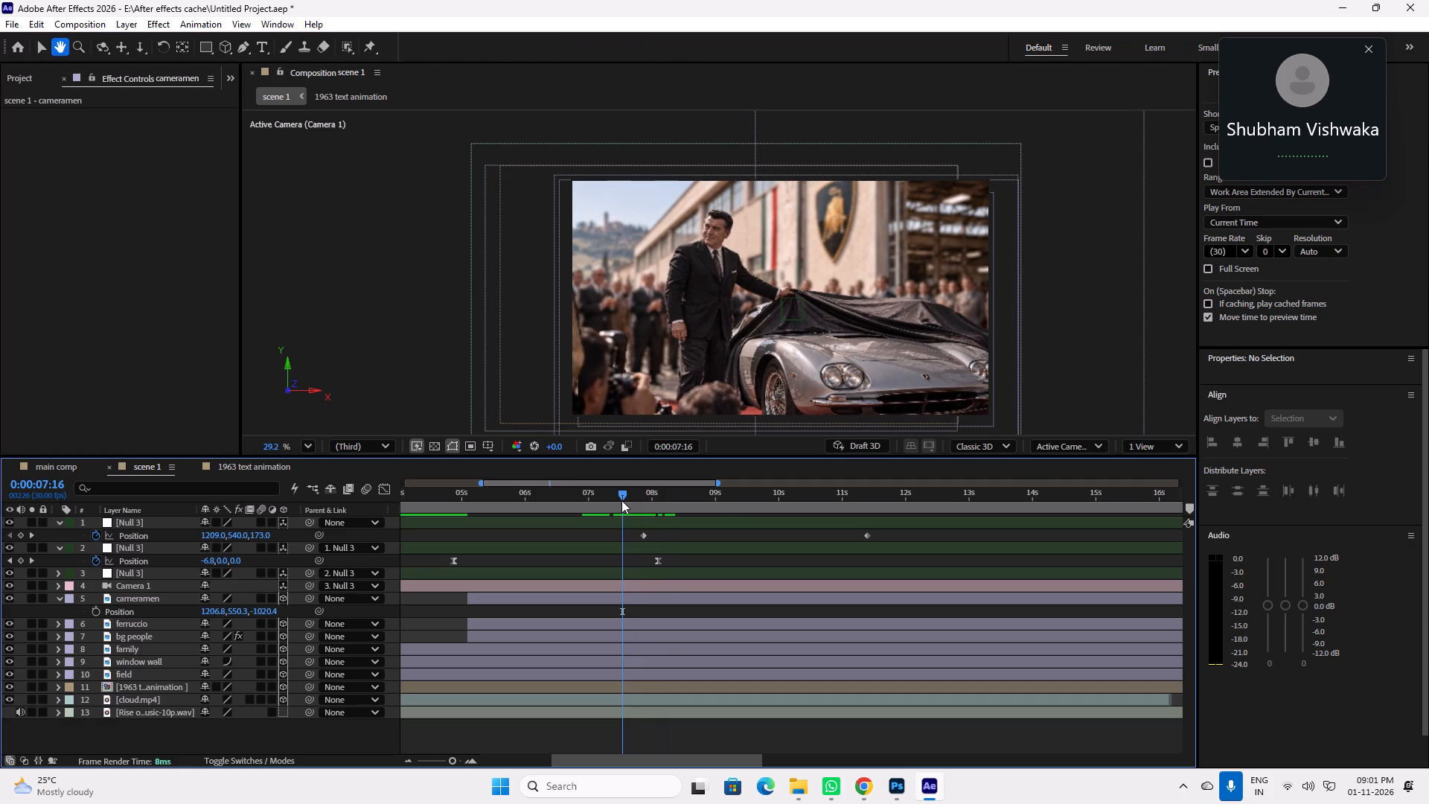
{"action": "key", "text": "space"}
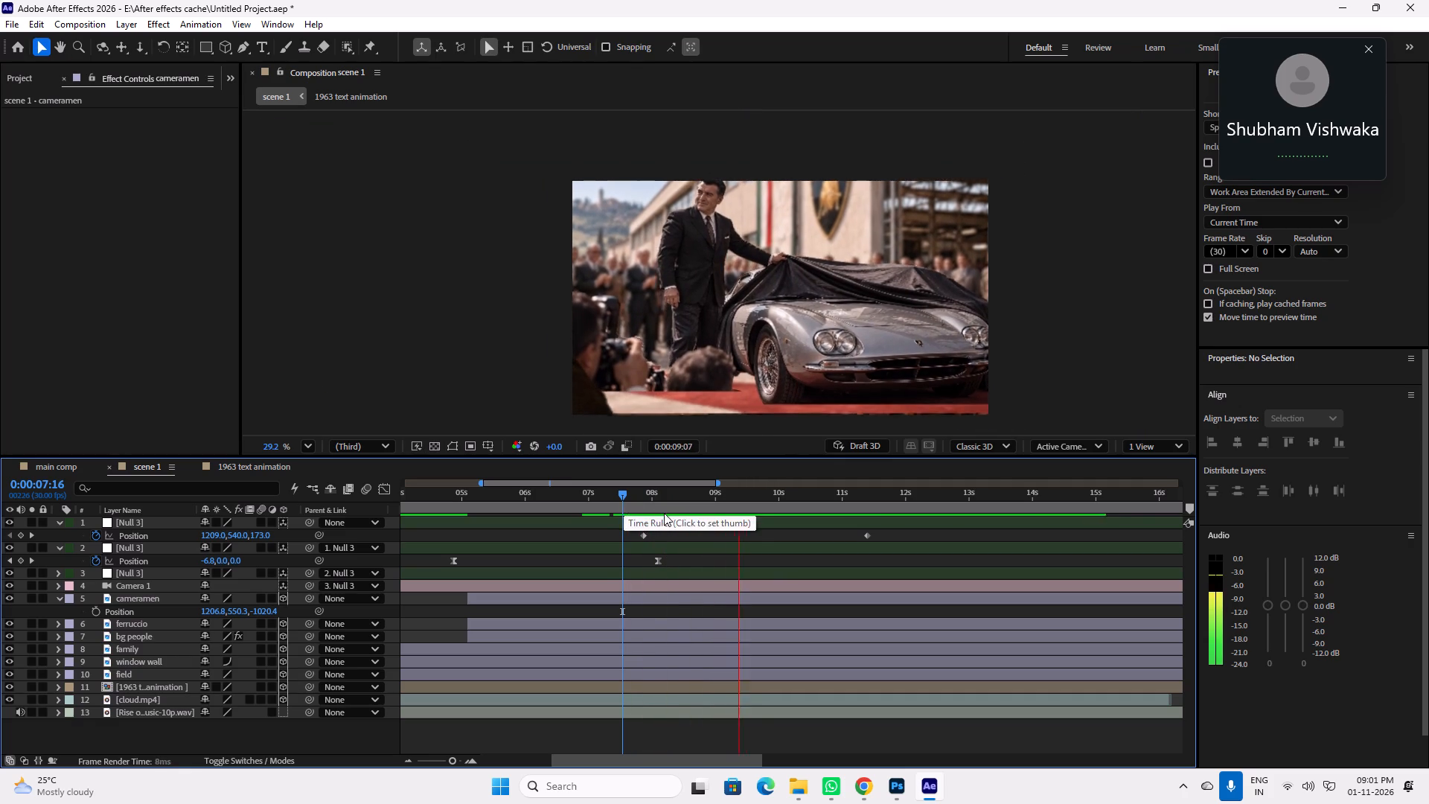
{"action": "left_click_drag", "start_coordinate": [609, 500], "coordinate": [572, 497]}
{"action": "key", "text": "space"}
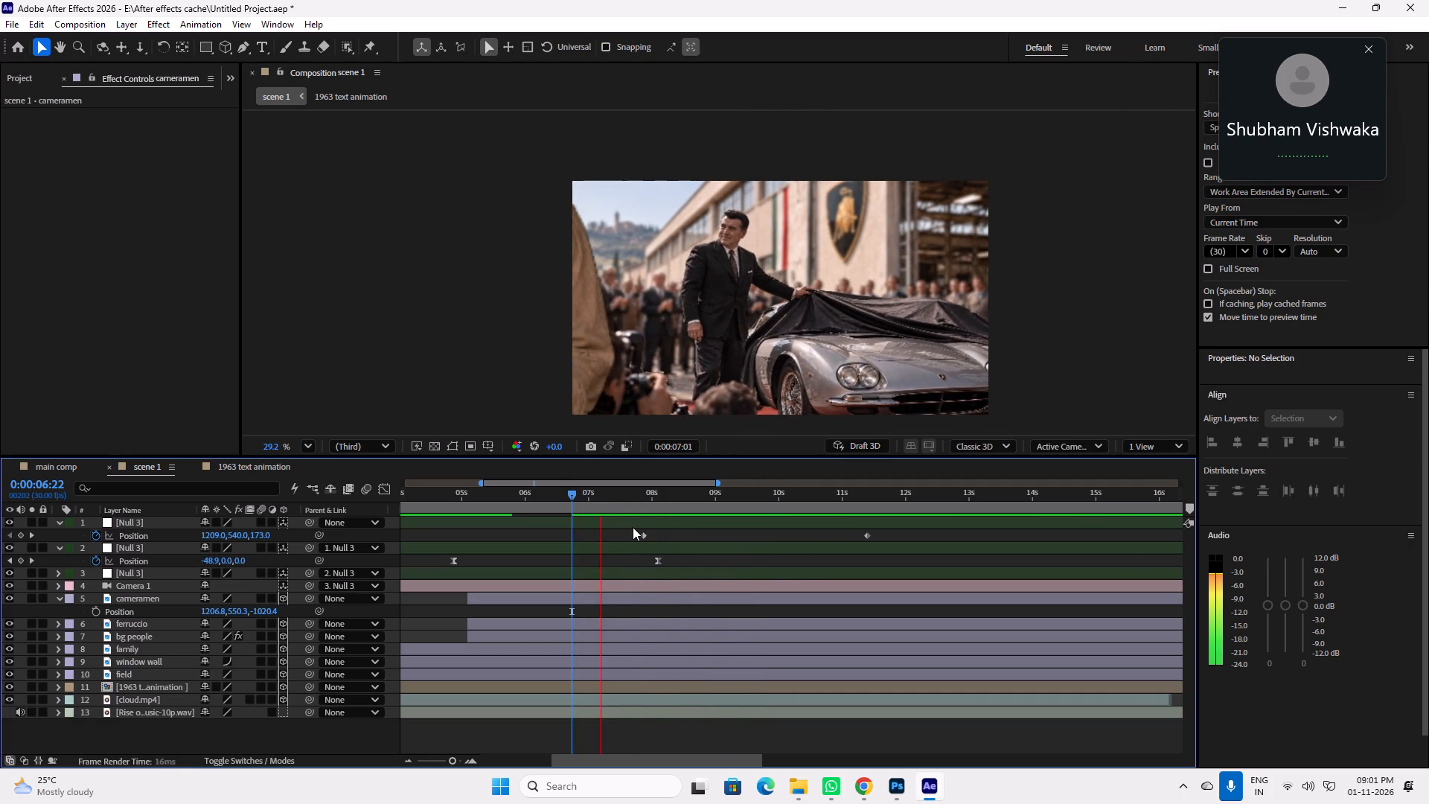
{"action": "key", "text": "space"}
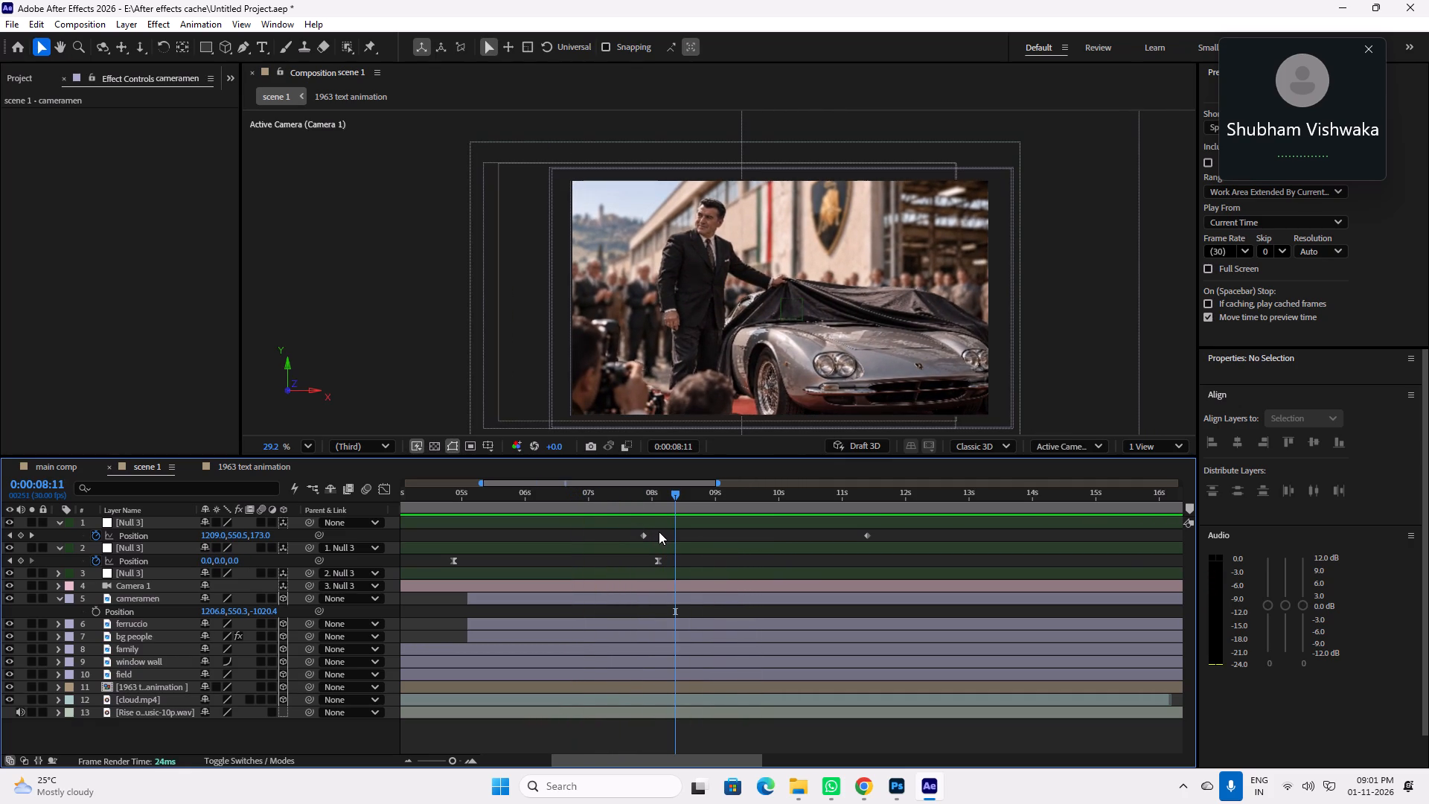
Move layer 2 null's second Position keyframe to 0:00:07:19 and layer 1 null's first to about 0:00:08:03, previewing from 0:00:06:28.
{"action": "left_click_drag", "start_coordinate": [658, 561], "coordinate": [629, 558]}
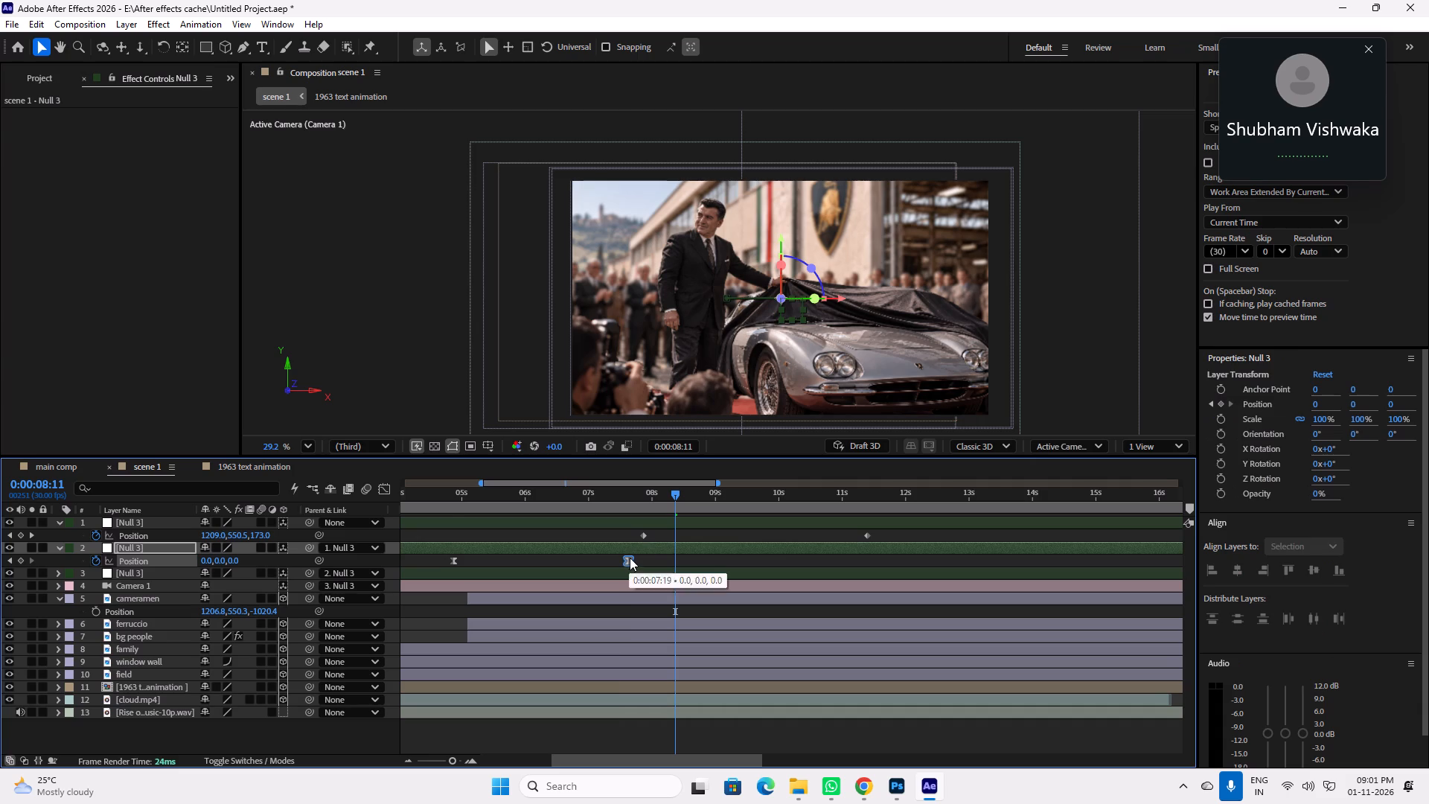
{"action": "left_click_drag", "start_coordinate": [644, 535], "coordinate": [659, 537]}
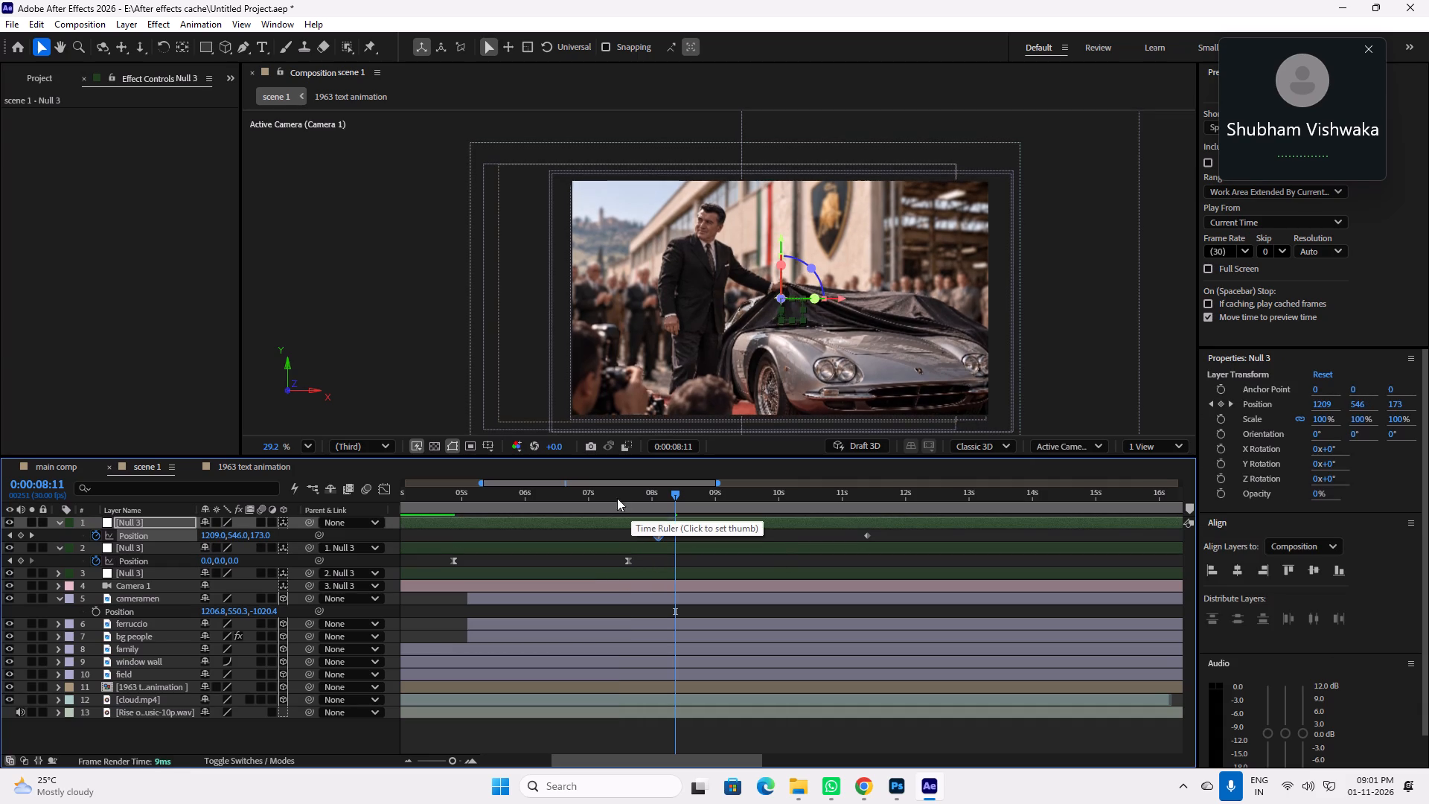
{"action": "left_click_drag", "start_coordinate": [599, 491], "coordinate": [582, 491]}
{"action": "key", "text": "space"}
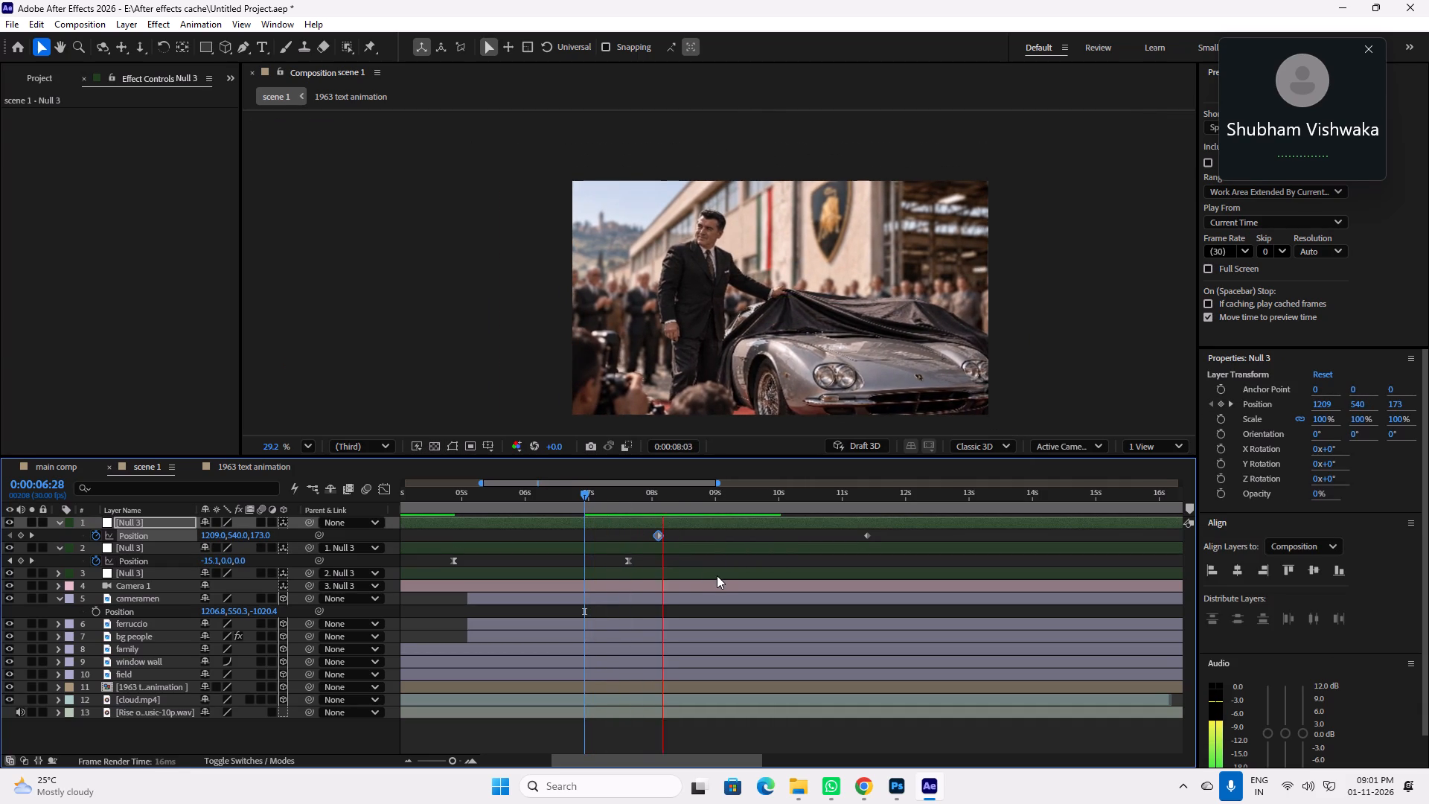
{"action": "key", "text": "space"}
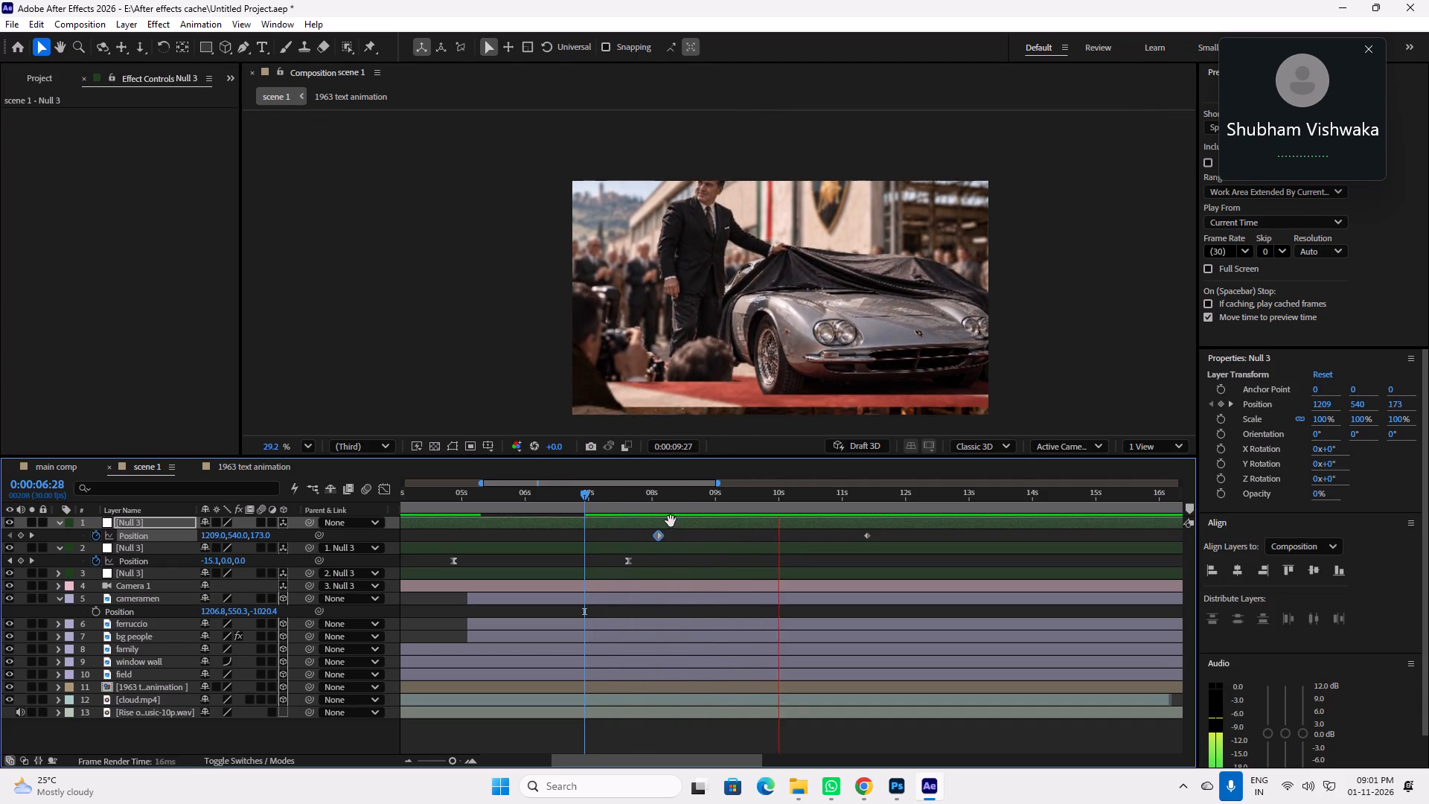
{"action": "left_click_drag", "start_coordinate": [598, 497], "coordinate": [584, 497]}
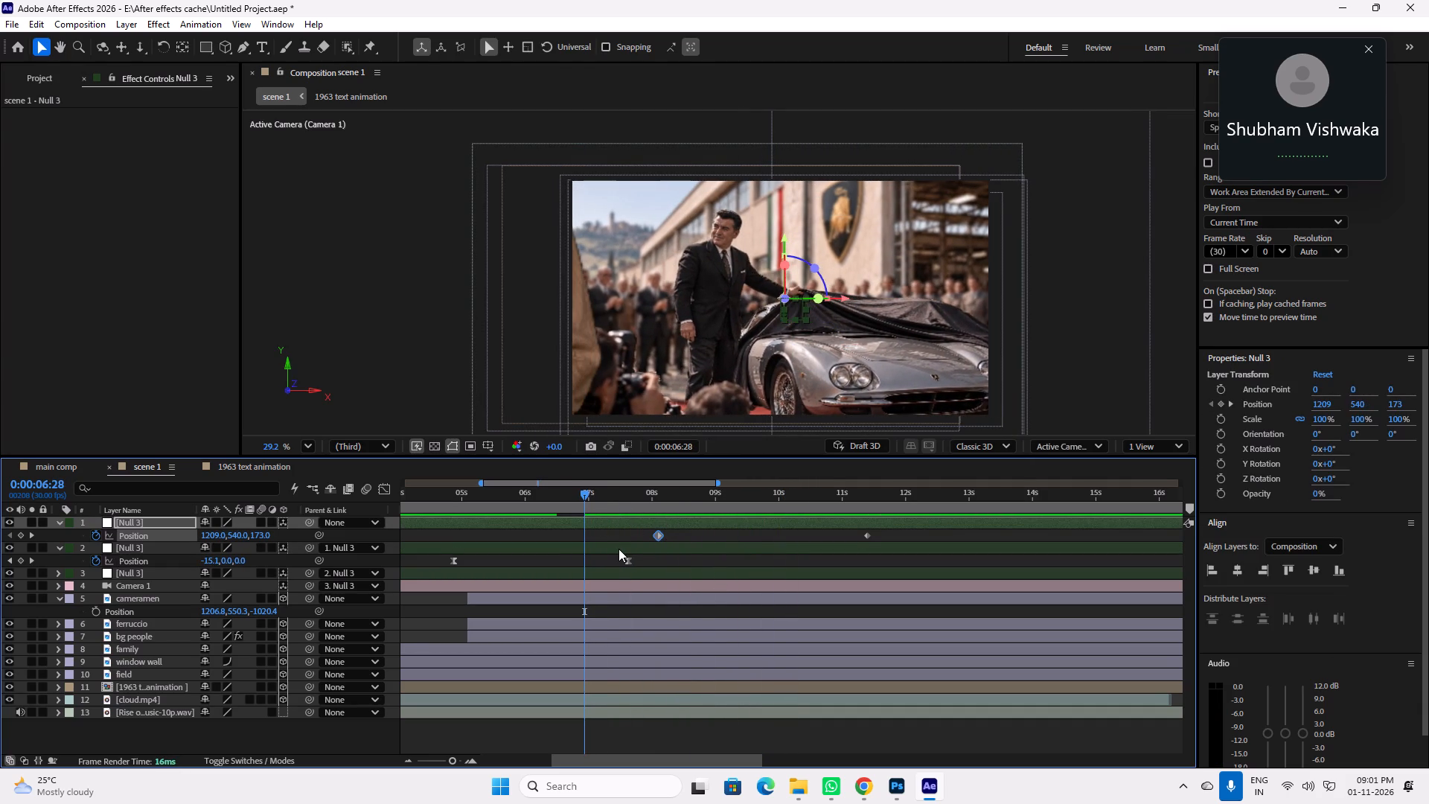
Save the project.
{"action": "key", "text": "ctrl+s"}
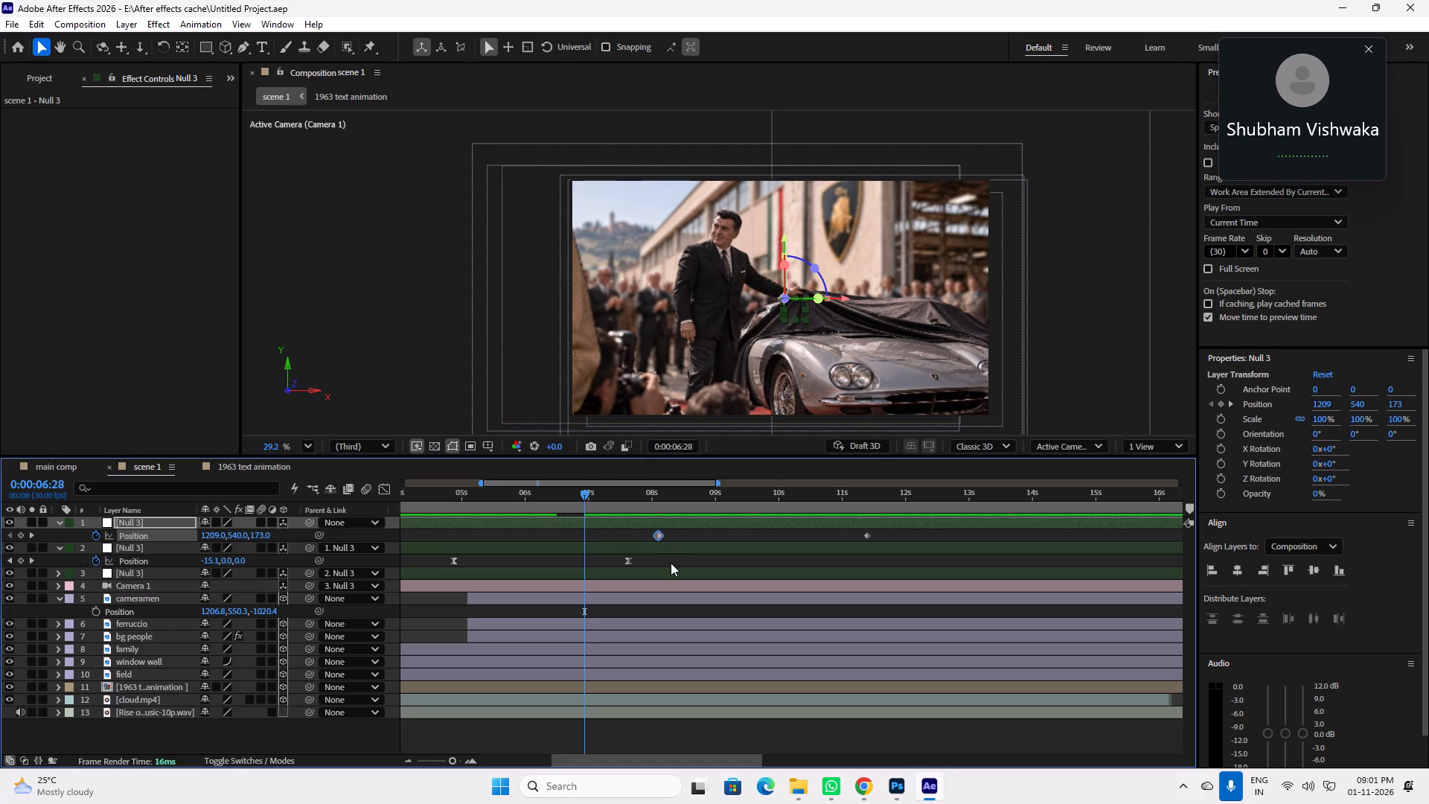
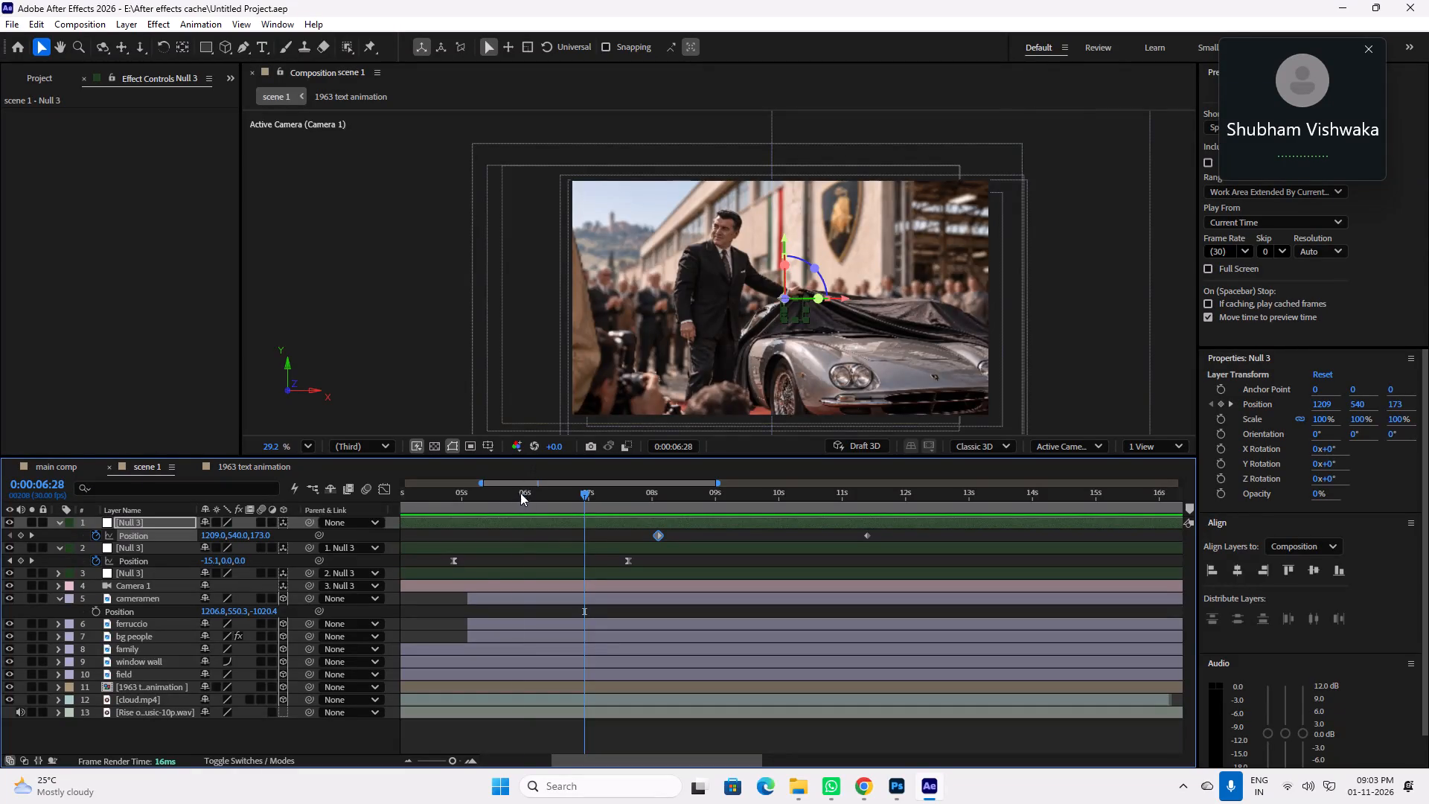
Move layer 2 null's second Position keyframe earlier to about 0:00:07:11, previewing the camera move from 0:00:06:16.
{"action": "left_click_drag", "start_coordinate": [520, 493], "coordinate": [482, 496]}
{"action": "key", "text": "space"}
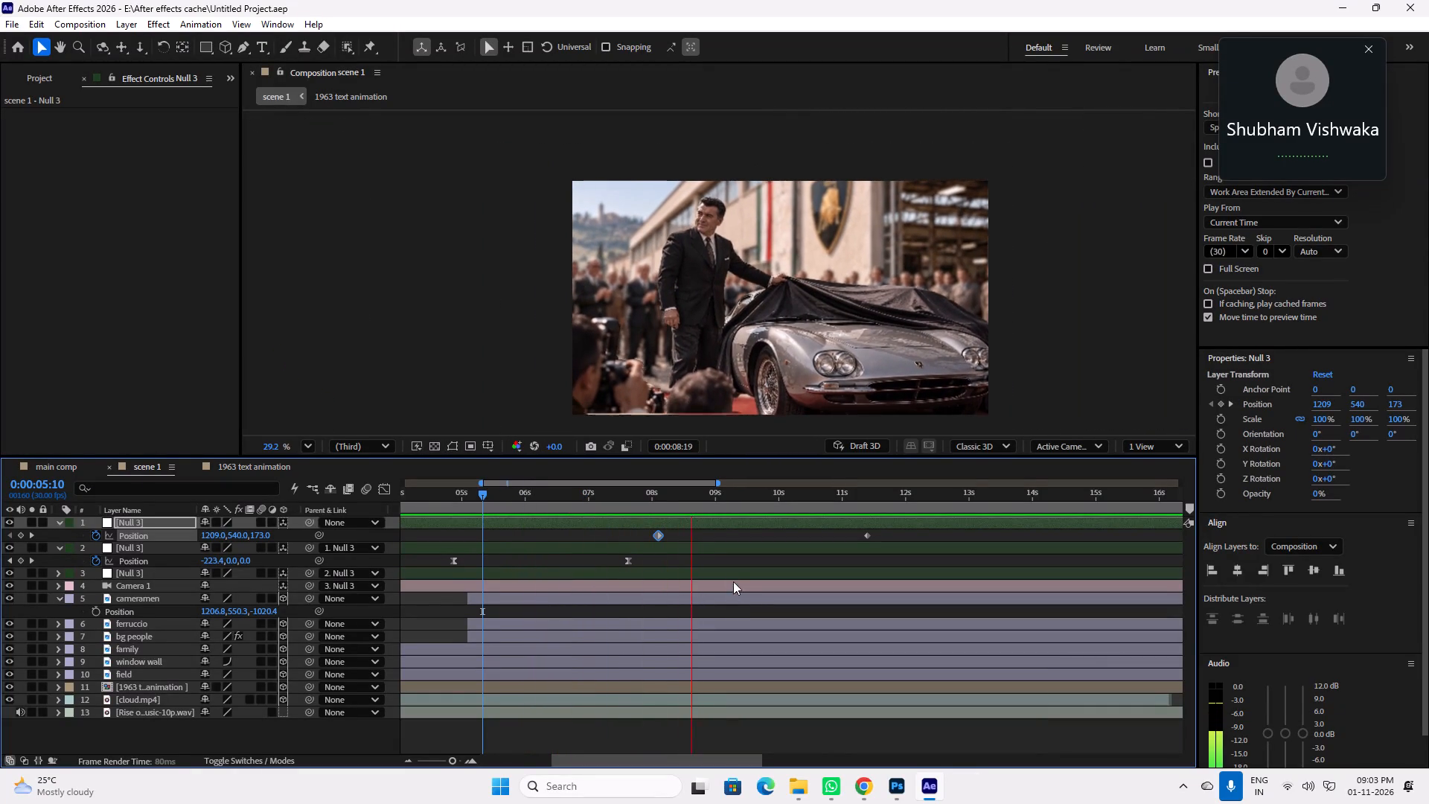
{"action": "key", "text": "space"}
{"action": "left_click_drag", "start_coordinate": [649, 495], "coordinate": [585, 494]}
{"action": "key", "text": "space"}
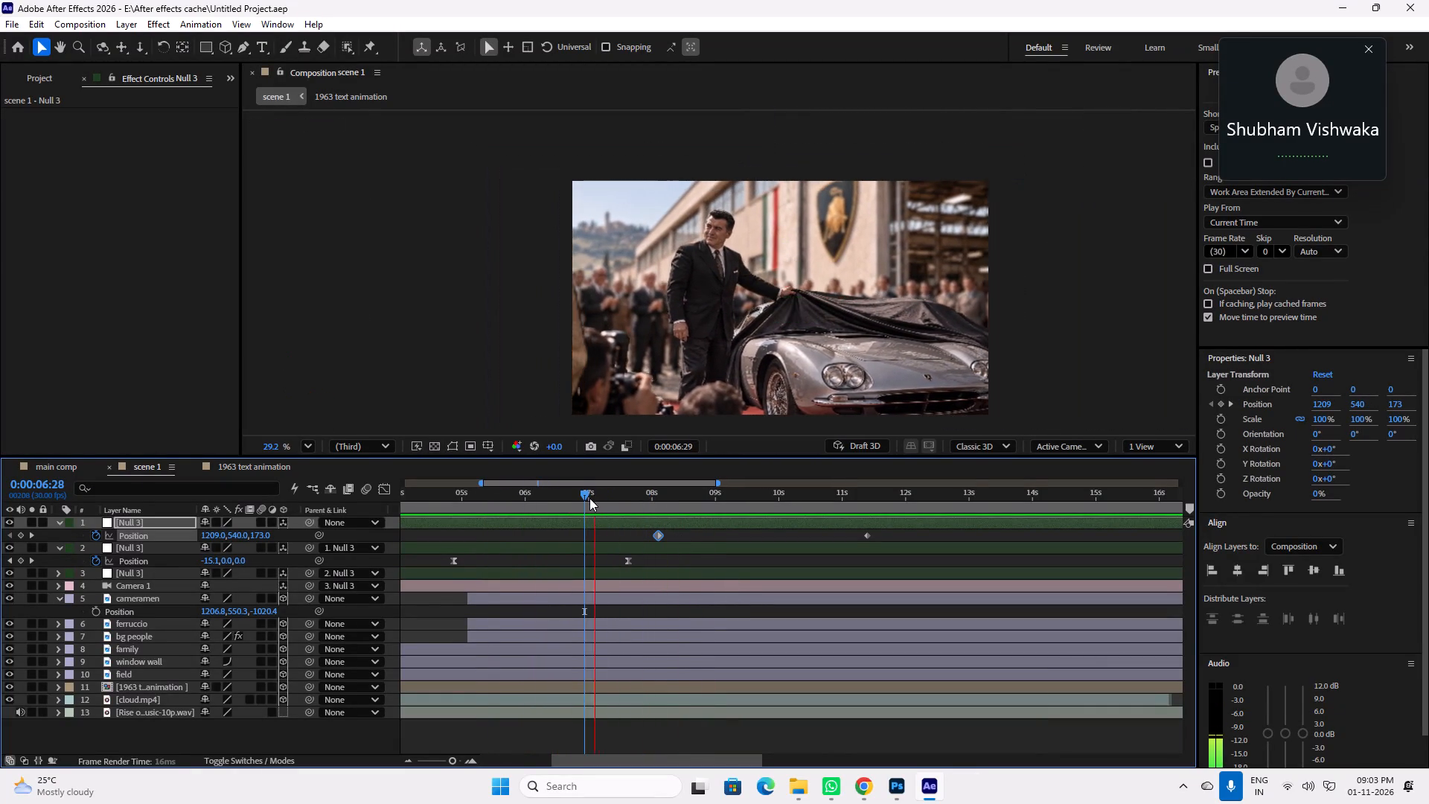
{"action": "key", "text": "space"}
{"action": "left_click_drag", "start_coordinate": [627, 559], "coordinate": [610, 558]}
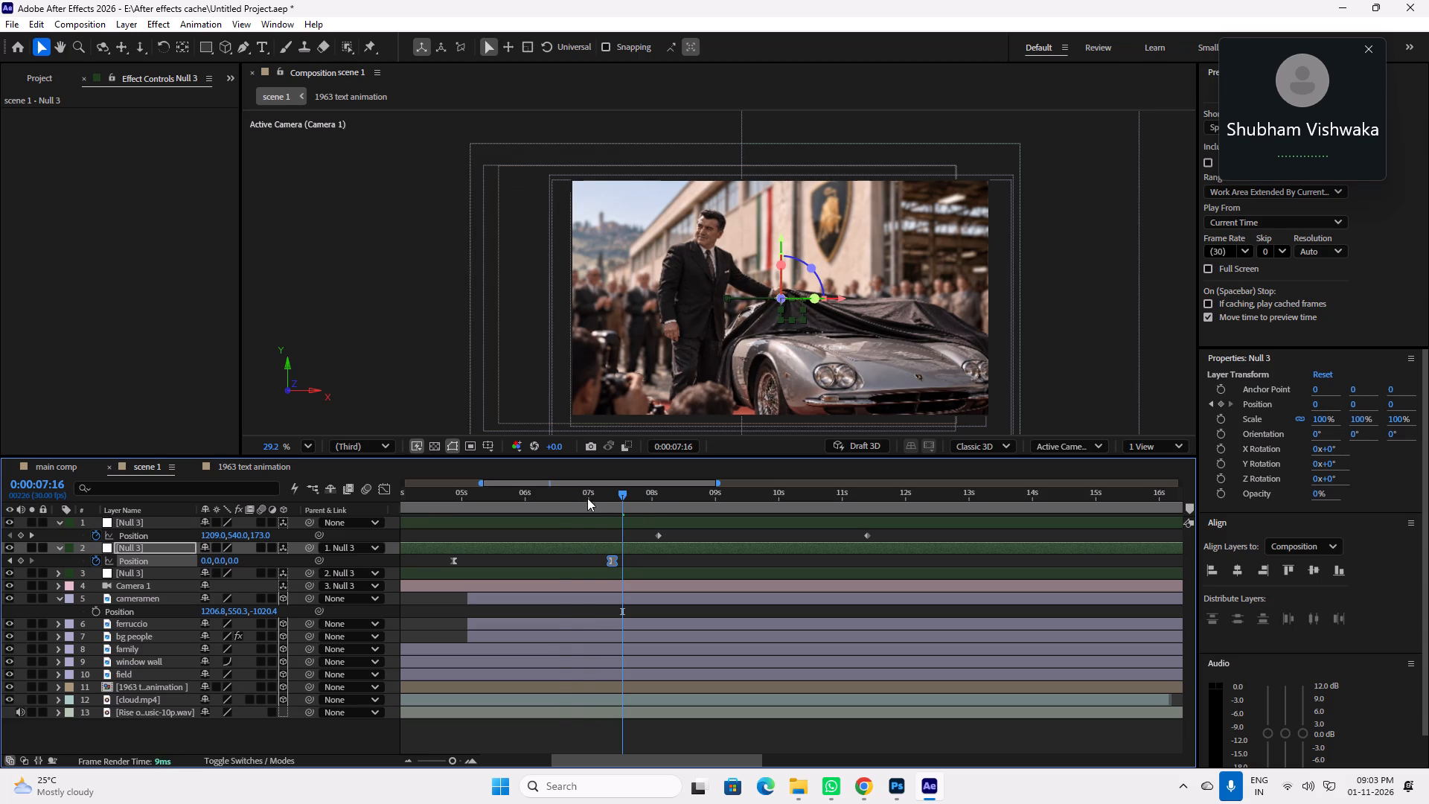
{"action": "left_click_drag", "start_coordinate": [581, 491], "coordinate": [560, 492]}
{"action": "key", "text": "space"}
{"action": "key", "text": "space"}
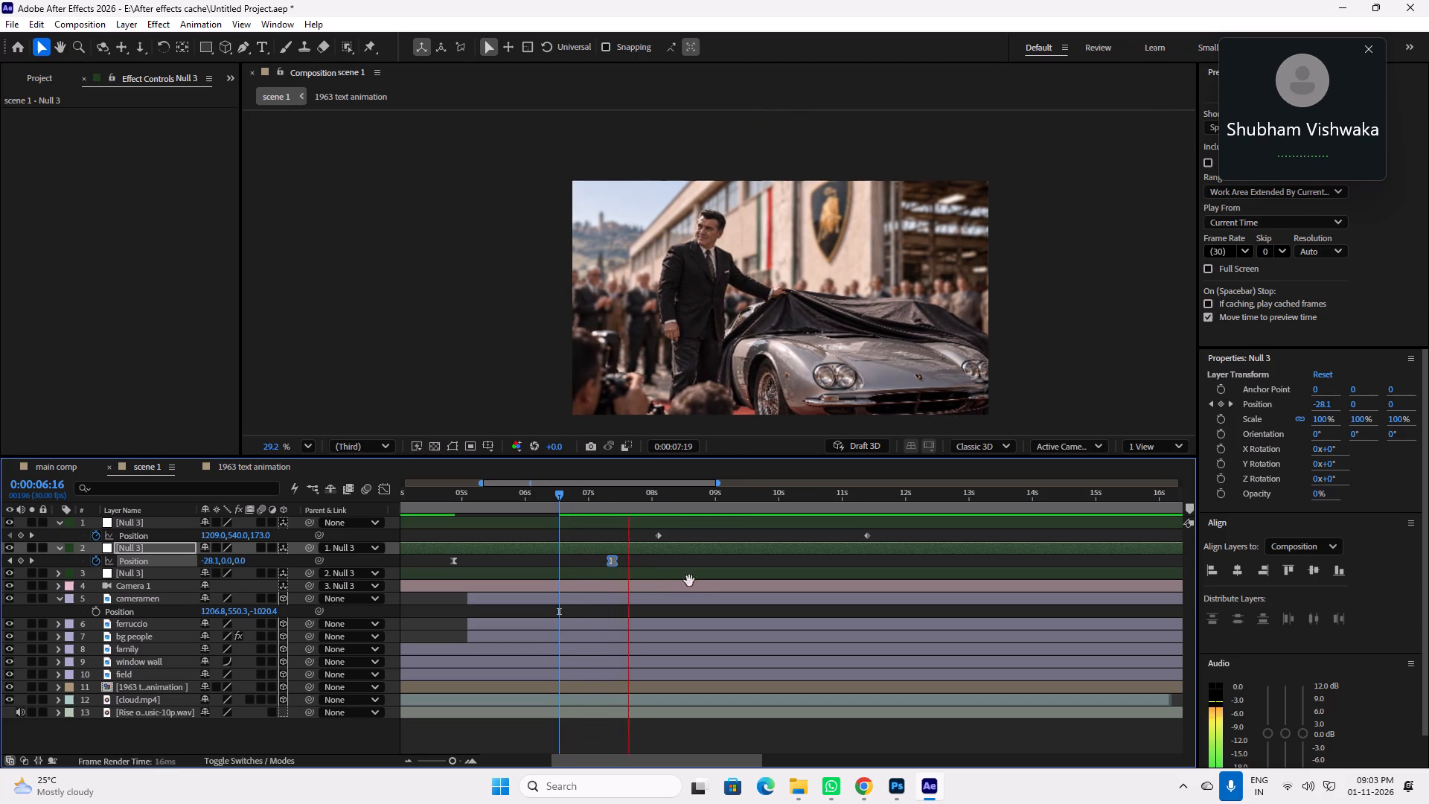
{"action": "key", "text": "space"}
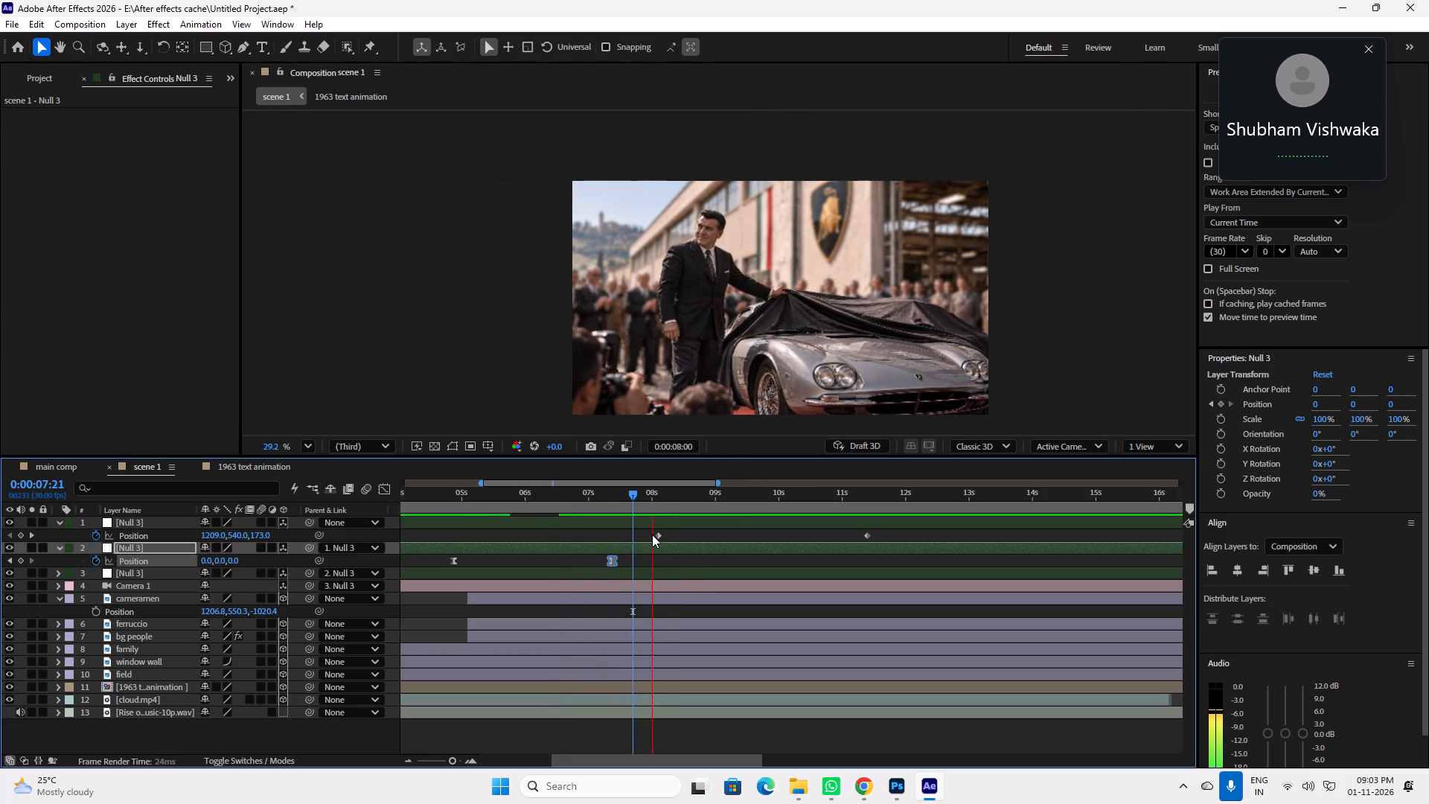
Move layer 1 null's first Position keyframe to 0:00:07:27, previewing the handoff between camera moves from about 0:00:07:00.
{"action": "key", "text": "space"}
{"action": "left_click", "coordinate": [653, 497]}
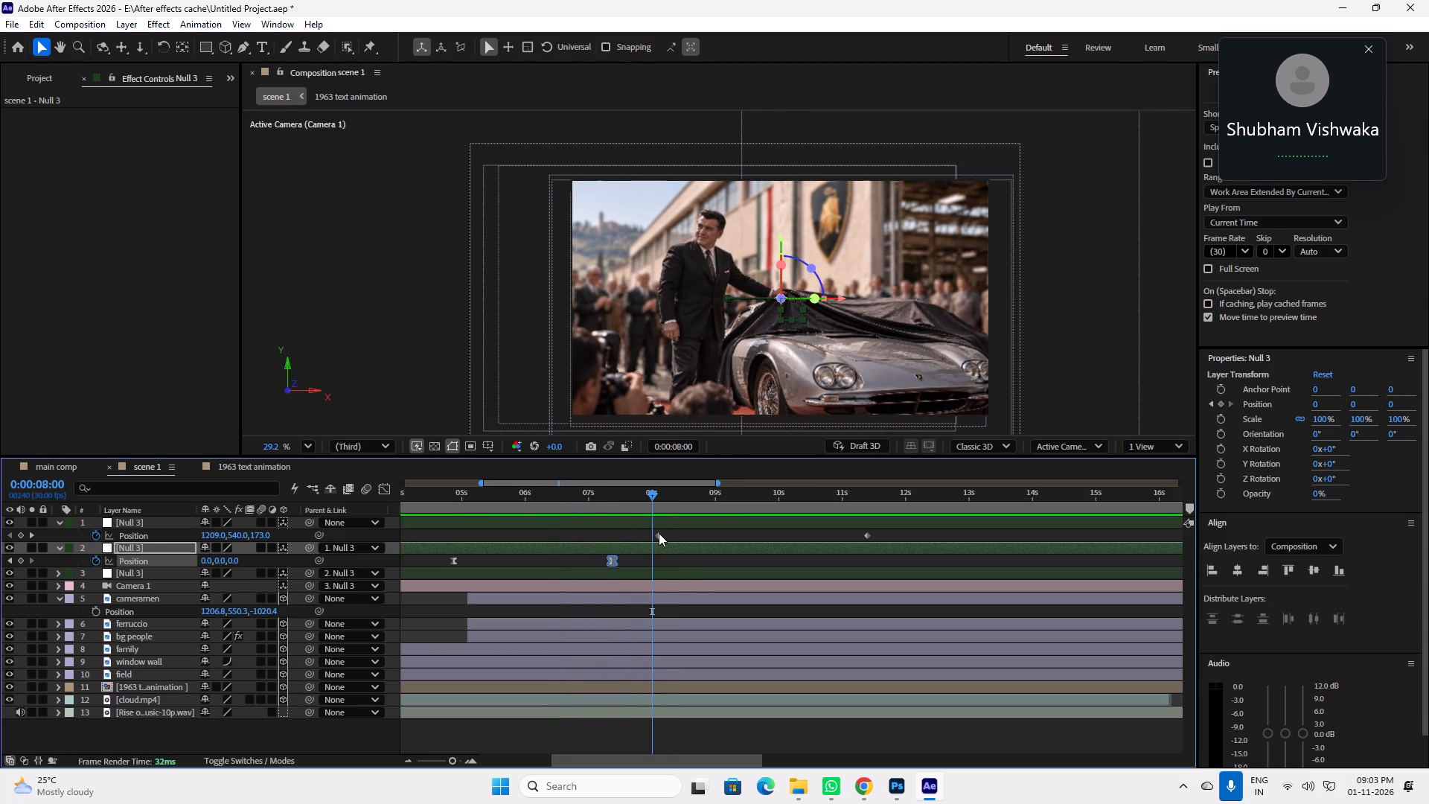
{"action": "left_click_drag", "start_coordinate": [659, 535], "coordinate": [651, 536]}
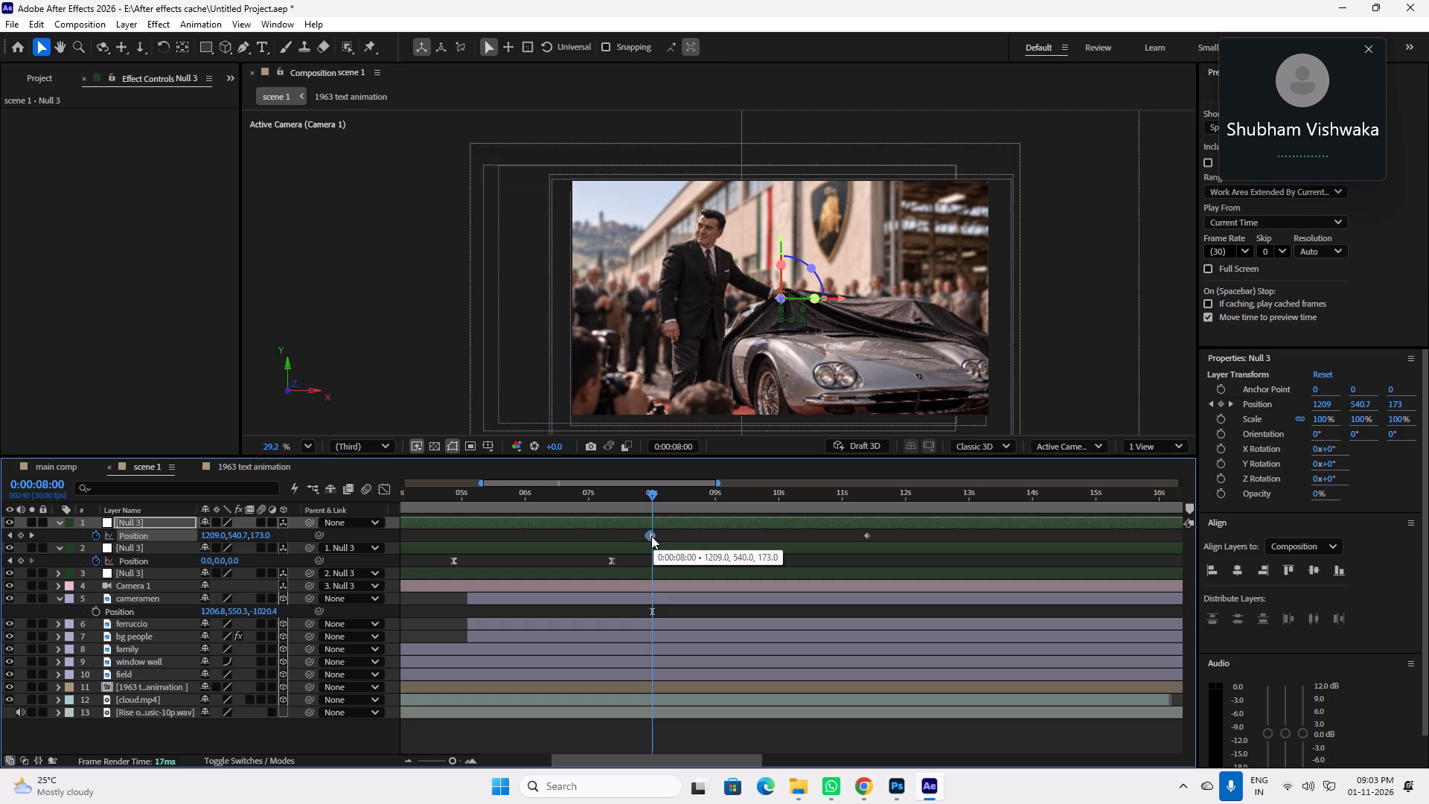
{"action": "left_click_drag", "start_coordinate": [651, 536], "coordinate": [649, 536]}
{"action": "left_click_drag", "start_coordinate": [610, 496], "coordinate": [596, 496]}
{"action": "key", "text": "space"}
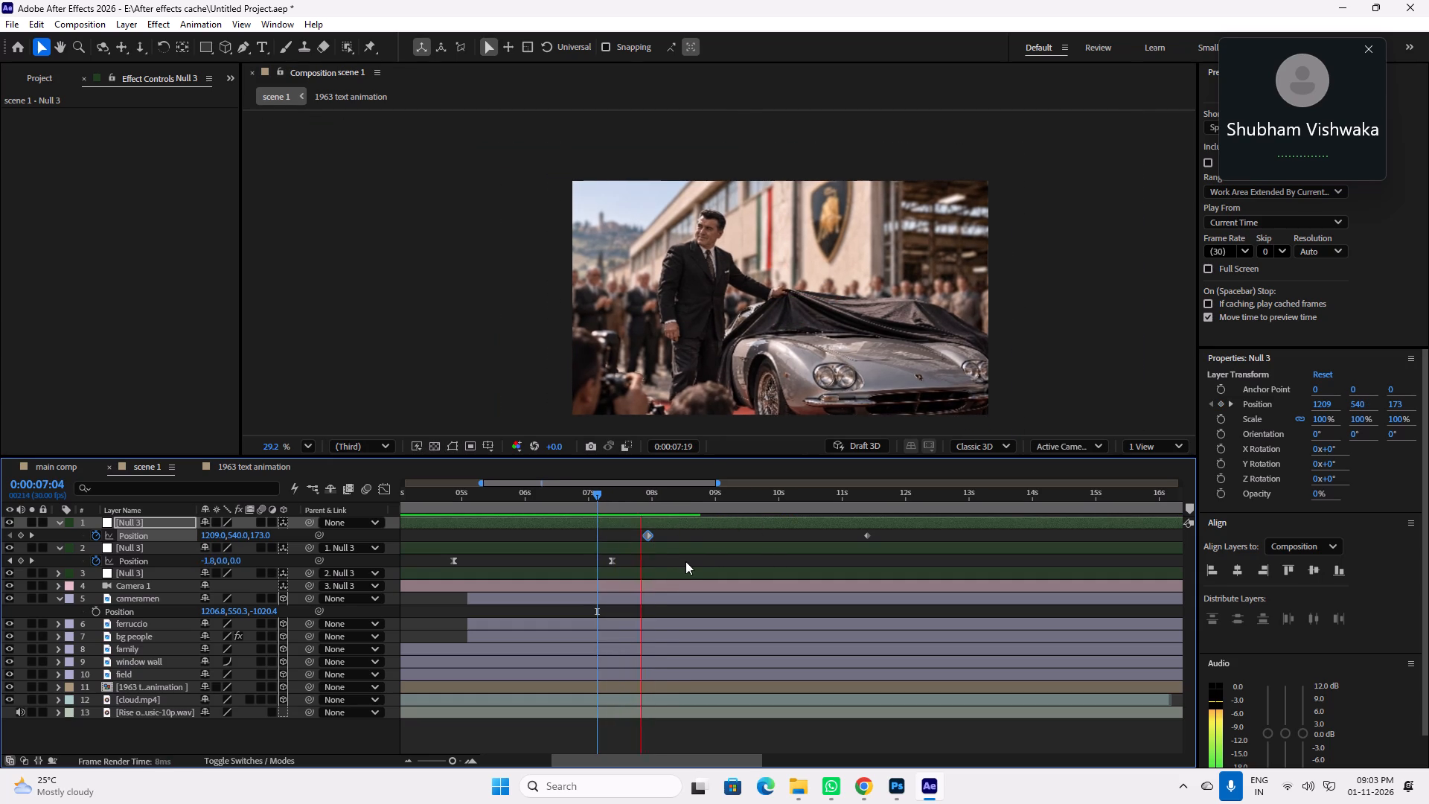
{"action": "key", "text": "space"}
{"action": "left_click_drag", "start_coordinate": [616, 499], "coordinate": [584, 499]}
{"action": "key", "text": "space"}
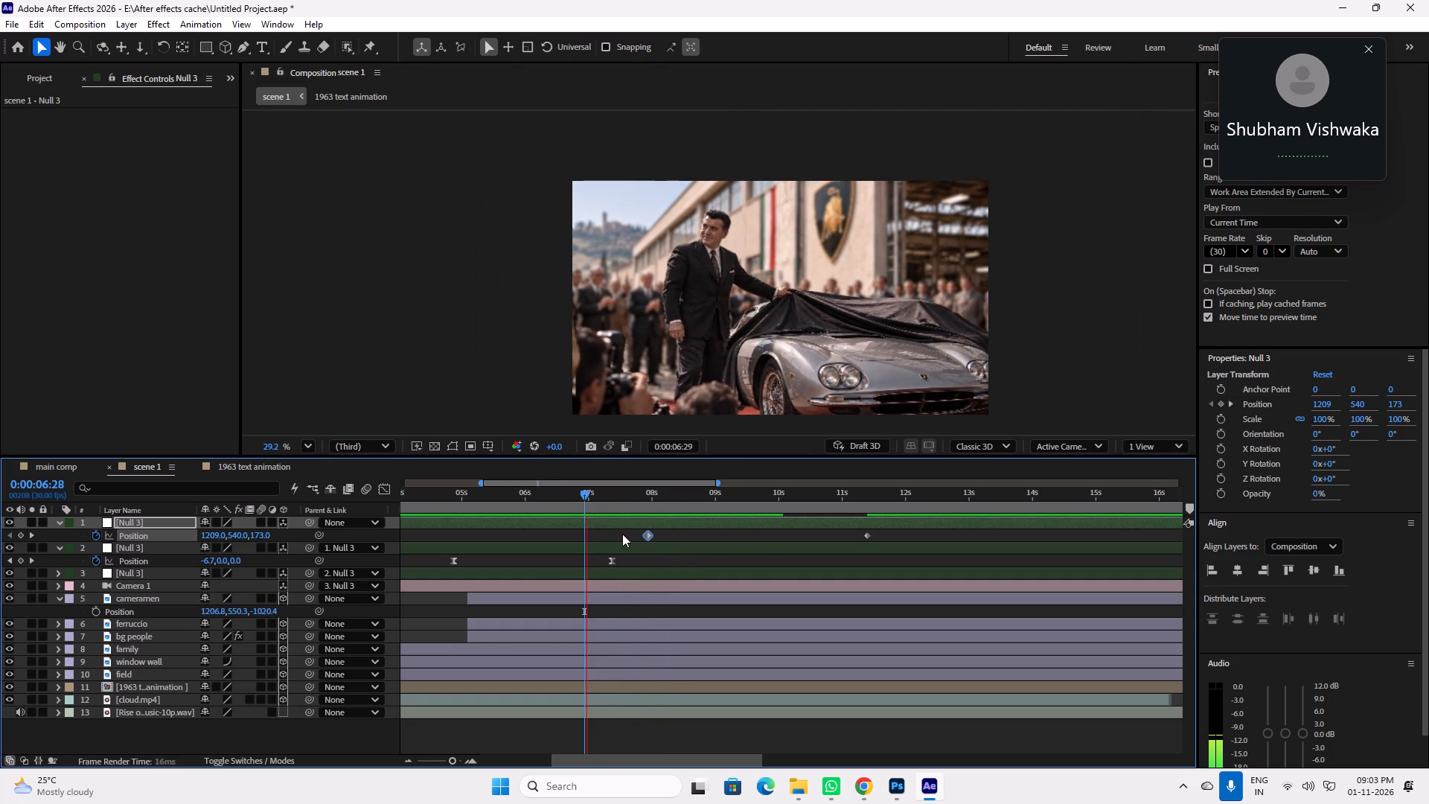
{"action": "key", "text": "space"}
{"action": "left_click_drag", "start_coordinate": [618, 494], "coordinate": [603, 494]}
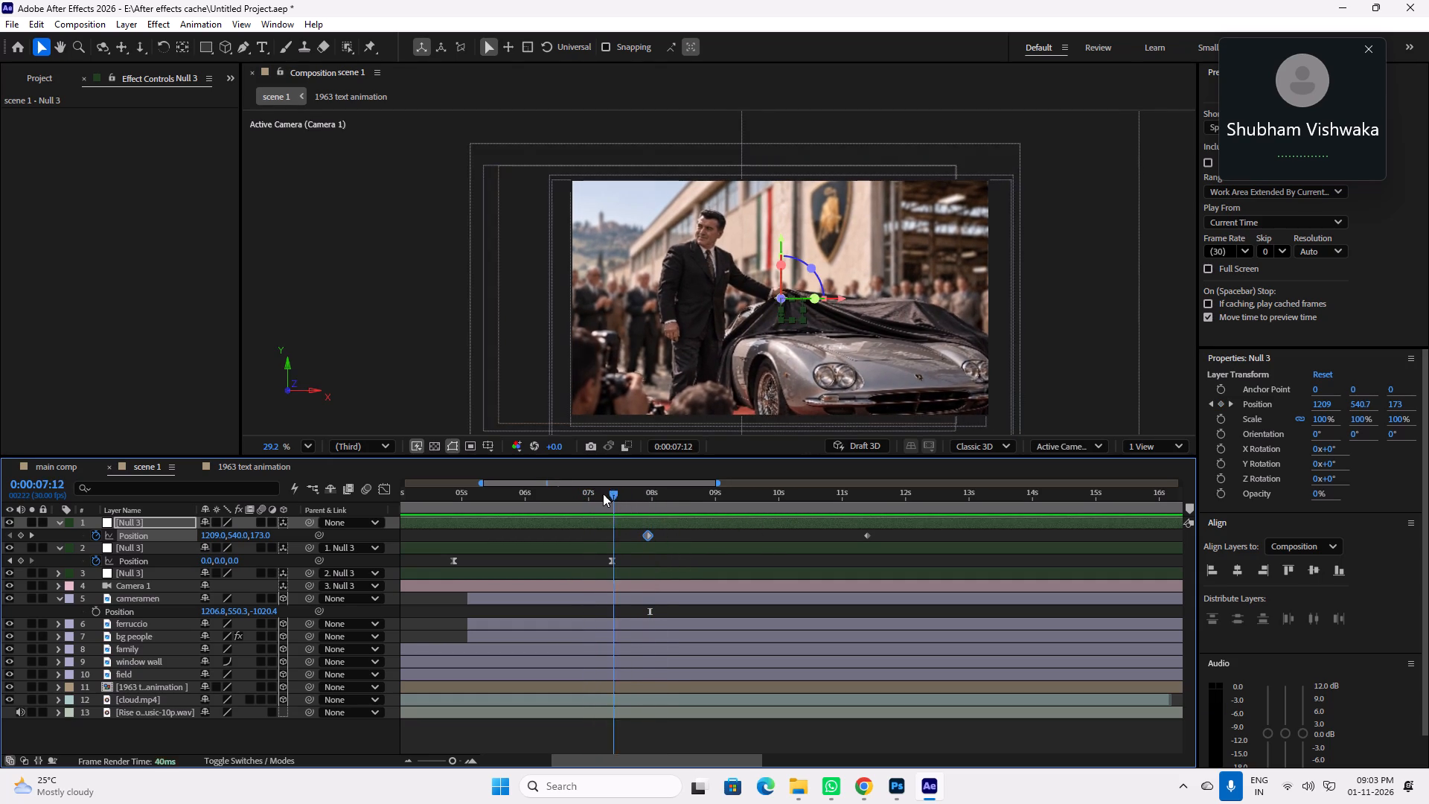
{"action": "left_click_drag", "start_coordinate": [603, 494], "coordinate": [601, 494]}
{"action": "key", "text": "space"}
{"action": "key", "text": "space"}
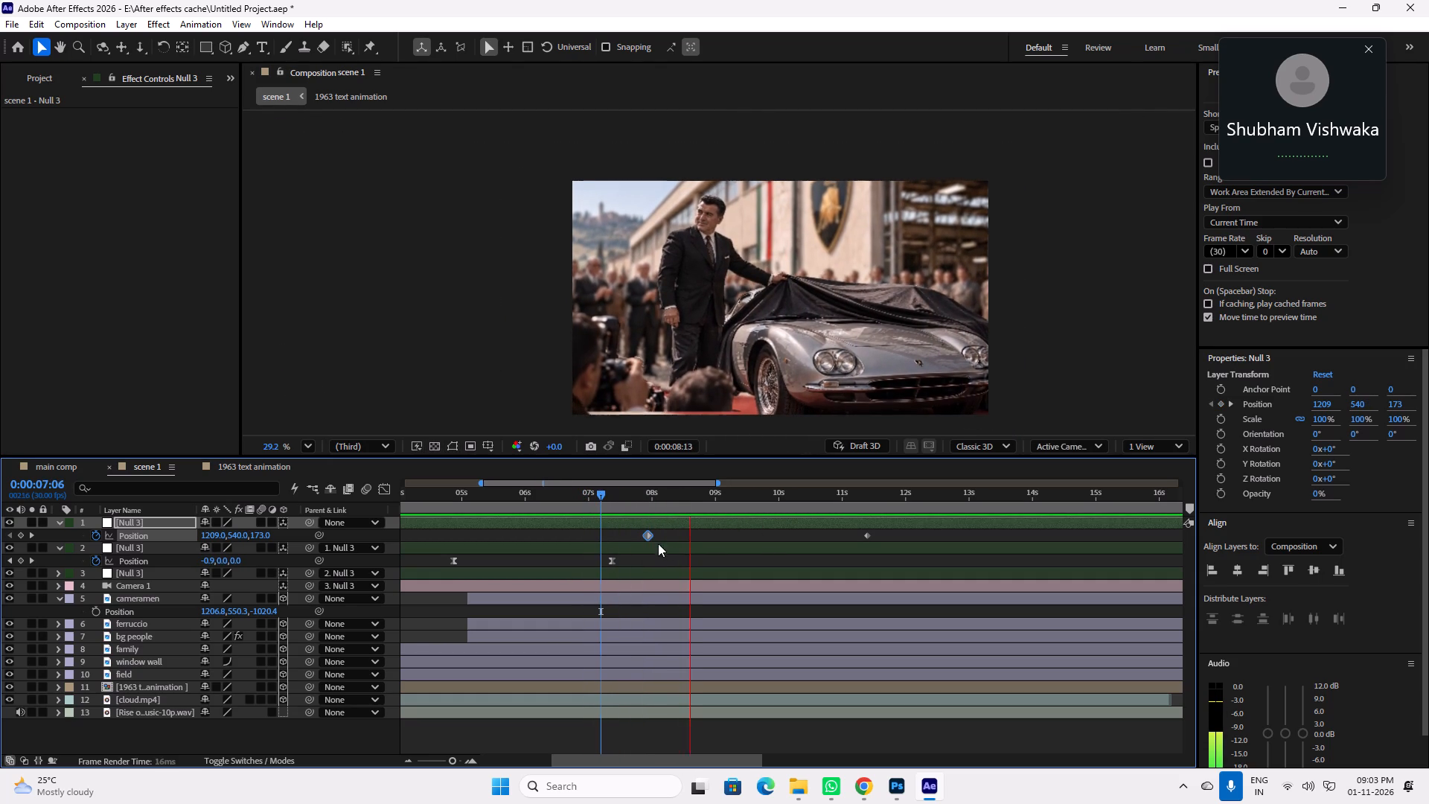
{"action": "left_click", "coordinate": [648, 534]}
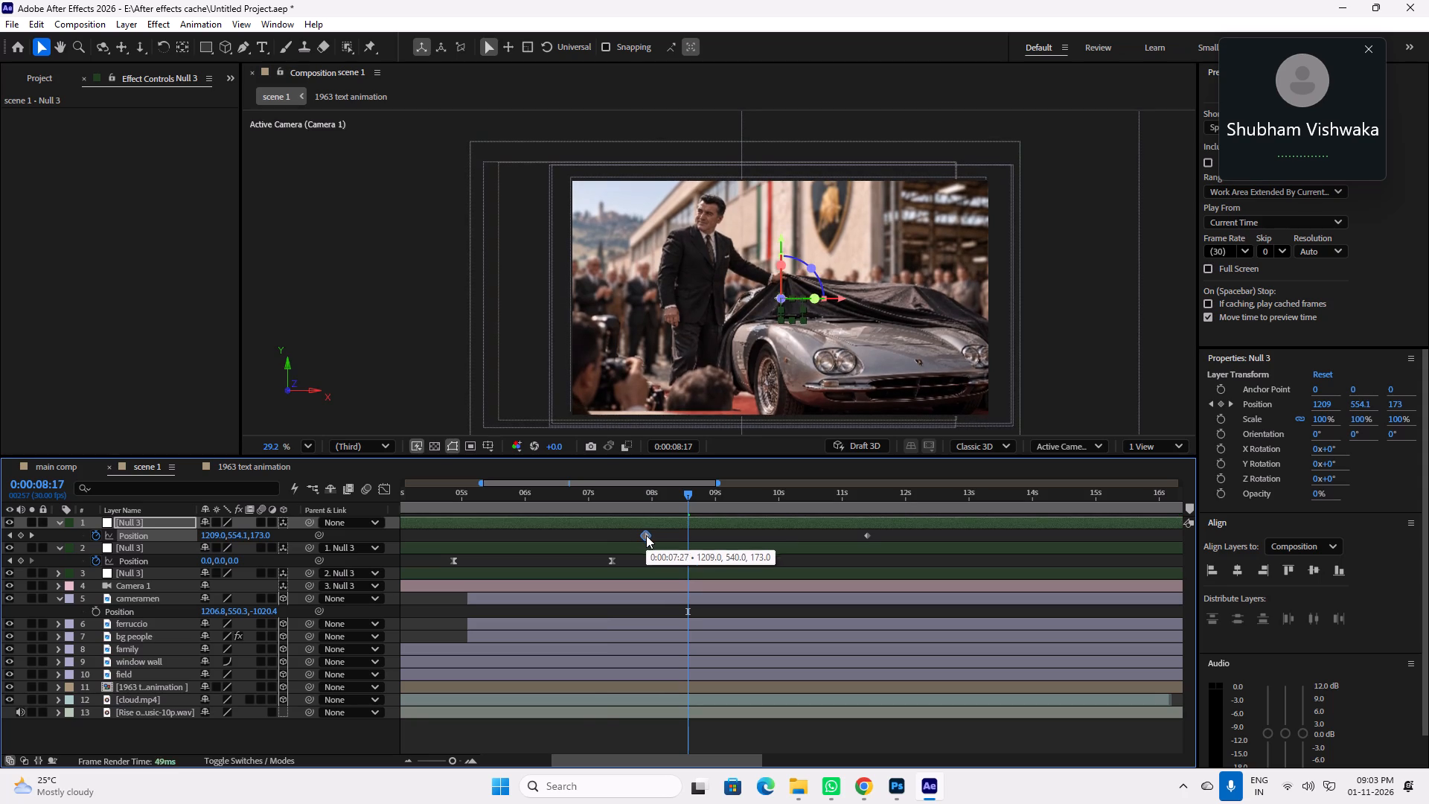
{"action": "left_click_drag", "start_coordinate": [608, 497], "coordinate": [594, 497]}
{"action": "key", "text": "space"}
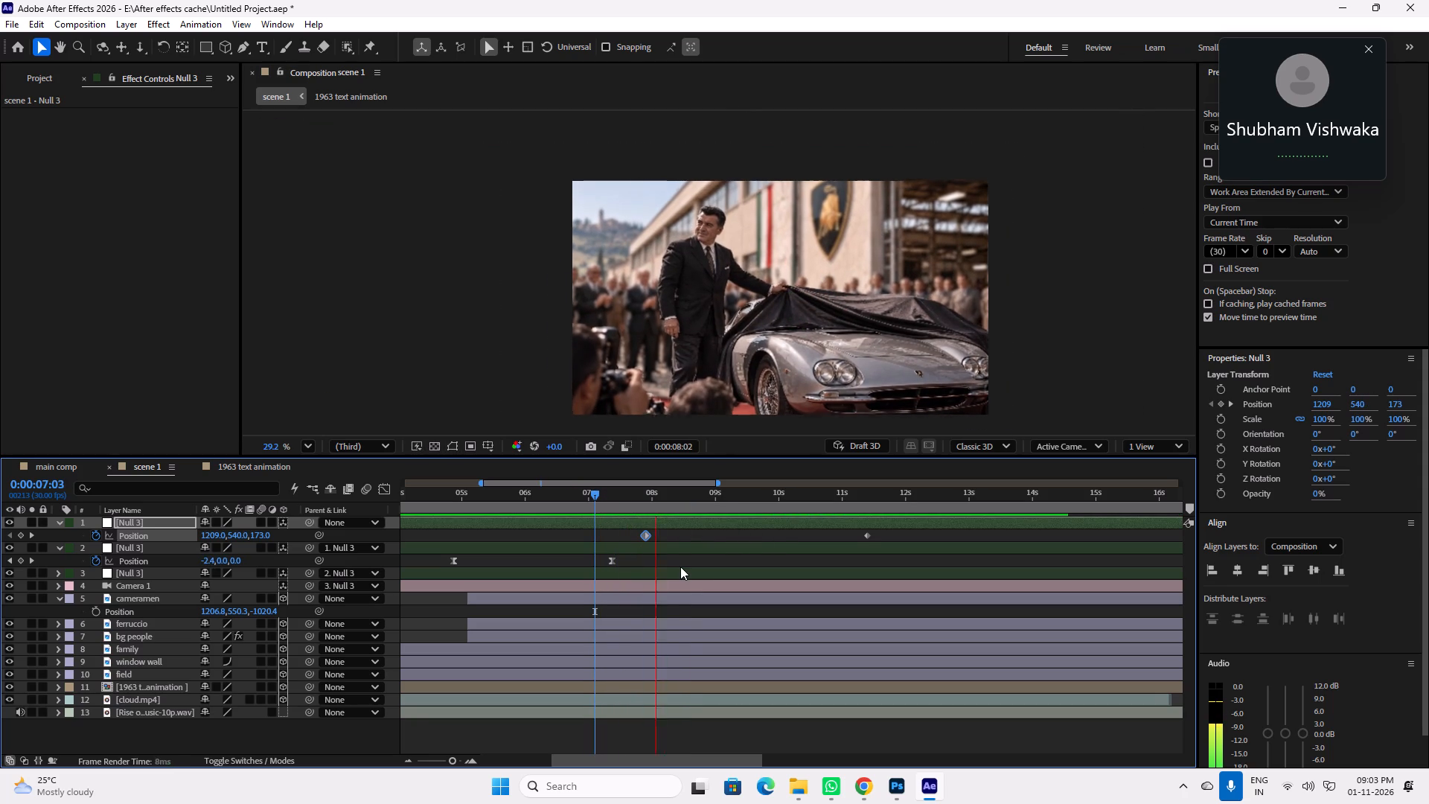
{"action": "key", "text": "space"}
Preview from 0:00:09:22 and move layer 1 null's second Position keyframe to 0:00:10:24.
{"action": "left_click_drag", "start_coordinate": [713, 499], "coordinate": [720, 498]}
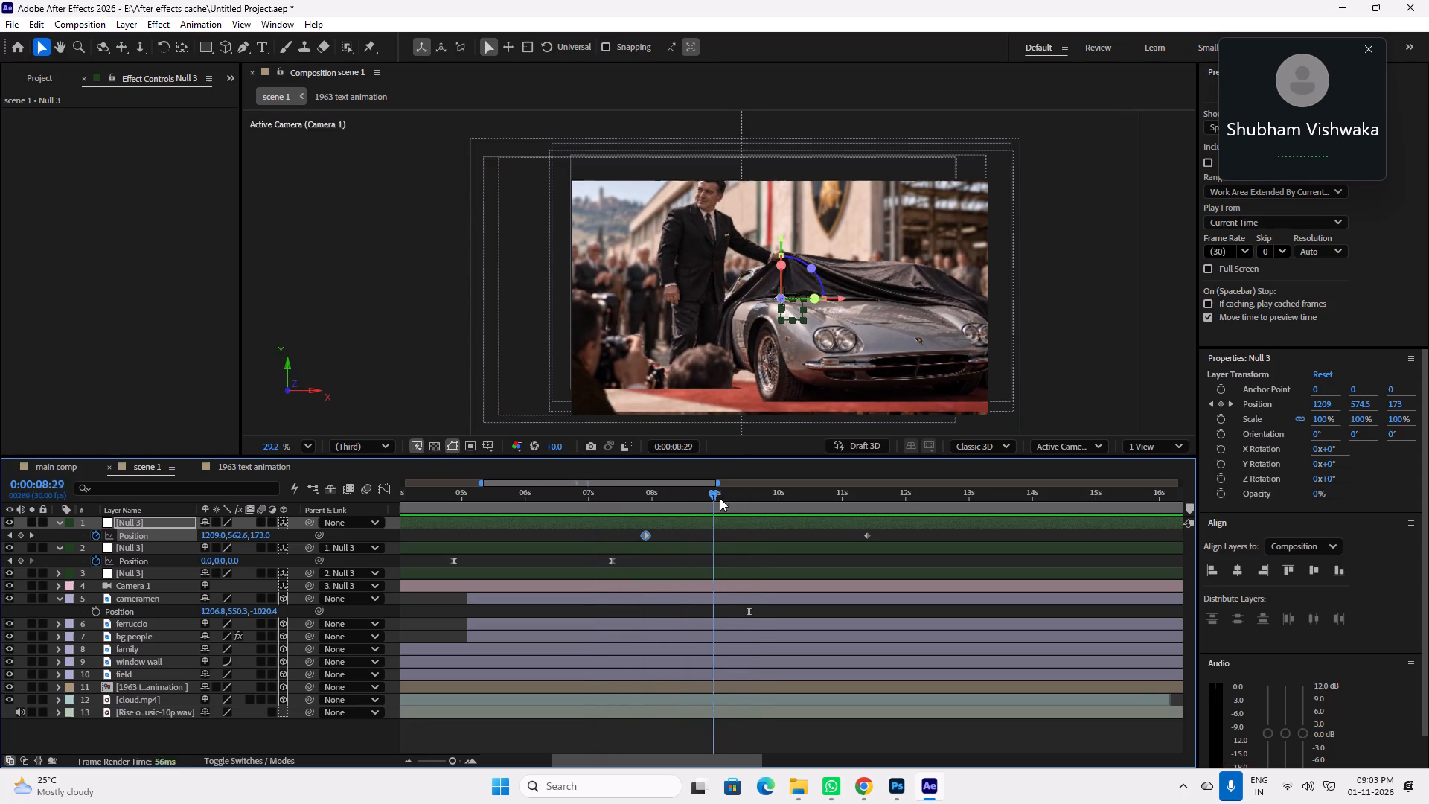
{"action": "left_click_drag", "start_coordinate": [720, 498], "coordinate": [761, 500]}
{"action": "key", "text": "space"}
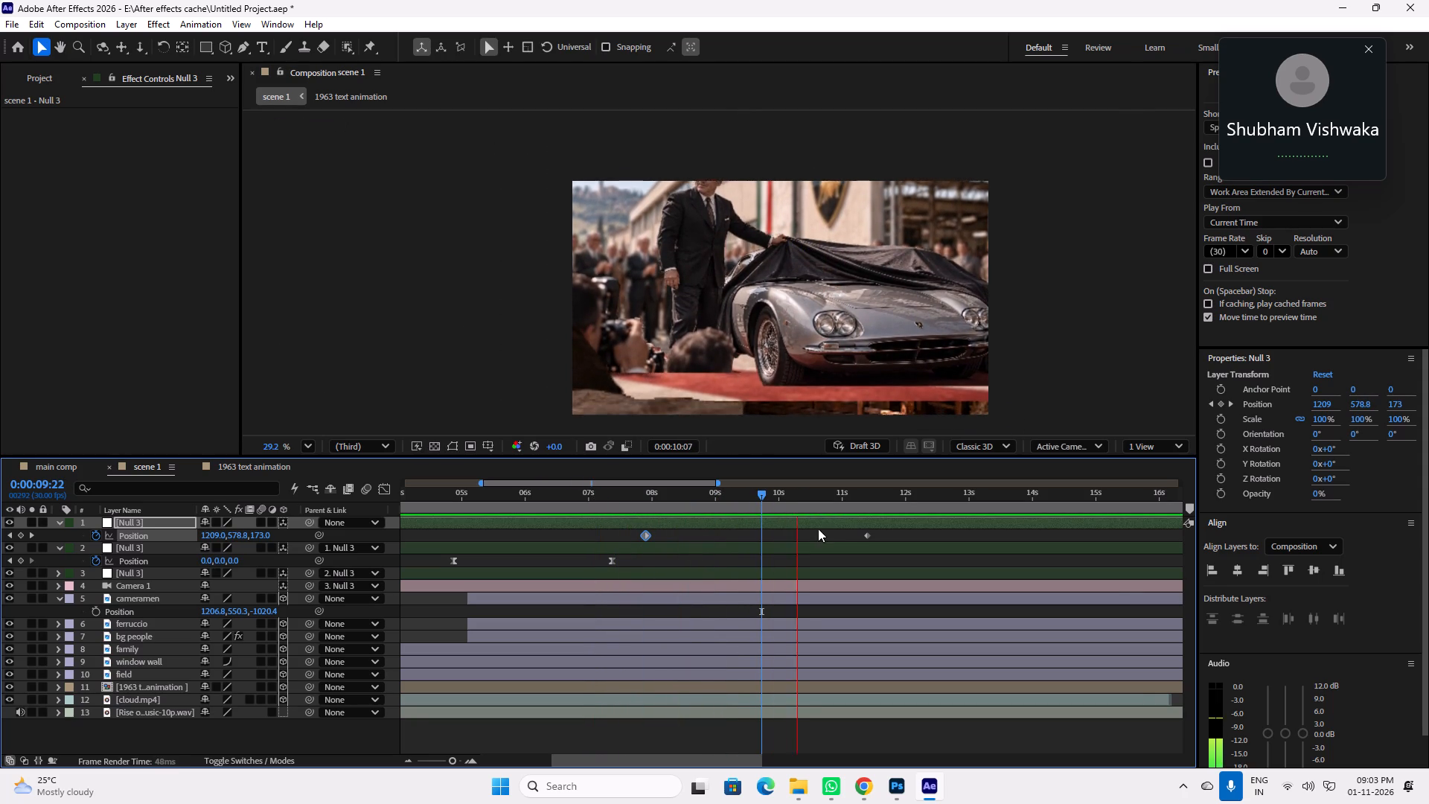
{"action": "key", "text": "space"}
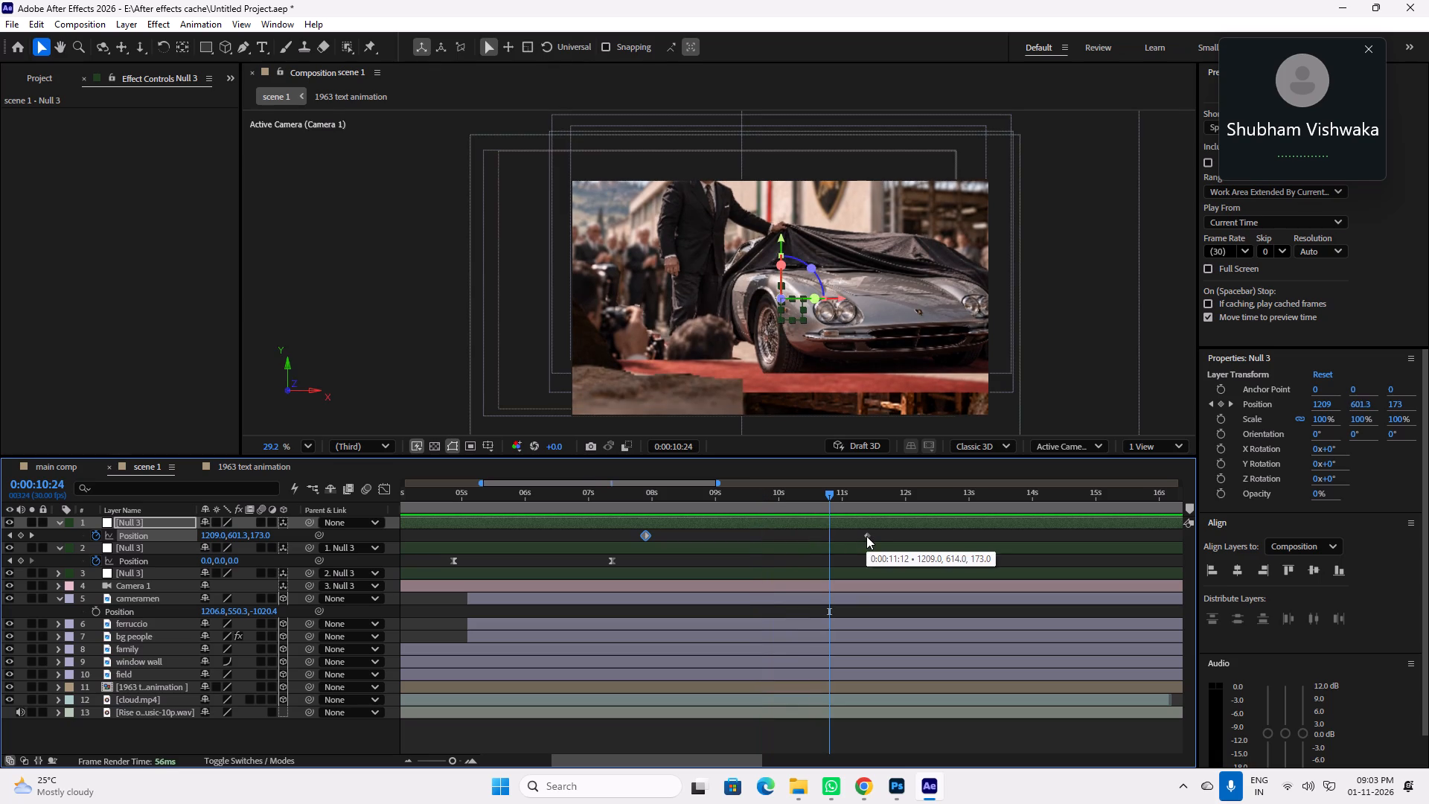
{"action": "left_click_drag", "start_coordinate": [866, 536], "coordinate": [843, 535]}
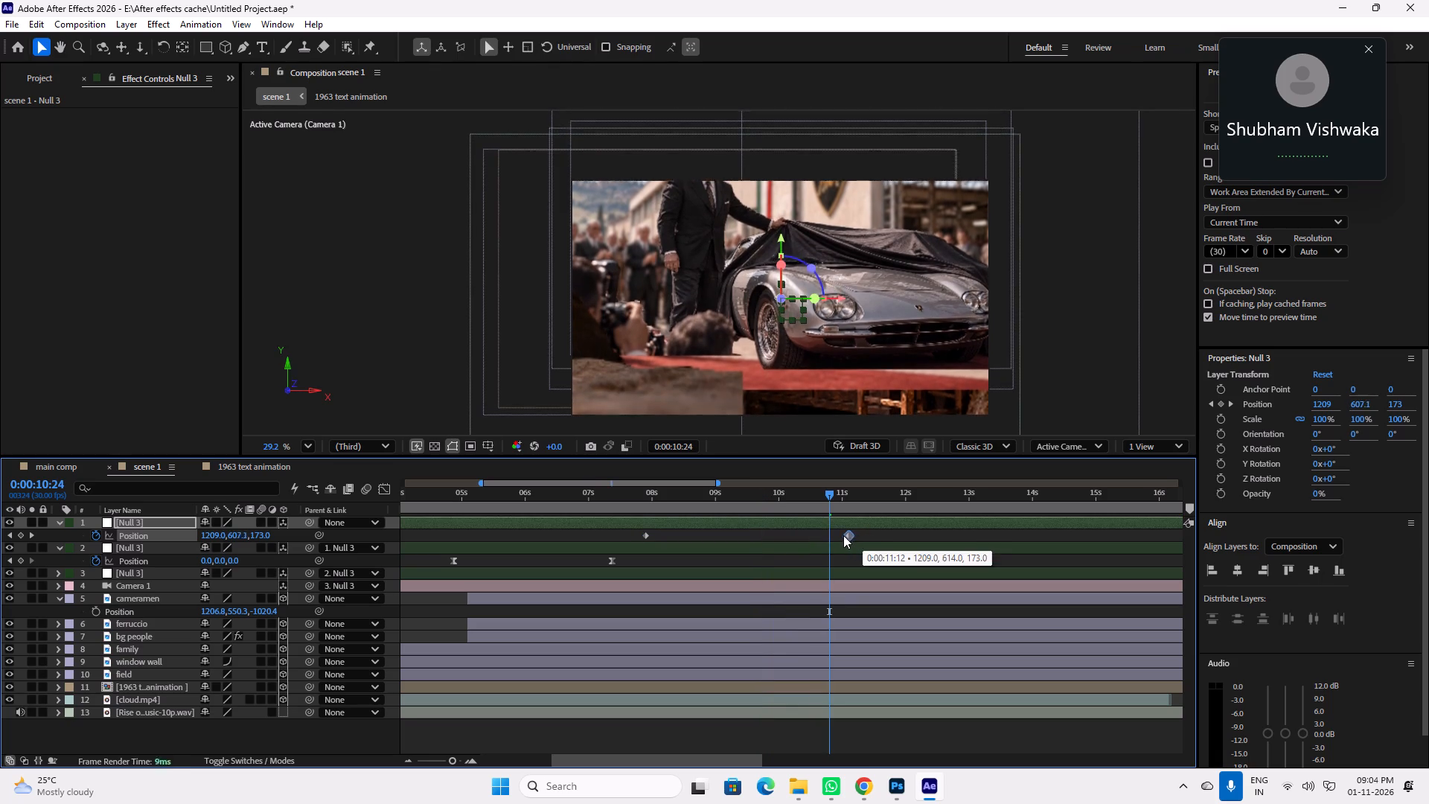
{"action": "left_click_drag", "start_coordinate": [843, 535], "coordinate": [839, 536]}
Save the project.
{"action": "key", "text": "ctrl+s"}
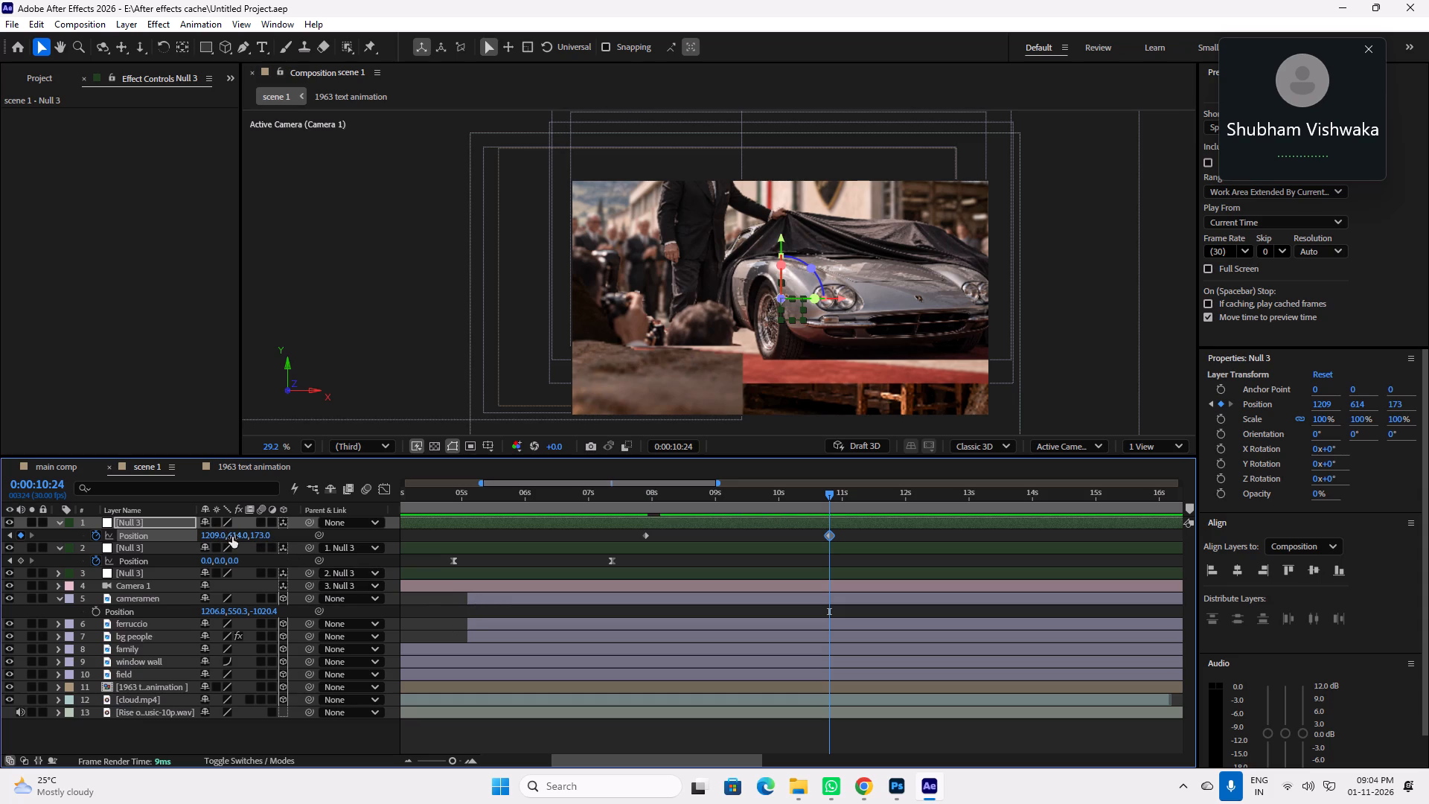
At 0:00:10:24, extend the downward camera move by setting layer 1 null's Y position to 766.
{"action": "left_click_drag", "start_coordinate": [236, 537], "coordinate": [275, 546]}
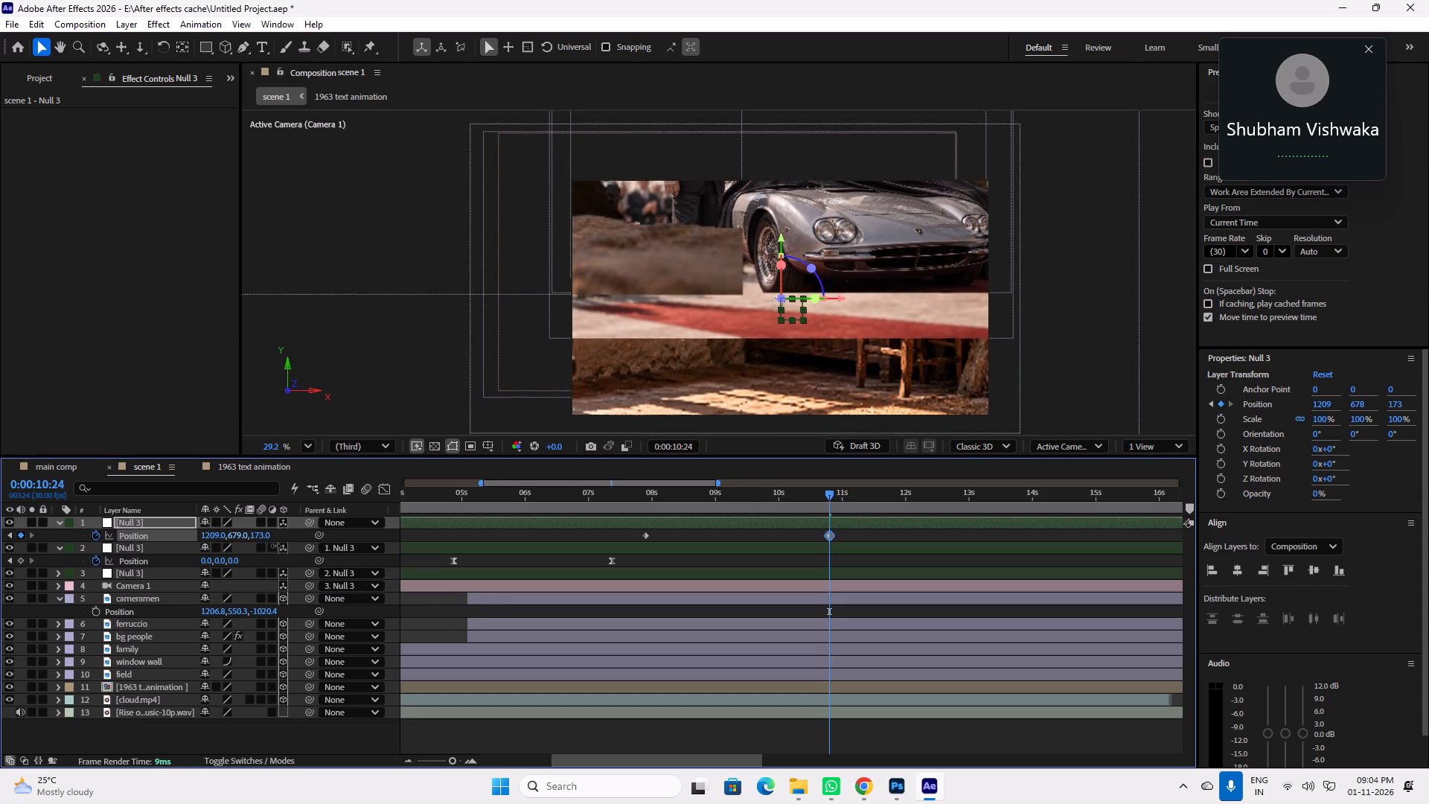
{"action": "left_click_drag", "start_coordinate": [275, 546], "coordinate": [325, 553]}
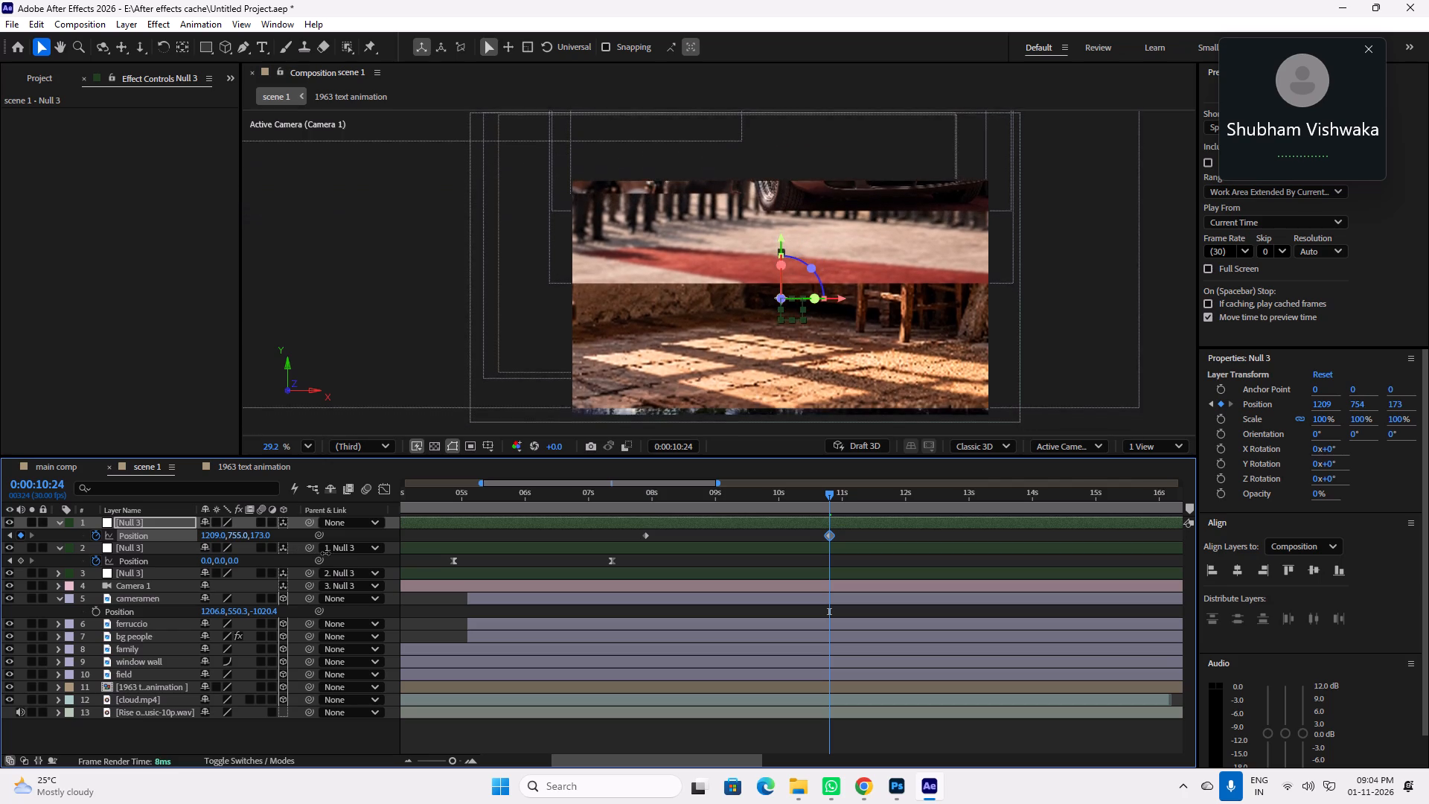
{"action": "left_click_drag", "start_coordinate": [325, 553], "coordinate": [333, 553]}
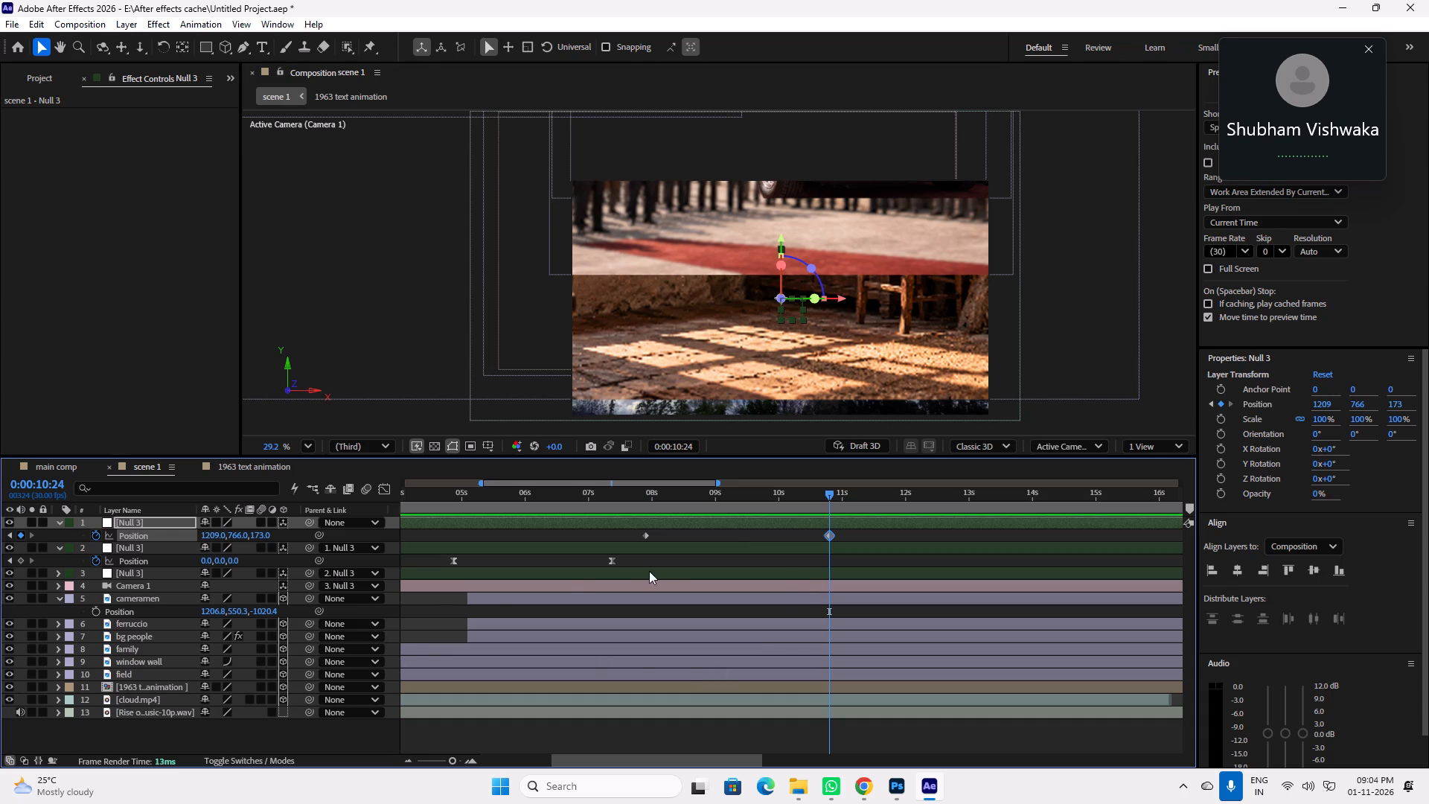
At 0:00:08:11, adjust the cameramen layer's depth by setting its Z position to -1014.4.
{"action": "left_click_drag", "start_coordinate": [747, 502], "coordinate": [651, 508]}
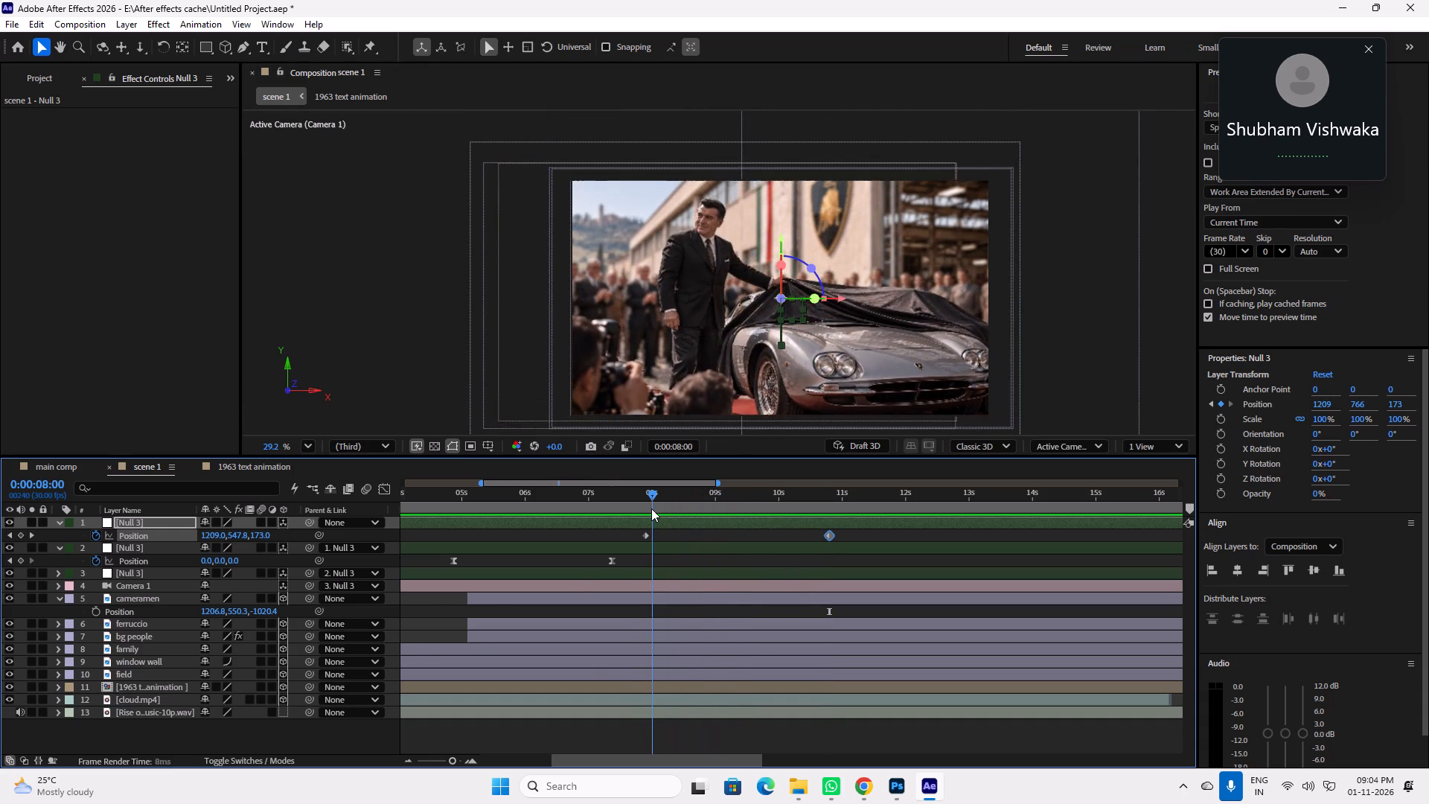
{"action": "left_click_drag", "start_coordinate": [651, 508], "coordinate": [678, 509]}
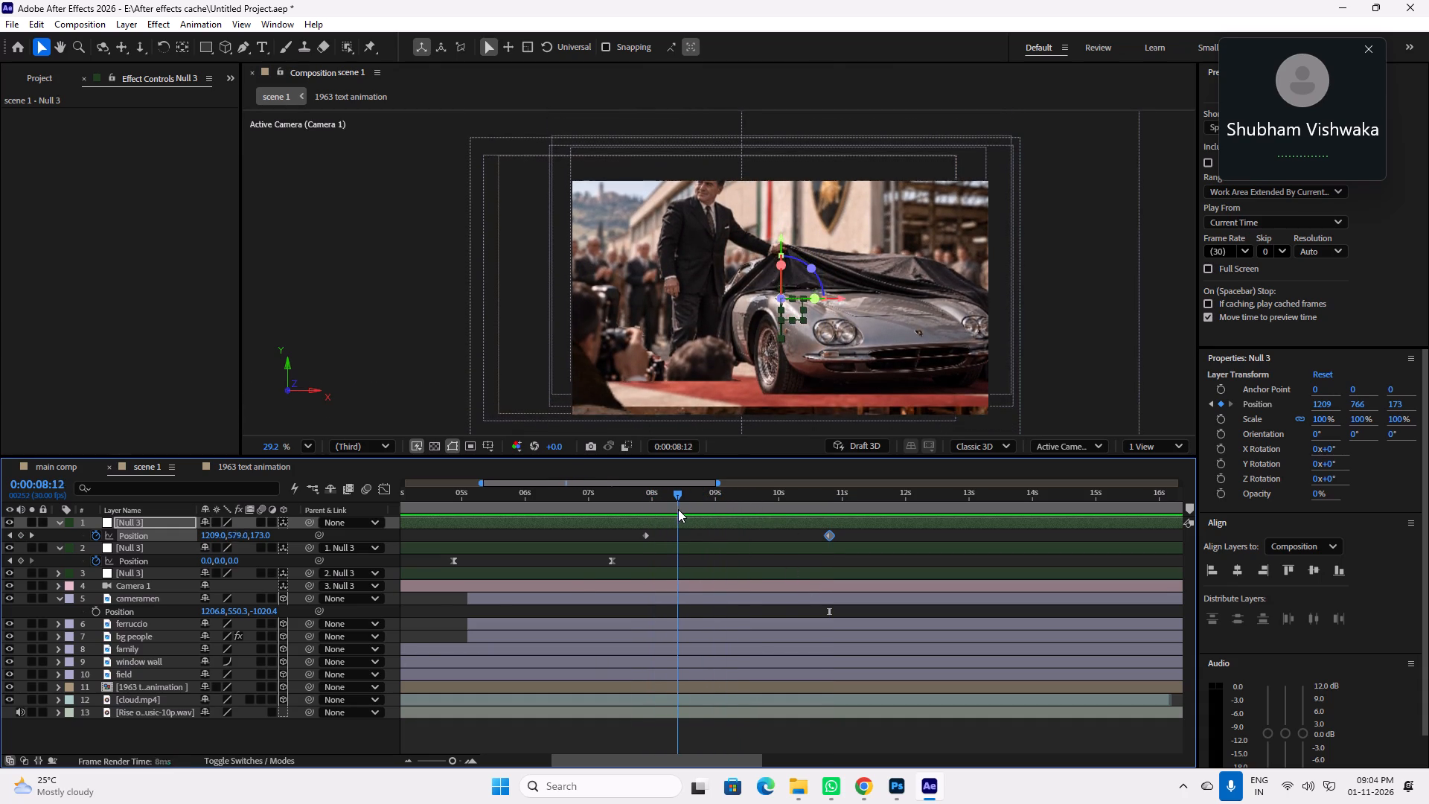
{"action": "left_click_drag", "start_coordinate": [678, 509], "coordinate": [656, 513]}
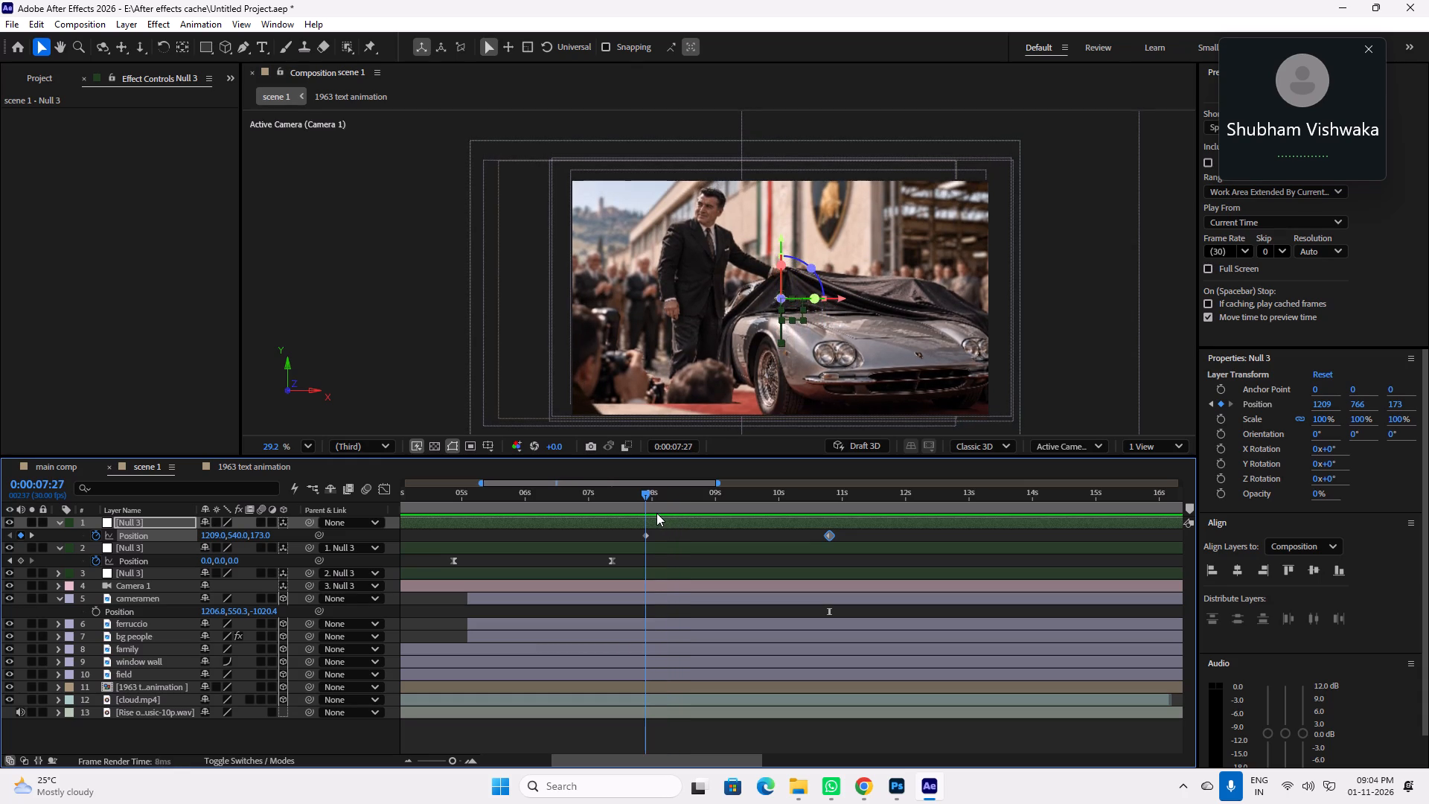
{"action": "left_click_drag", "start_coordinate": [656, 513], "coordinate": [676, 514]}
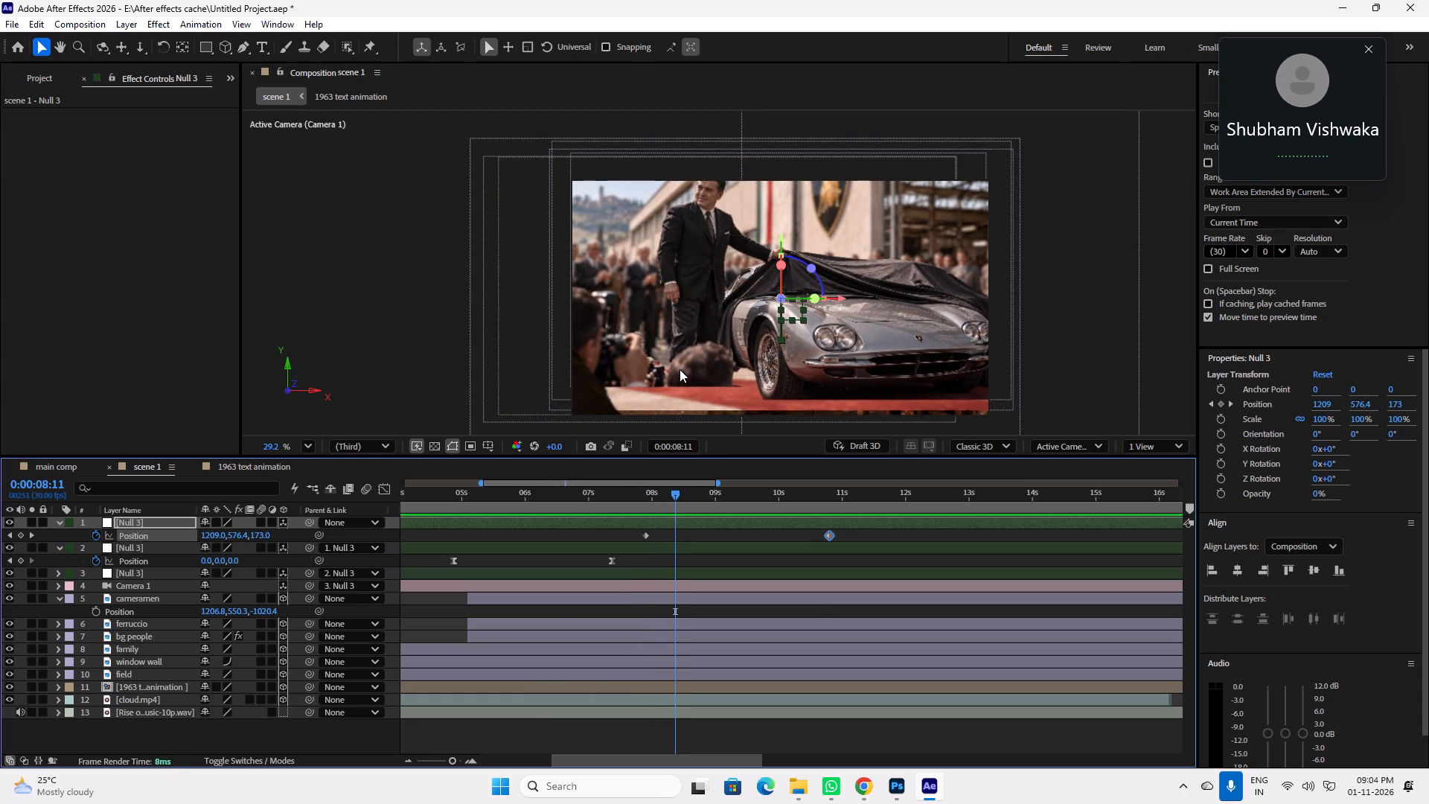
{"action": "left_click", "coordinate": [152, 599]}
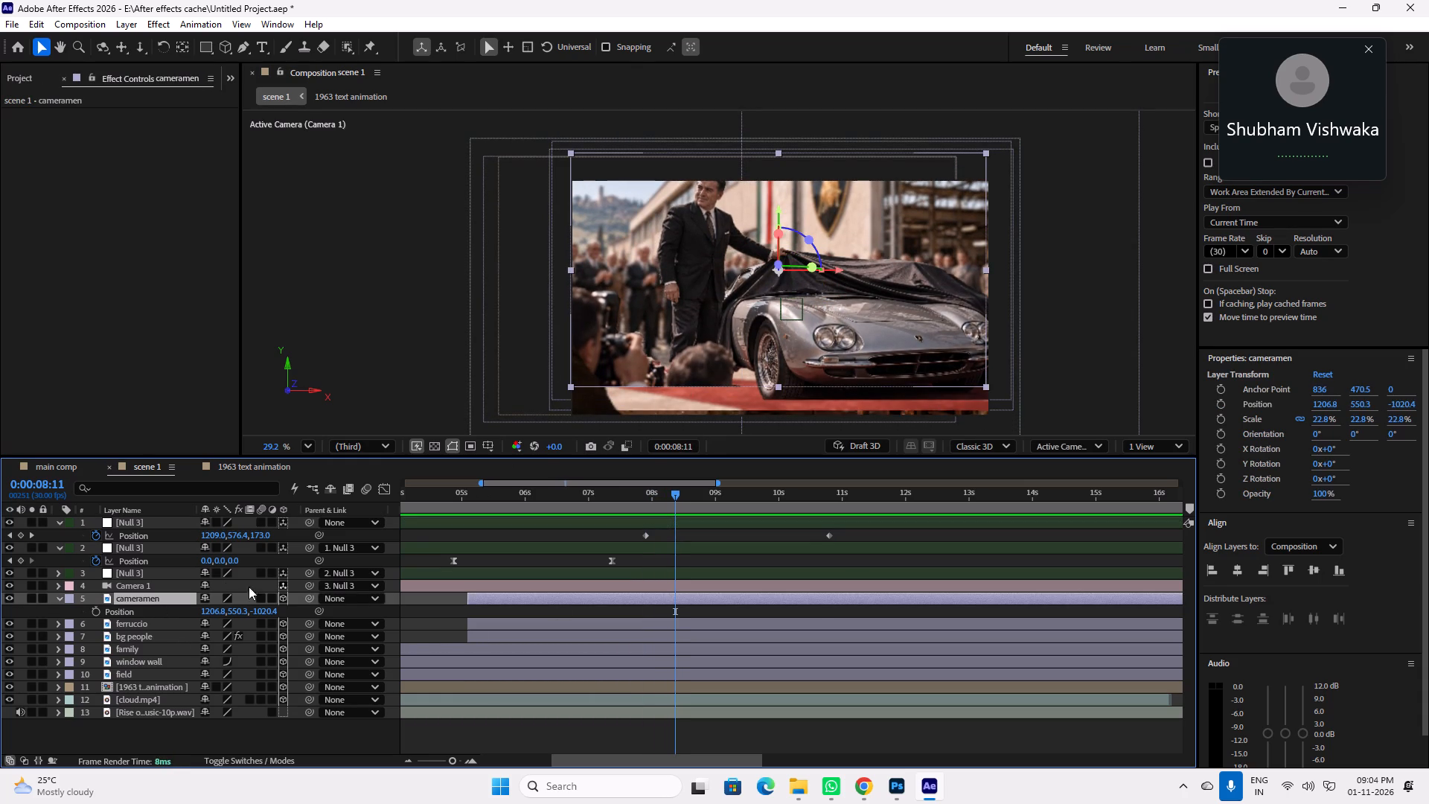
{"action": "left_click_drag", "start_coordinate": [260, 614], "coordinate": [269, 613]}
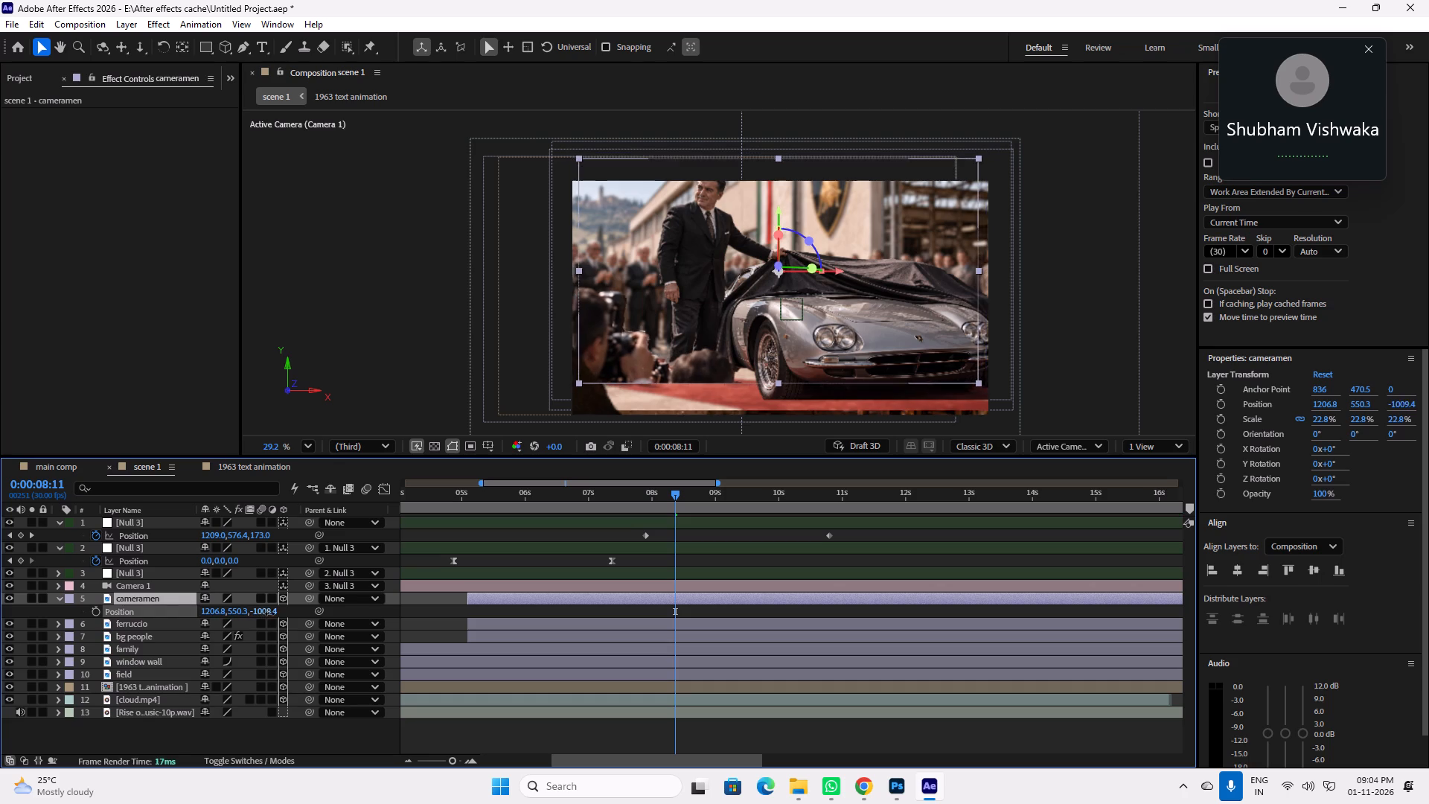
{"action": "left_click_drag", "start_coordinate": [269, 613], "coordinate": [337, 609]}
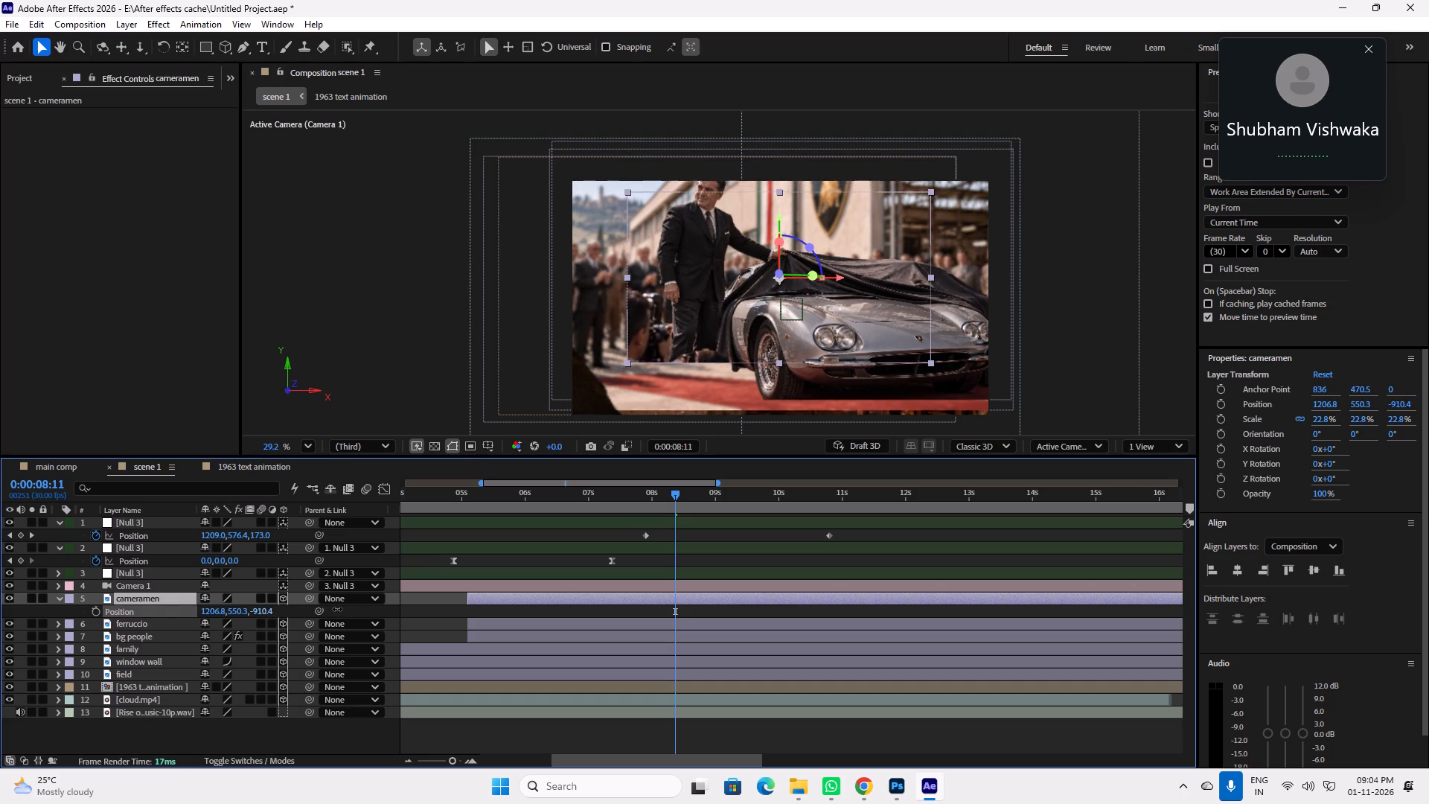
{"action": "left_click_drag", "start_coordinate": [337, 609], "coordinate": [322, 619]}
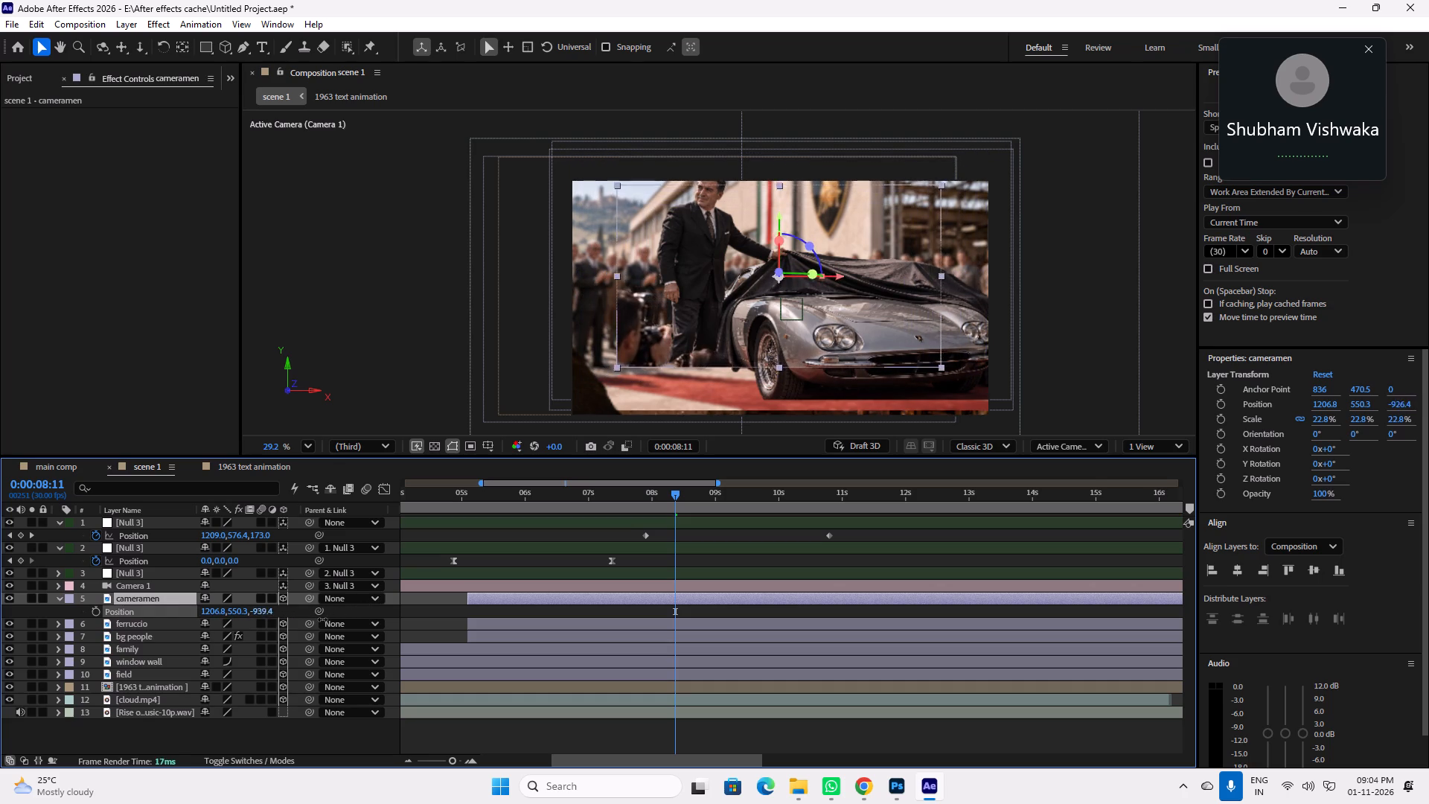
{"action": "left_click_drag", "start_coordinate": [322, 619], "coordinate": [281, 634]}
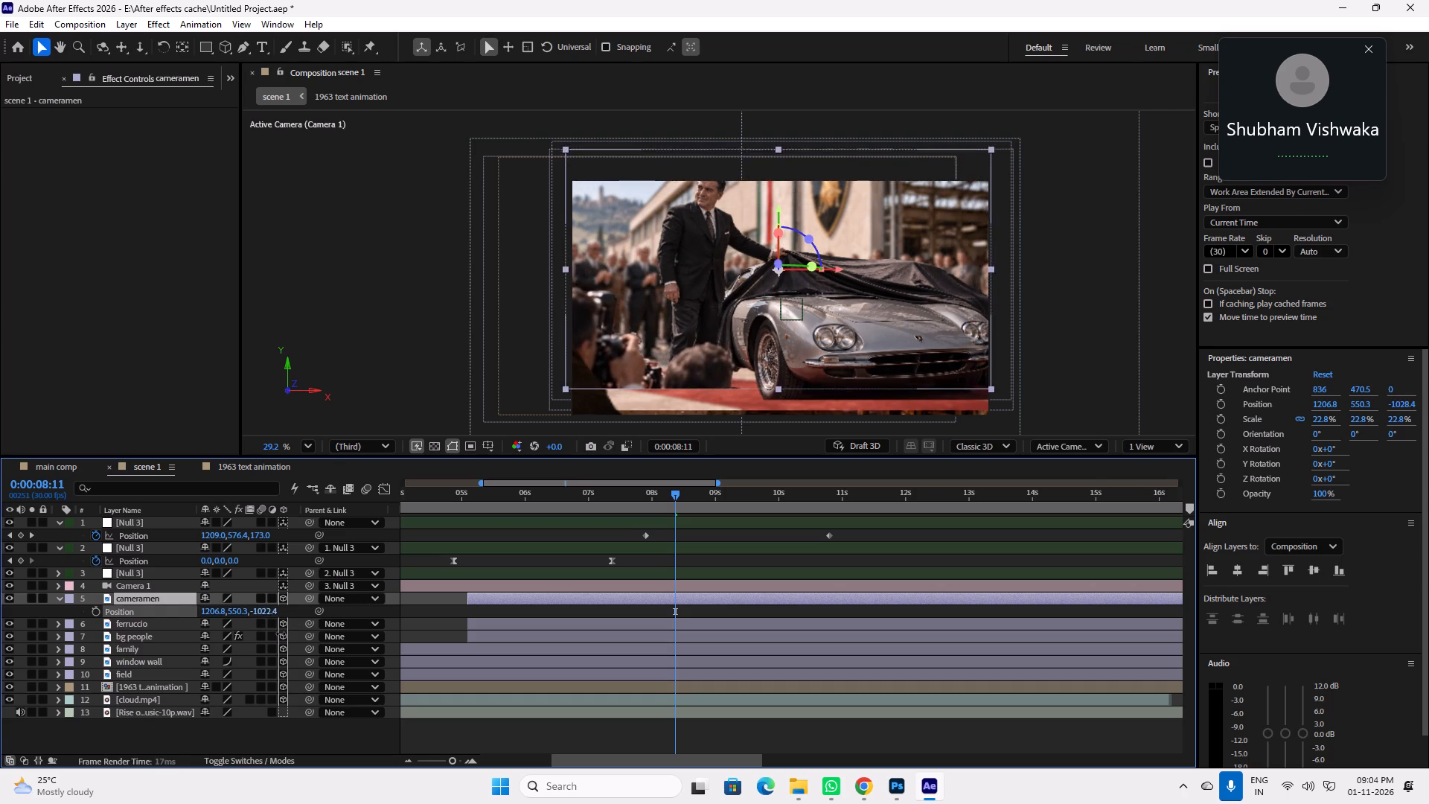
{"action": "left_click_drag", "start_coordinate": [281, 634], "coordinate": [284, 634]}
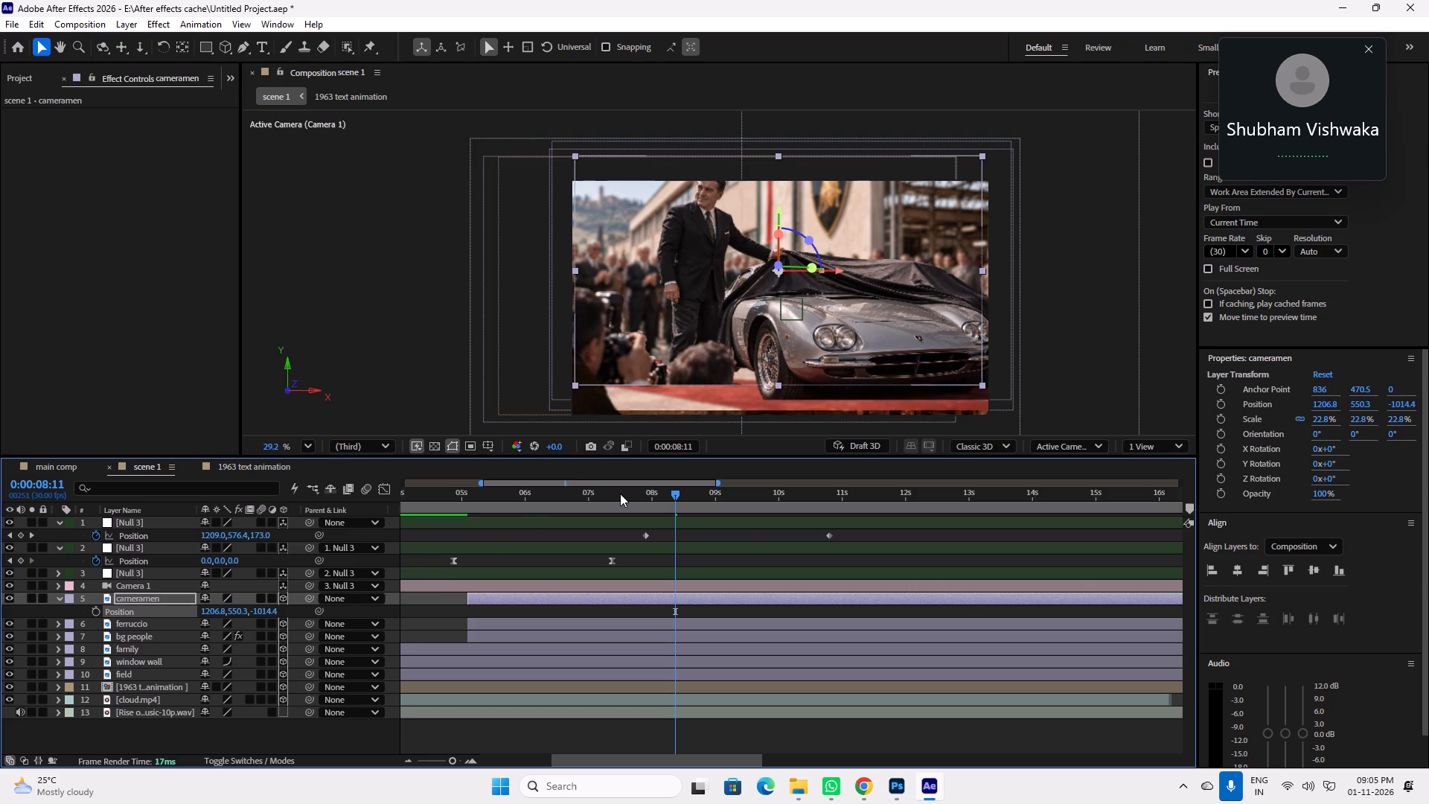
Show the cameramen layer's Scale alongside its Position and enlarge the layer to 23.8%.
{"action": "left_click", "coordinate": [180, 598]}
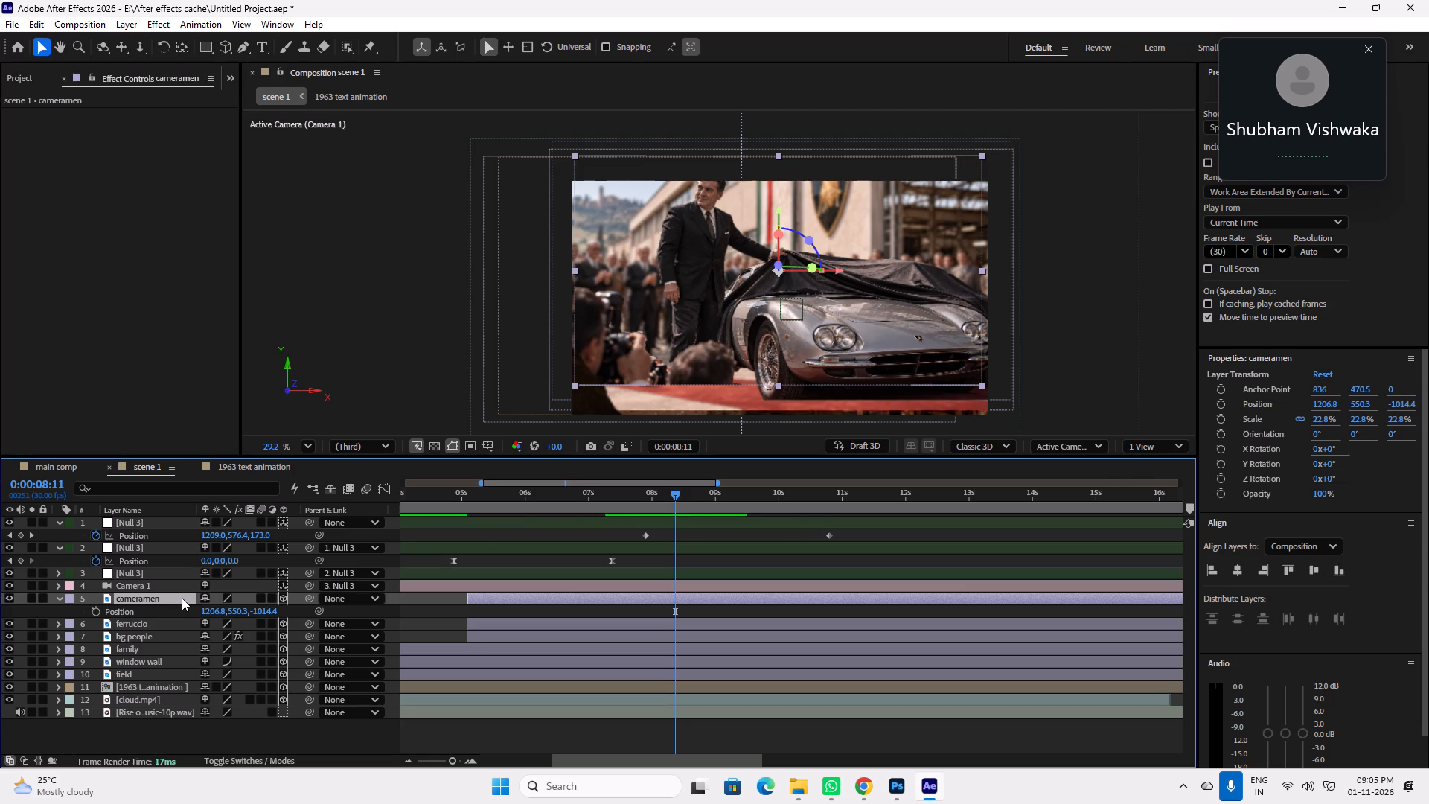
{"action": "key", "text": "shift+s"}
{"action": "left_click", "coordinate": [261, 627]}
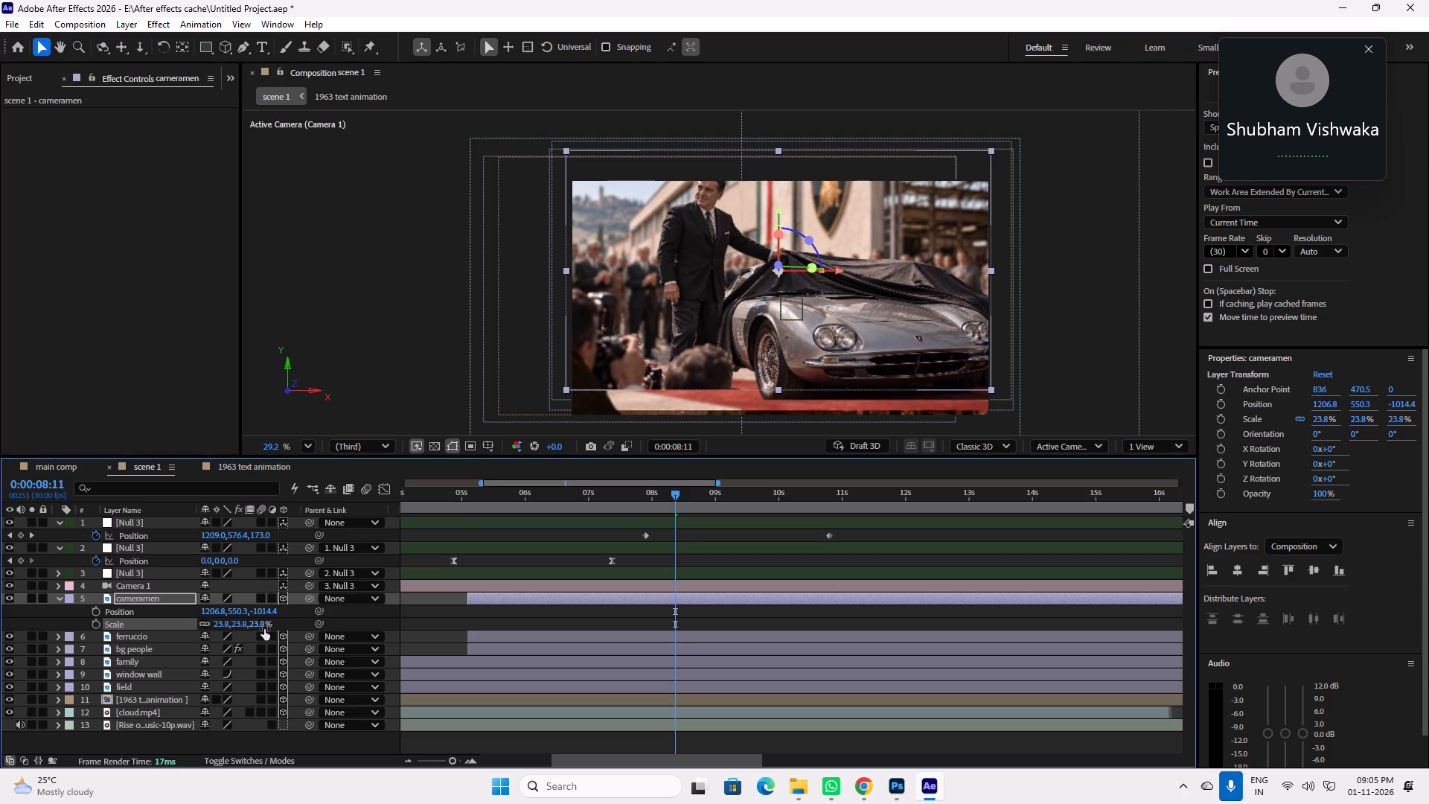
Lower the cameramen layer slightly in the frame by setting its Y position to 553.3.
{"action": "key", "text": "Down"}
{"action": "key", "text": "Down"}
{"action": "key", "text": "Down"}
{"action": "key", "text": "Down"}
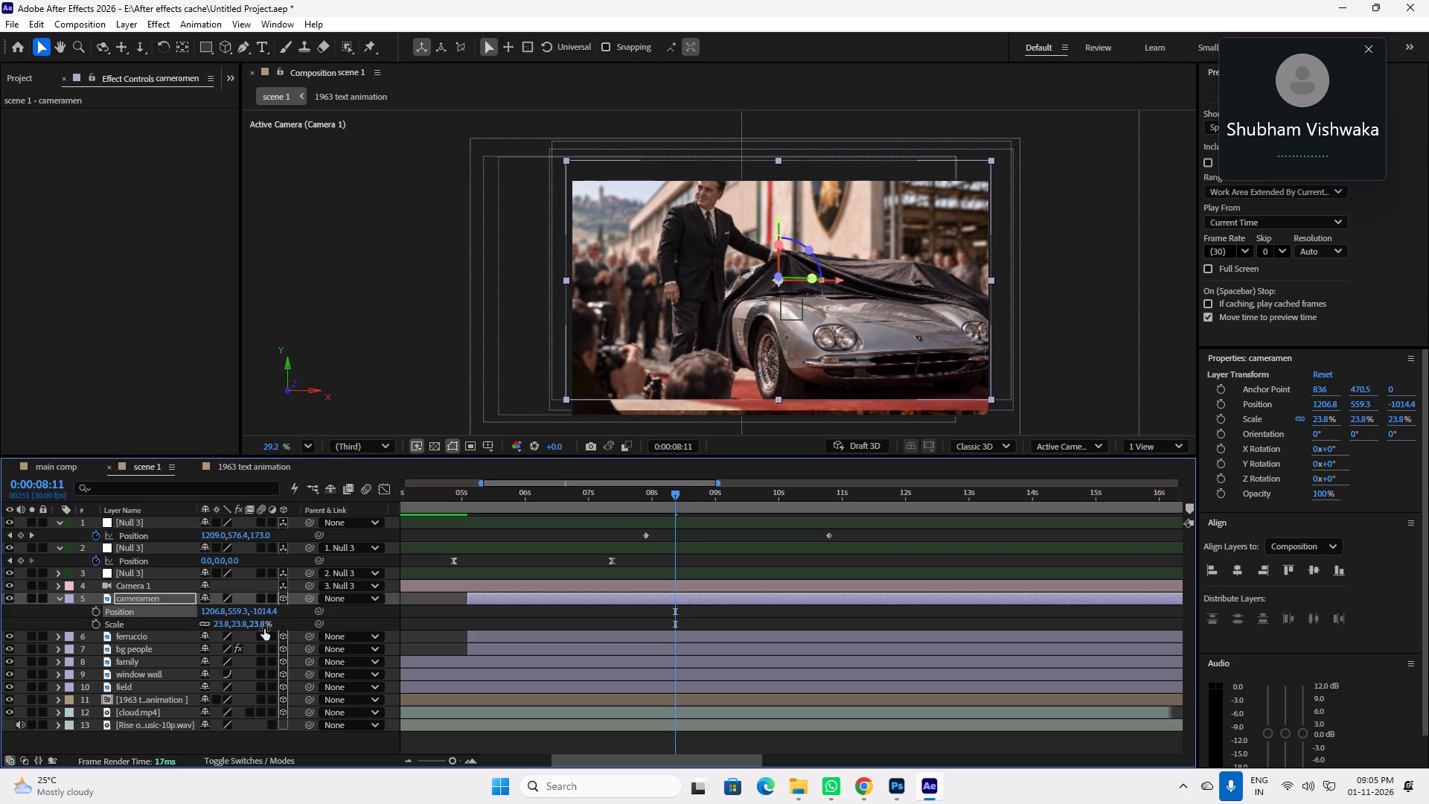
{"action": "key", "text": "Up"}
{"action": "key", "text": "Up"}
{"action": "key", "text": "Up"}
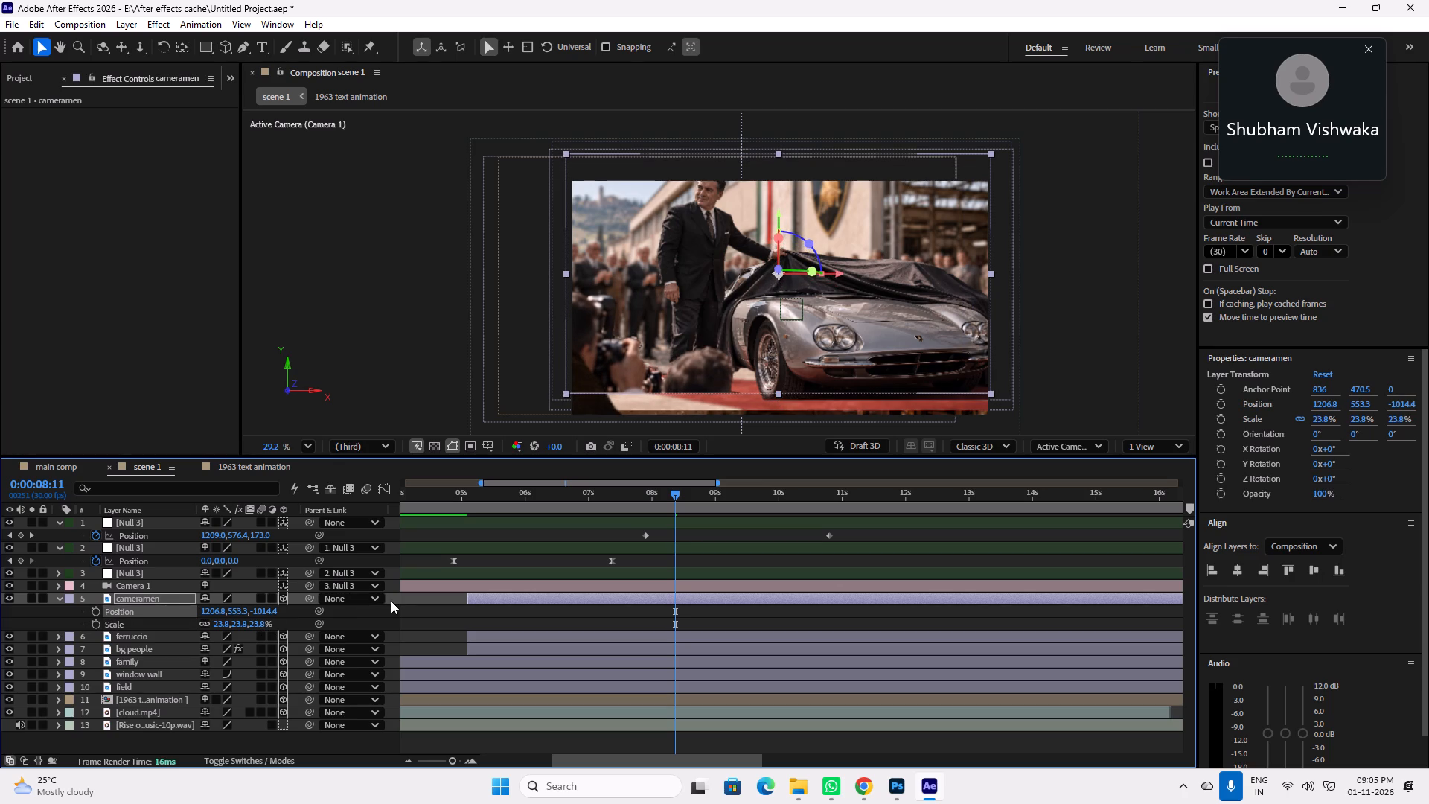
Check the cameramen layer's framing through the camera move, and nudge the layer sideways to X position 1203.8.
{"action": "left_click_drag", "start_coordinate": [680, 494], "coordinate": [622, 508]}
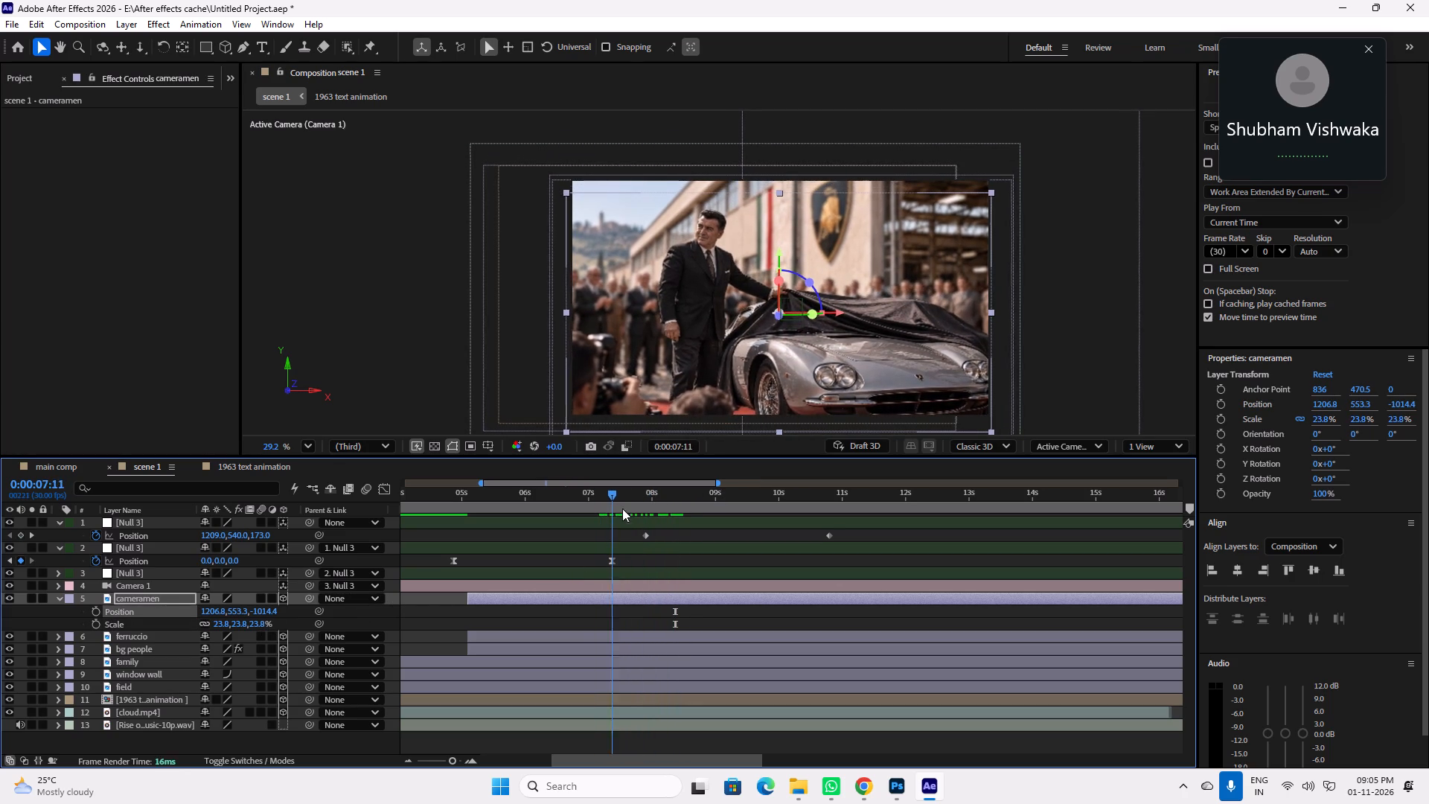
{"action": "left_click_drag", "start_coordinate": [622, 508], "coordinate": [544, 511]}
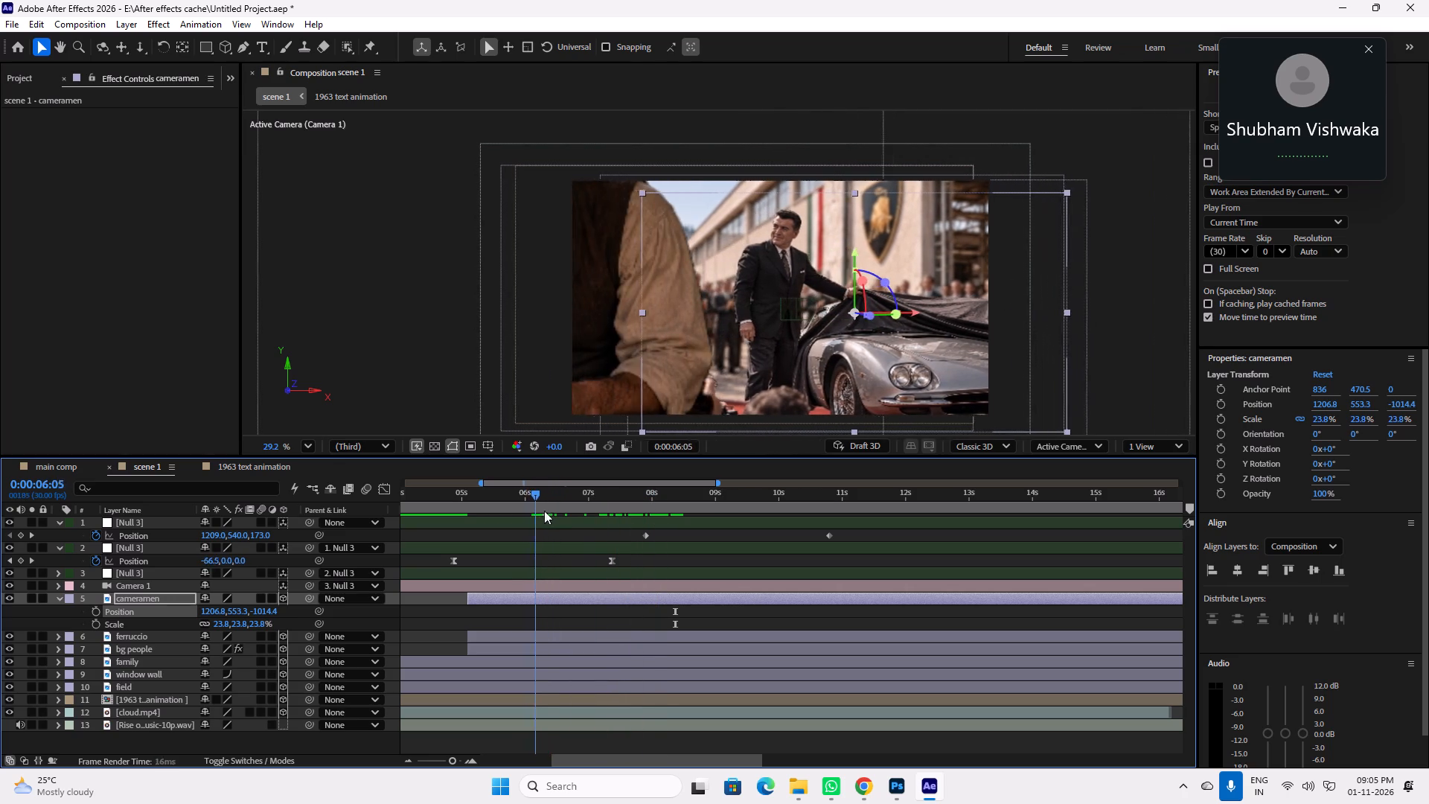
{"action": "left_click_drag", "start_coordinate": [544, 511], "coordinate": [649, 517]}
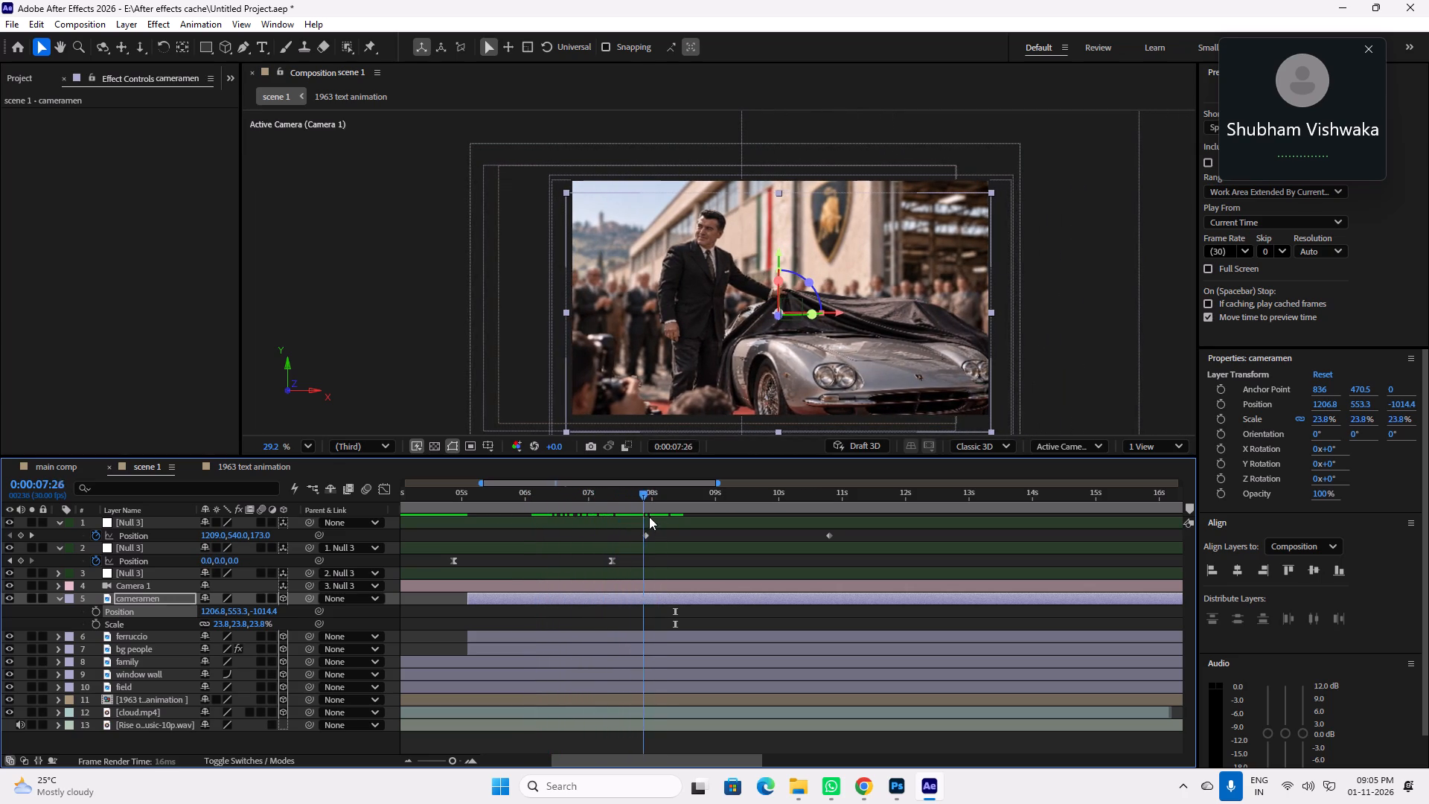
{"action": "left_click_drag", "start_coordinate": [649, 517], "coordinate": [697, 516]}
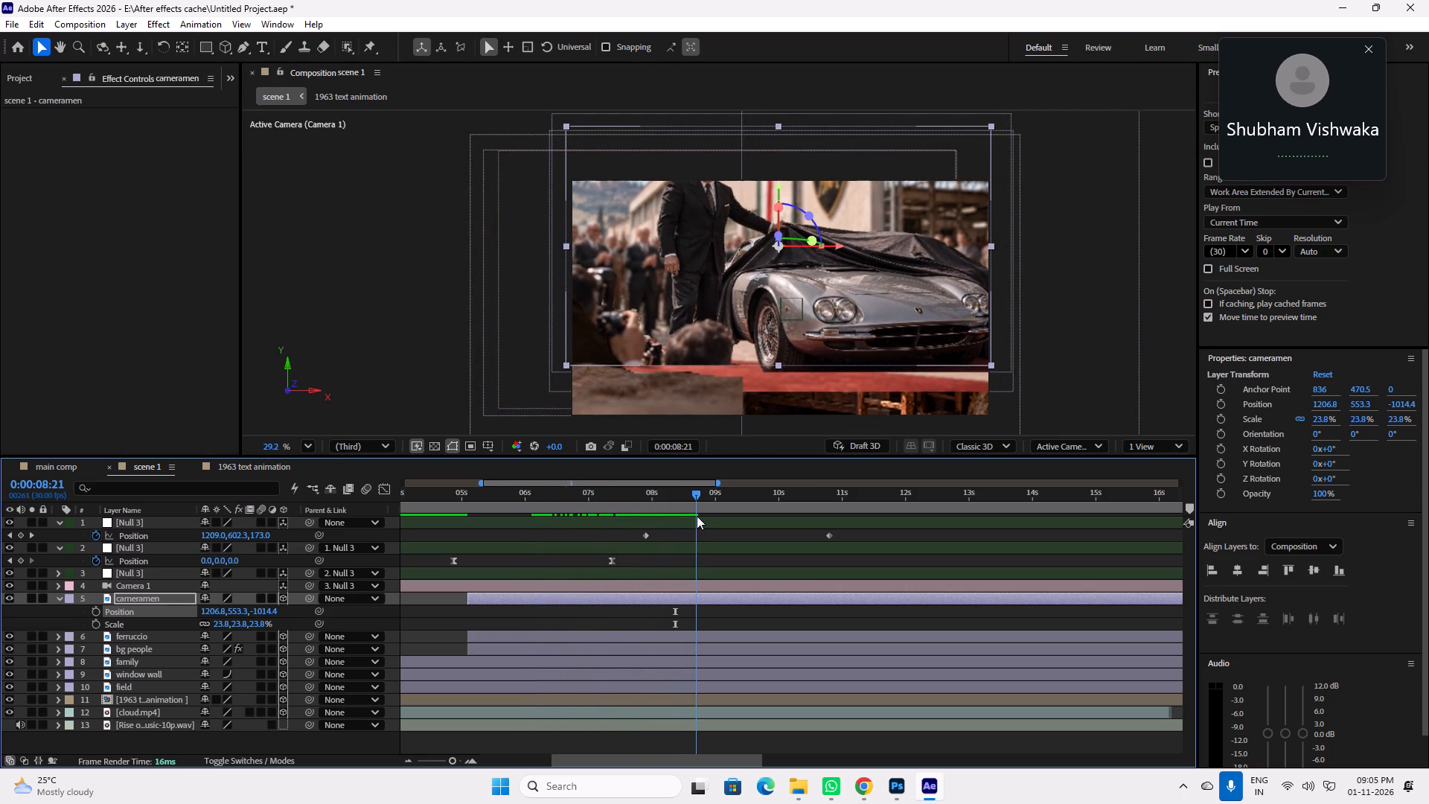
{"action": "left_click_drag", "start_coordinate": [697, 516], "coordinate": [630, 517]}
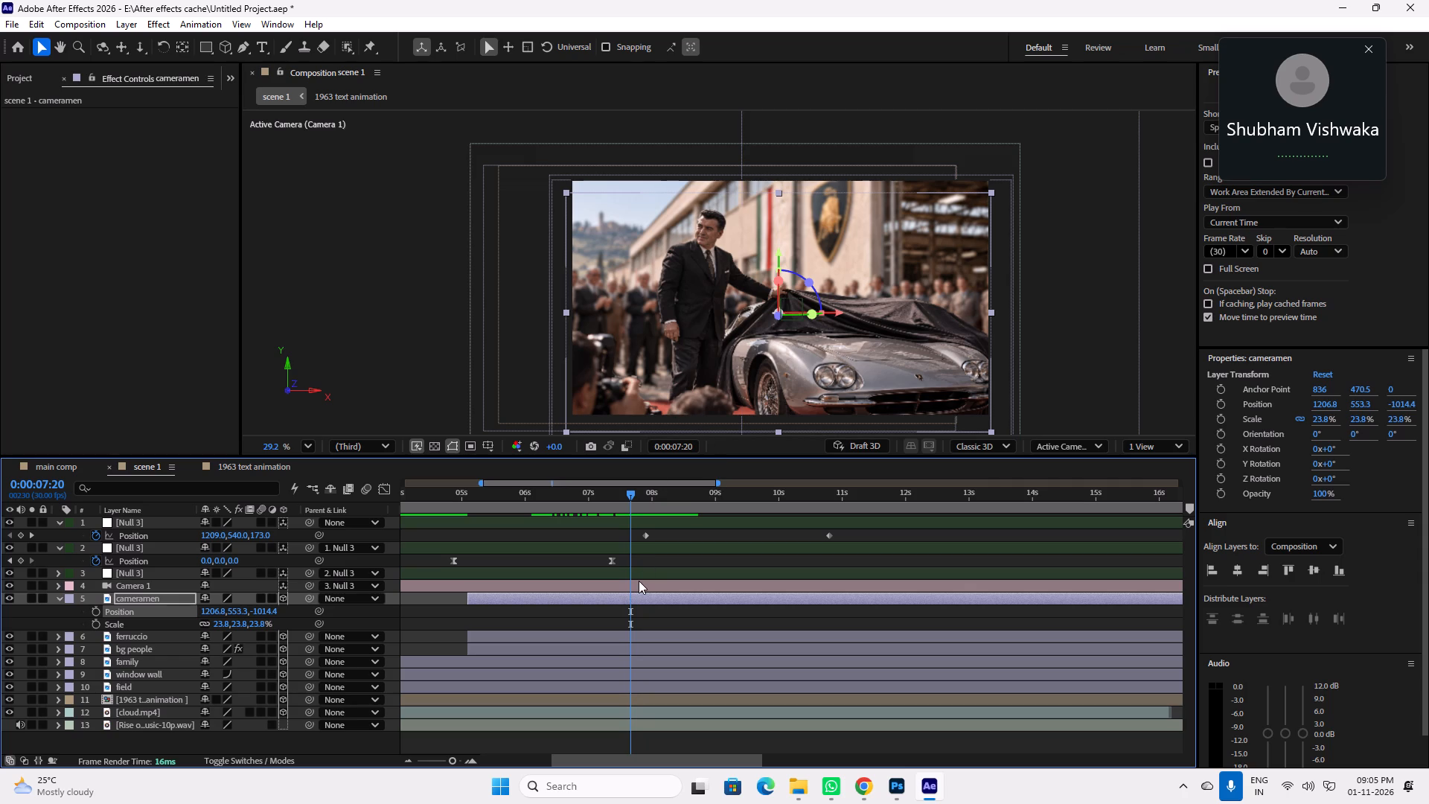
{"action": "key", "text": "Left"}
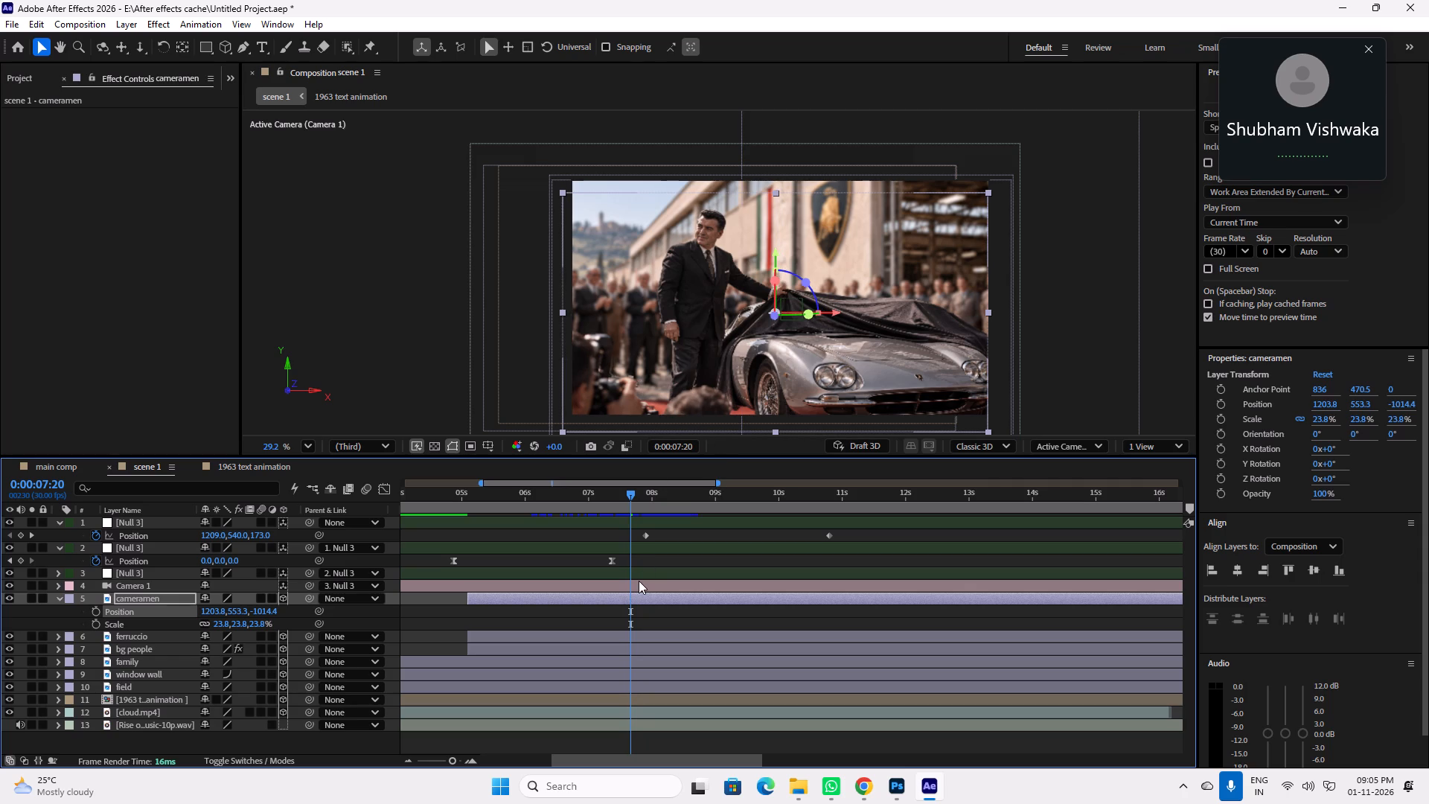
{"action": "key", "text": "Down"}
{"action": "key", "text": "Up"}
At 0:00:07:11, split every visual layer from cameramen down to cloud.mp4 and delete the portions after the split.
{"action": "left_click_drag", "start_coordinate": [605, 499], "coordinate": [526, 497]}
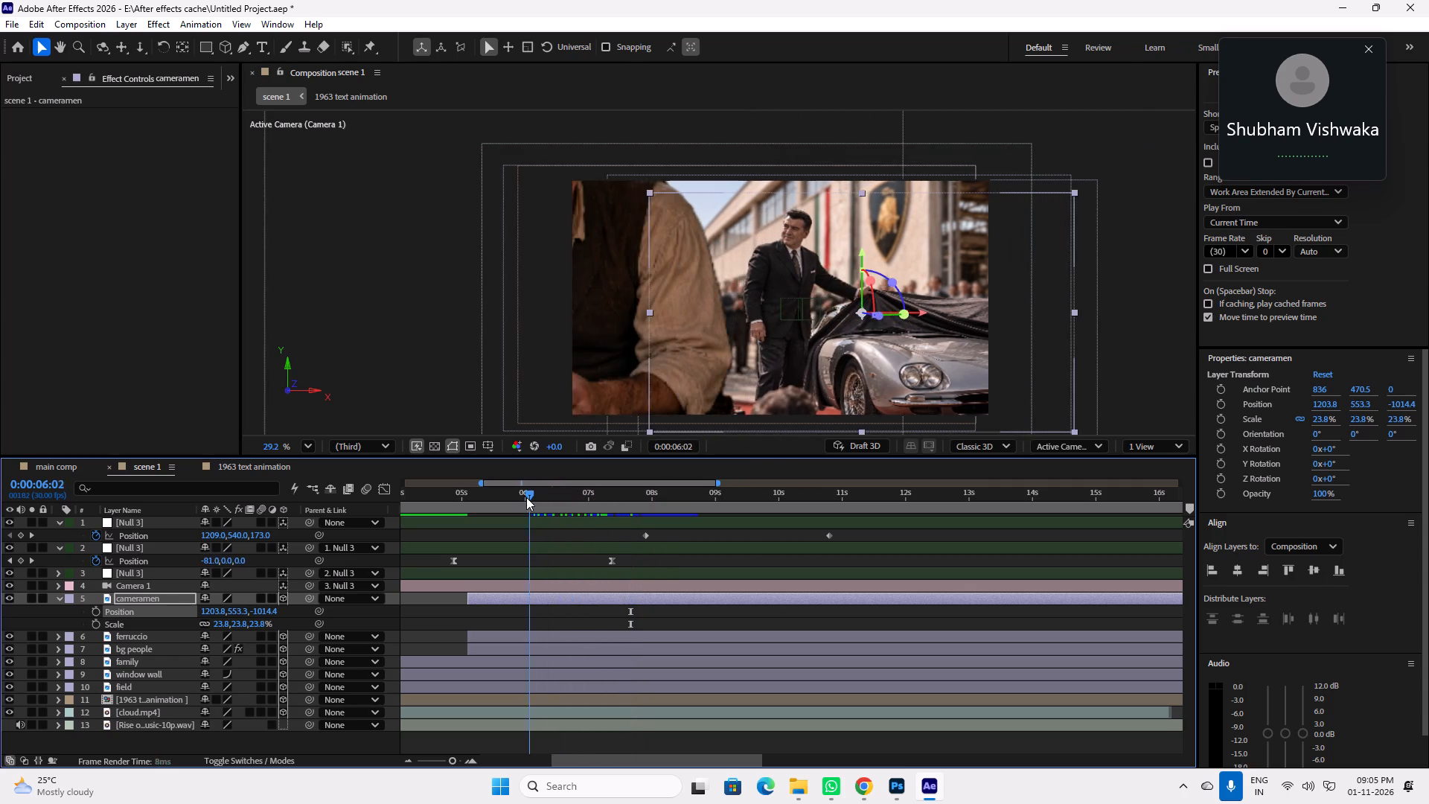
{"action": "left_click_drag", "start_coordinate": [526, 497], "coordinate": [671, 503]}
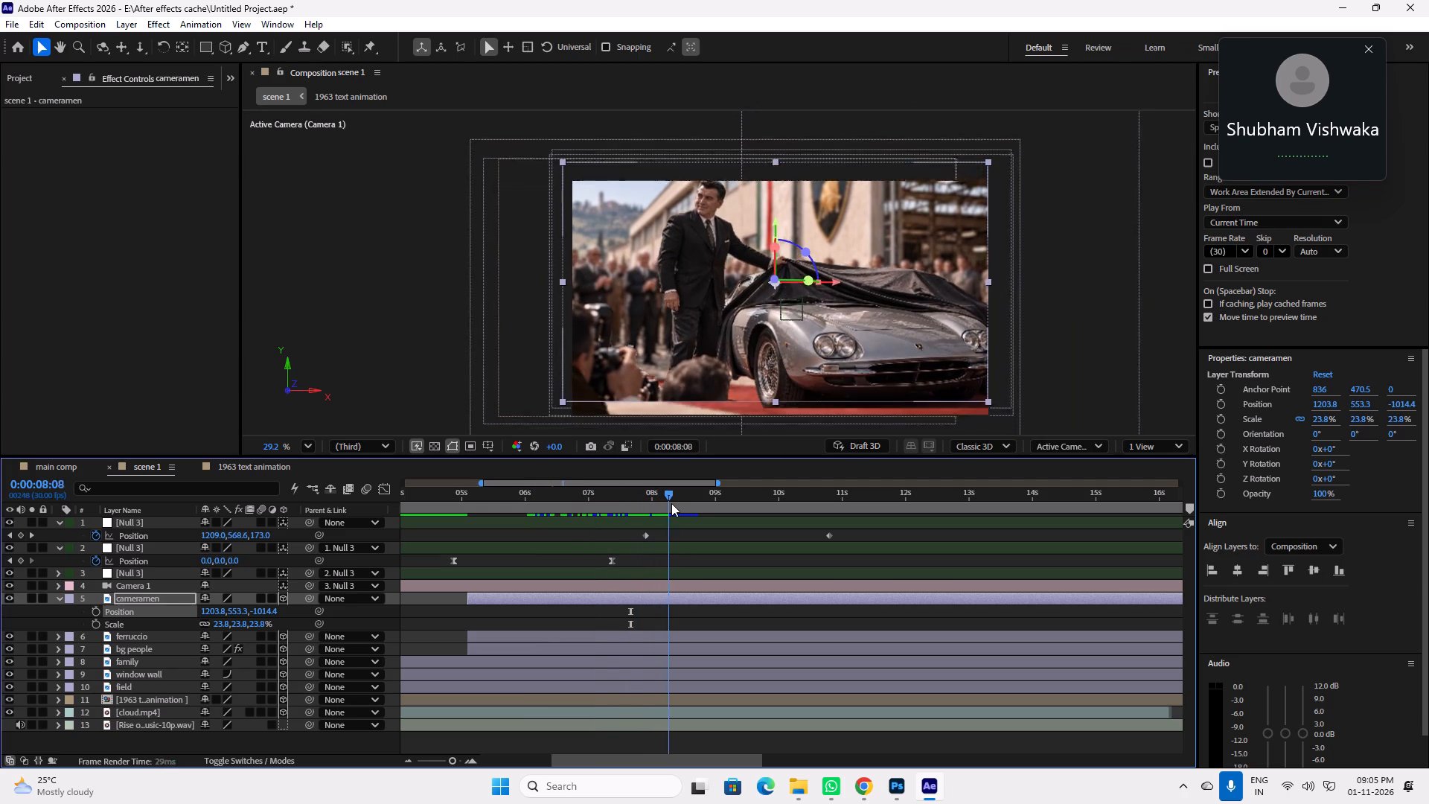
{"action": "left_click_drag", "start_coordinate": [671, 503], "coordinate": [710, 510]}
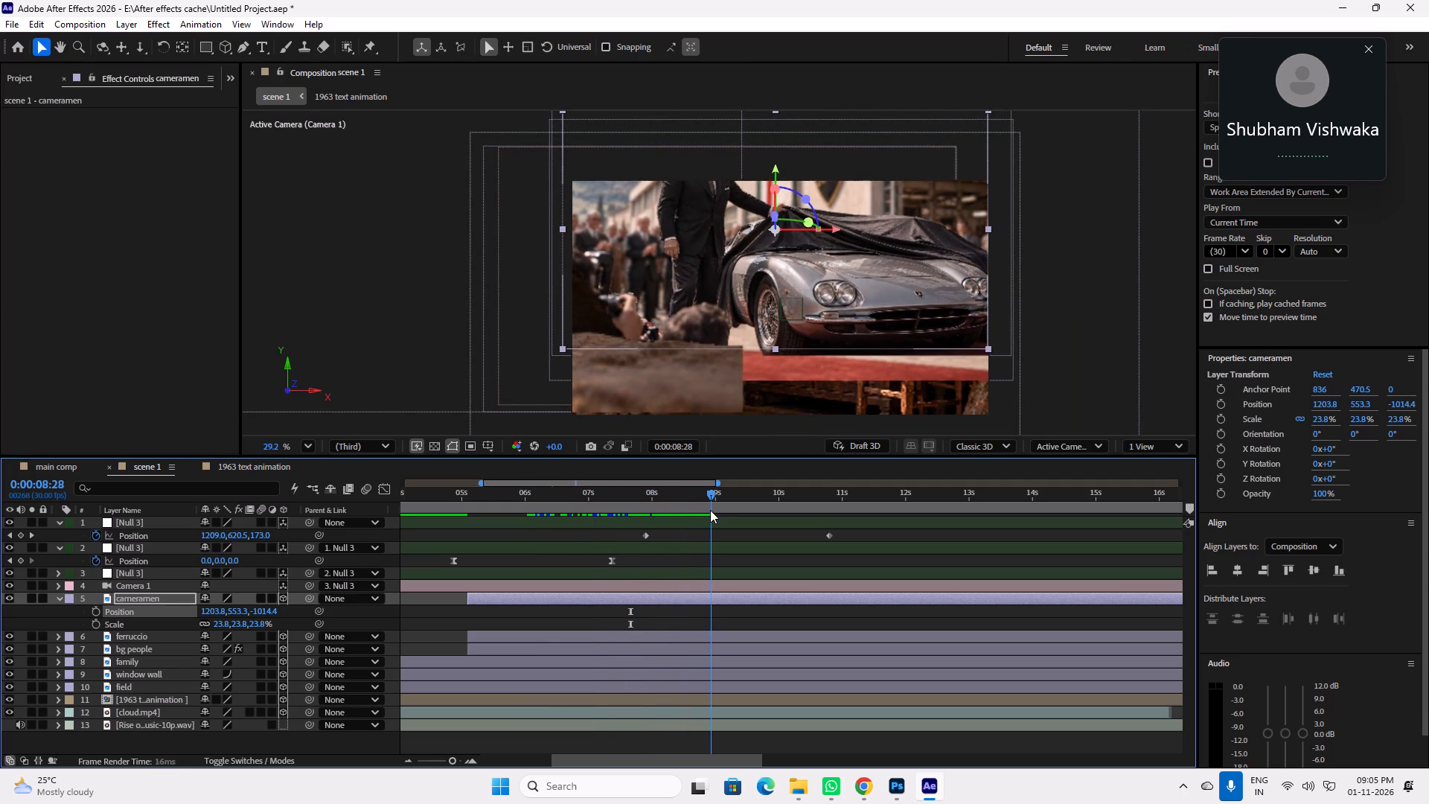
{"action": "left_click_drag", "start_coordinate": [710, 510], "coordinate": [628, 522]}
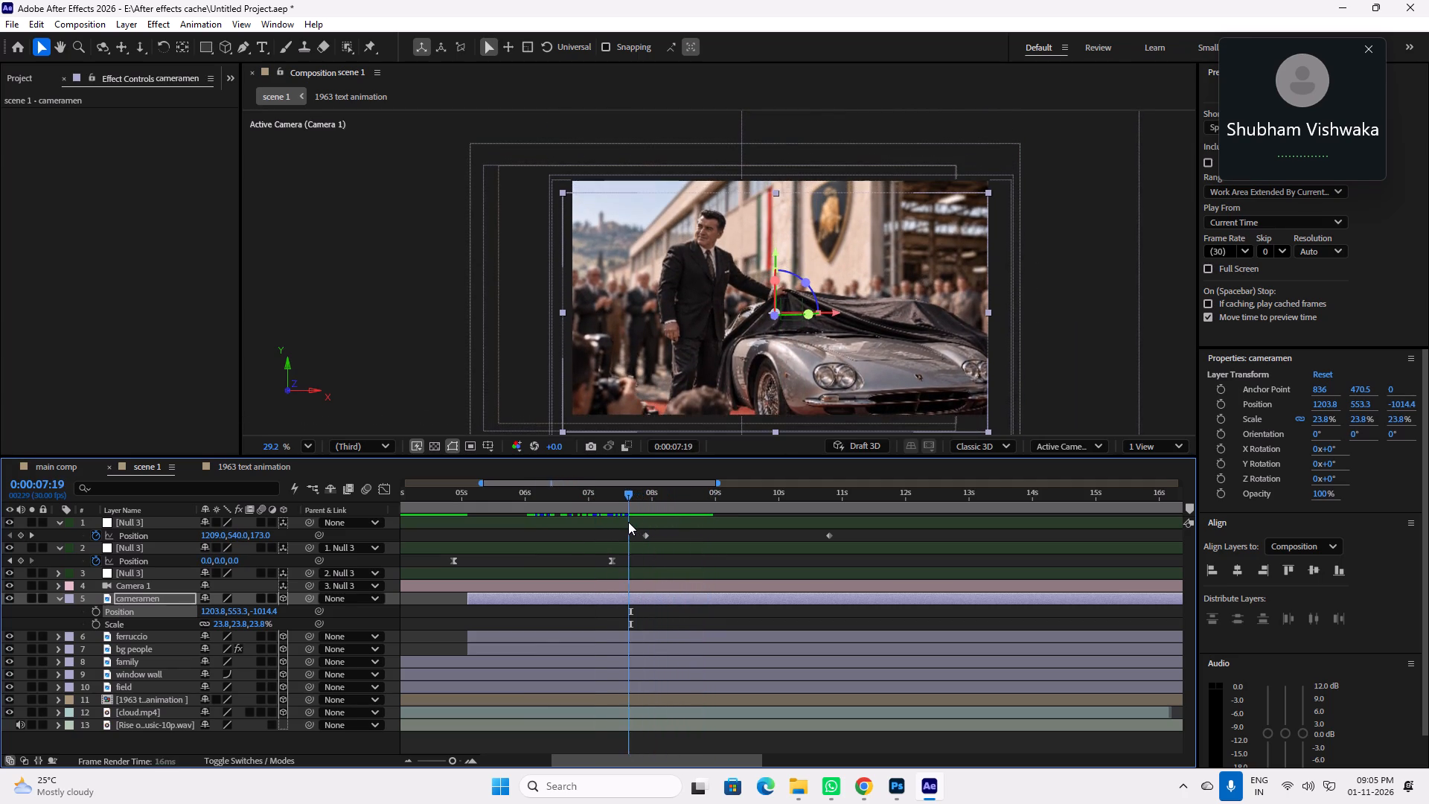
{"action": "left_click_drag", "start_coordinate": [628, 522], "coordinate": [623, 523]}
{"action": "left_click", "coordinate": [620, 636], "text": "ctrl"}
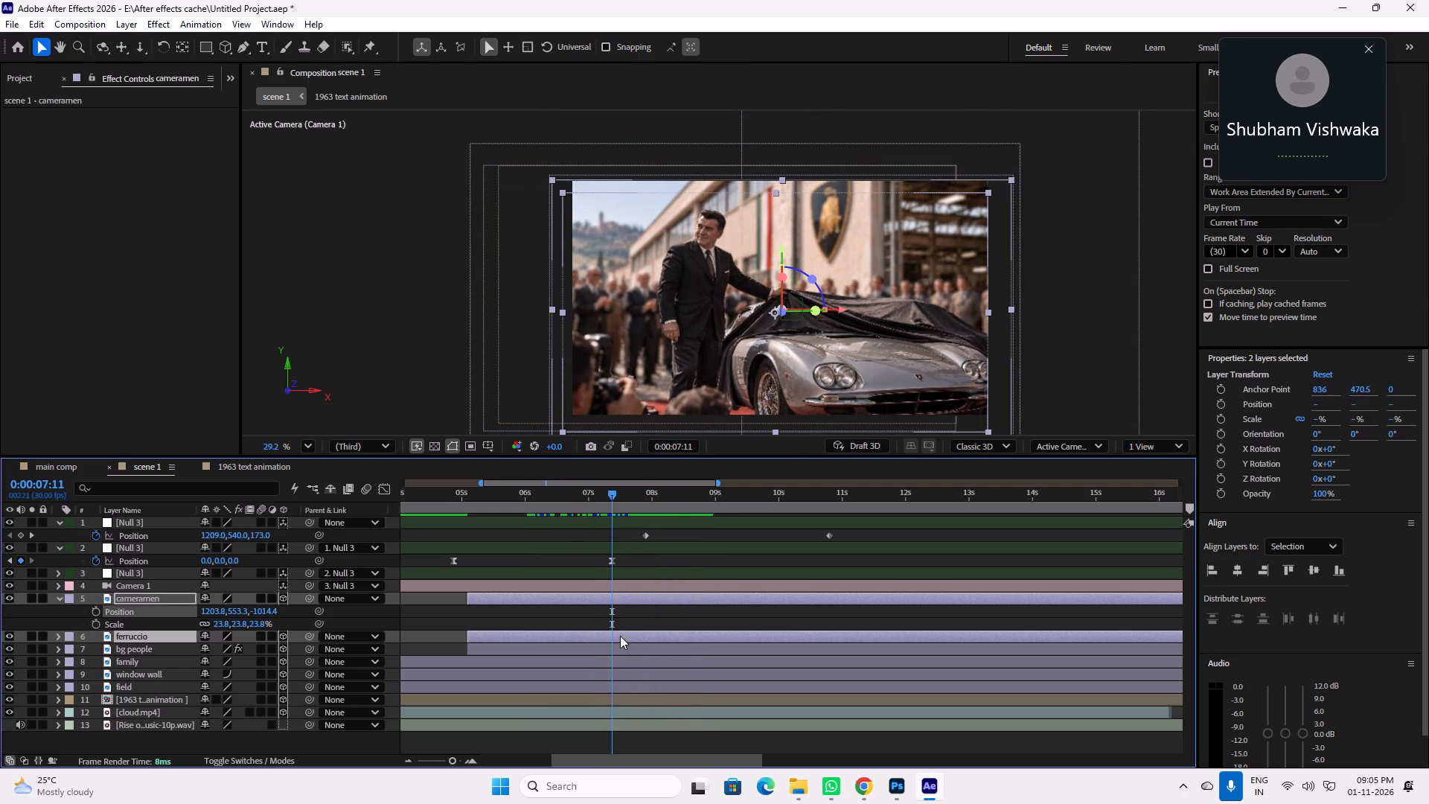
{"action": "left_click", "coordinate": [621, 645], "text": "ctrl"}
{"action": "left_click", "coordinate": [622, 662], "text": "ctrl"}
{"action": "left_click", "coordinate": [625, 674], "text": "ctrl"}
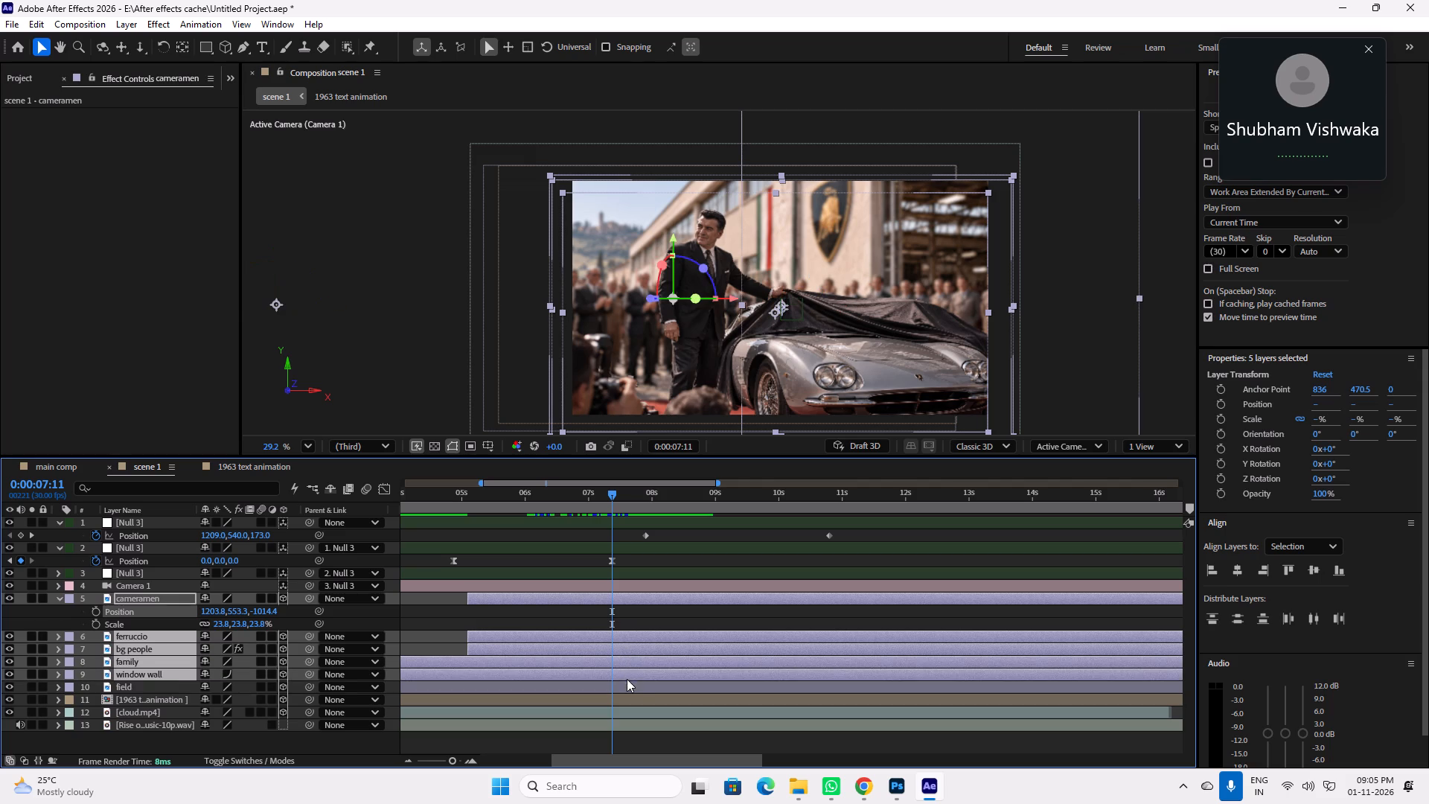
{"action": "left_click", "coordinate": [629, 683], "text": "ctrl"}
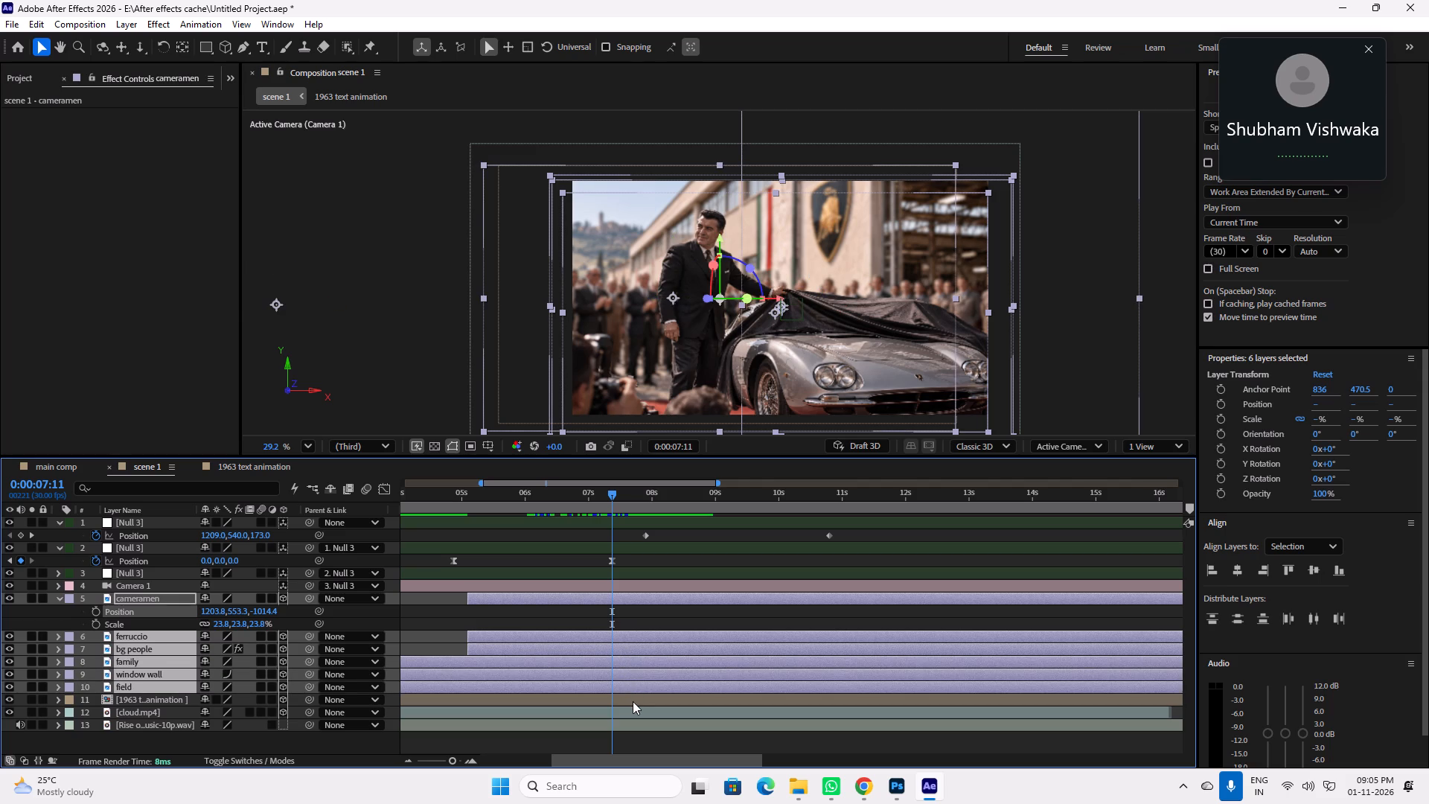
{"action": "left_click", "coordinate": [636, 701], "text": "ctrl"}
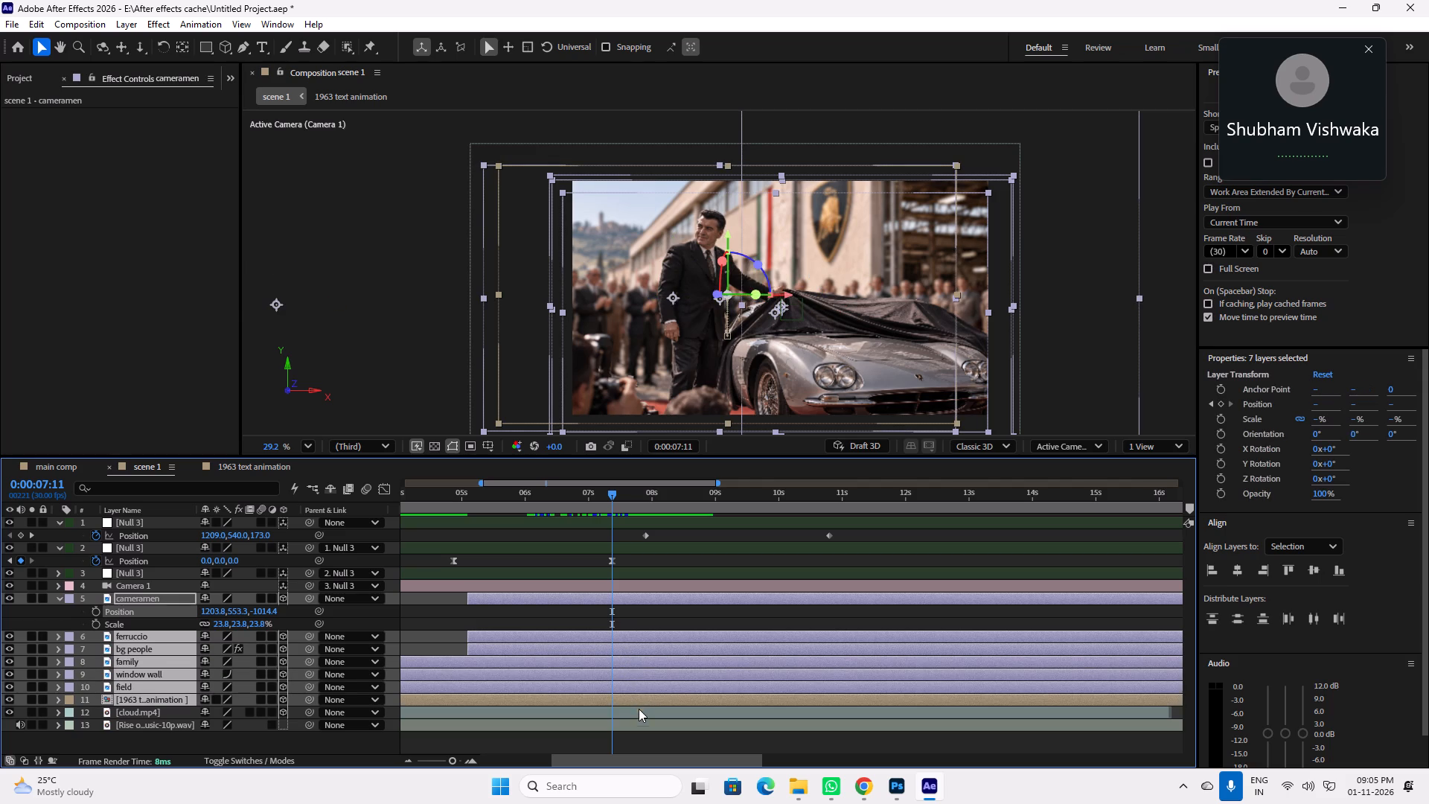
{"action": "left_click", "coordinate": [639, 712], "text": "ctrl"}
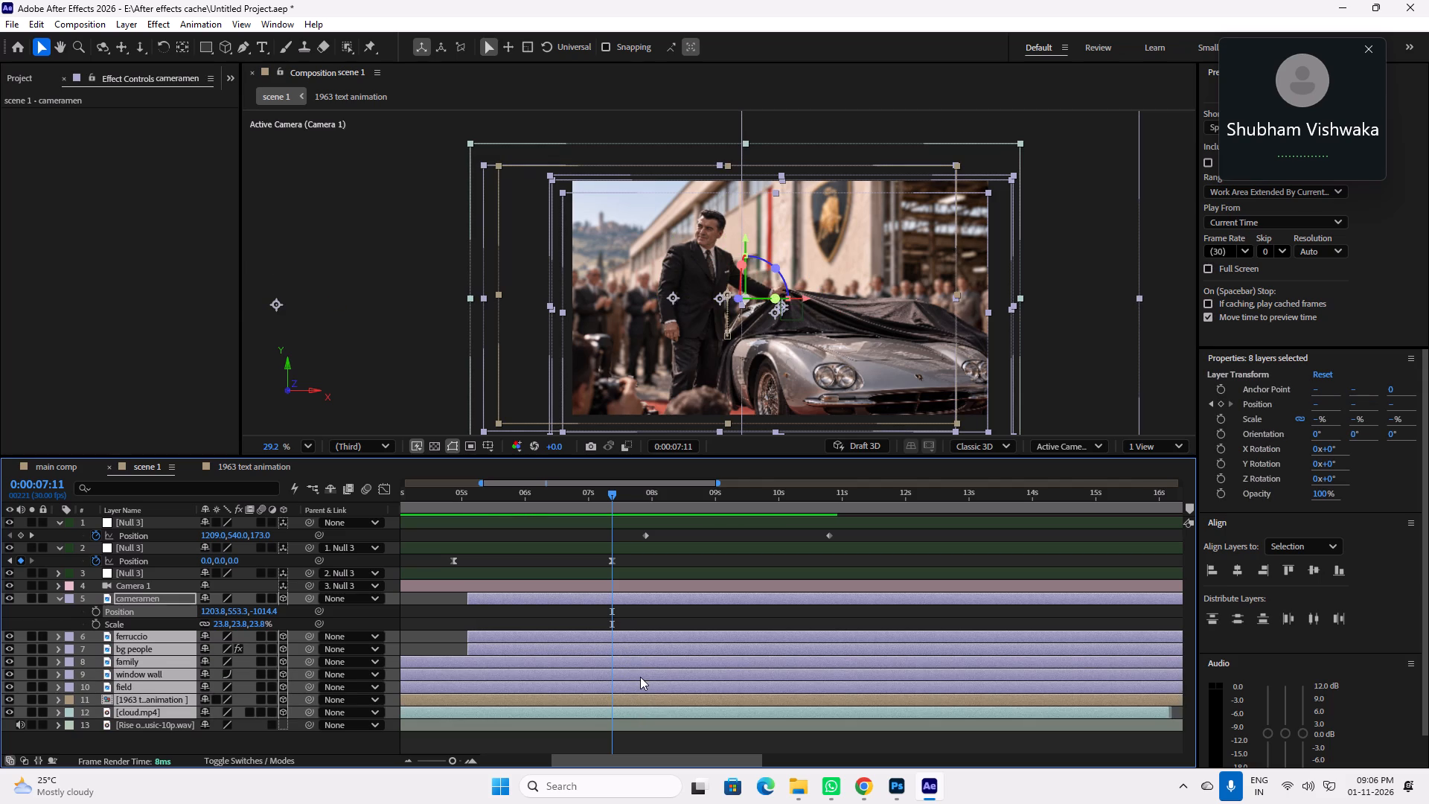
{"action": "key", "text": "ctrl+shift+d"}
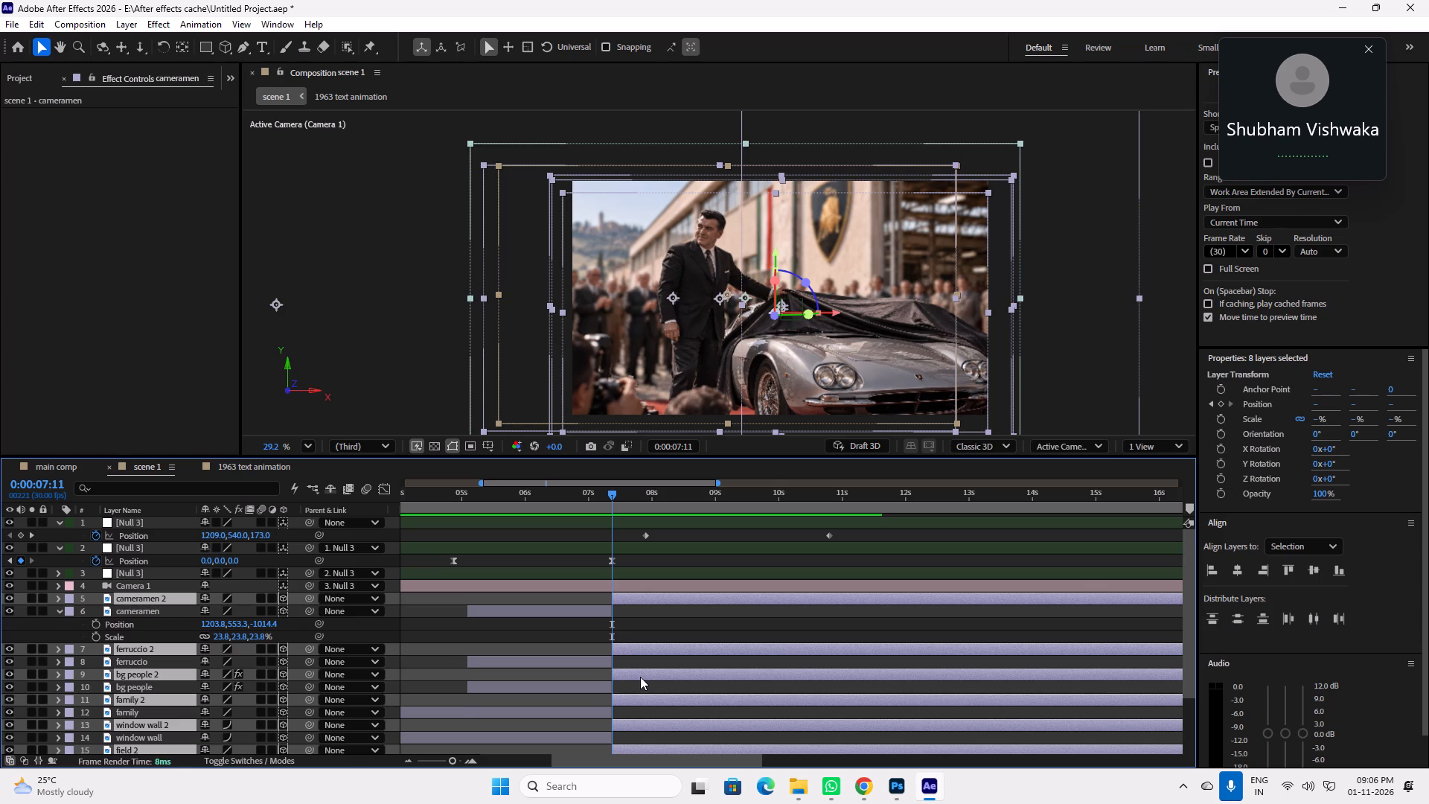
{"action": "key", "text": "Delete"}
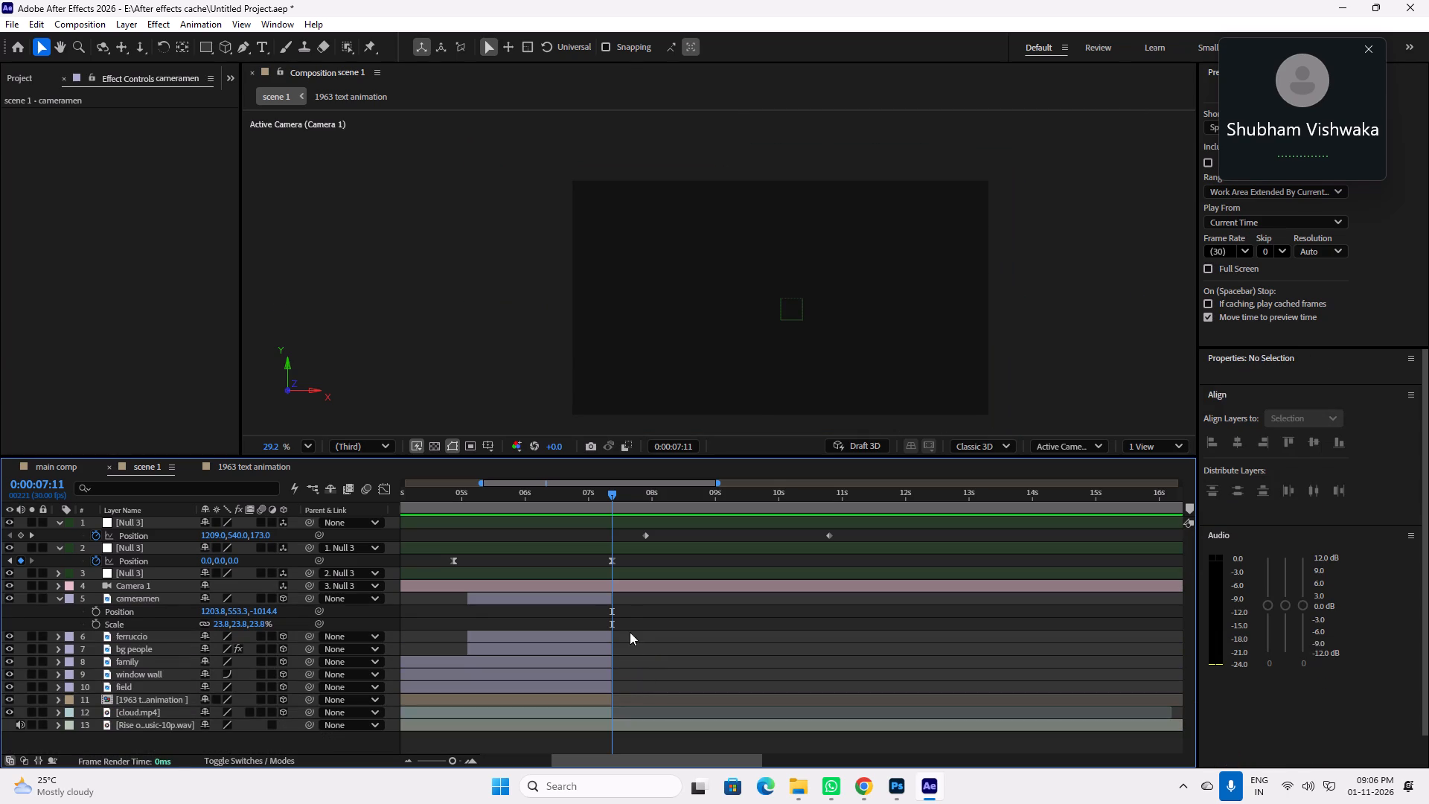
Extend the ends of the cameramen, ferruccio and bg people layers to the same point just past 12 seconds.
{"action": "left_click_drag", "start_coordinate": [614, 599], "coordinate": [770, 616]}
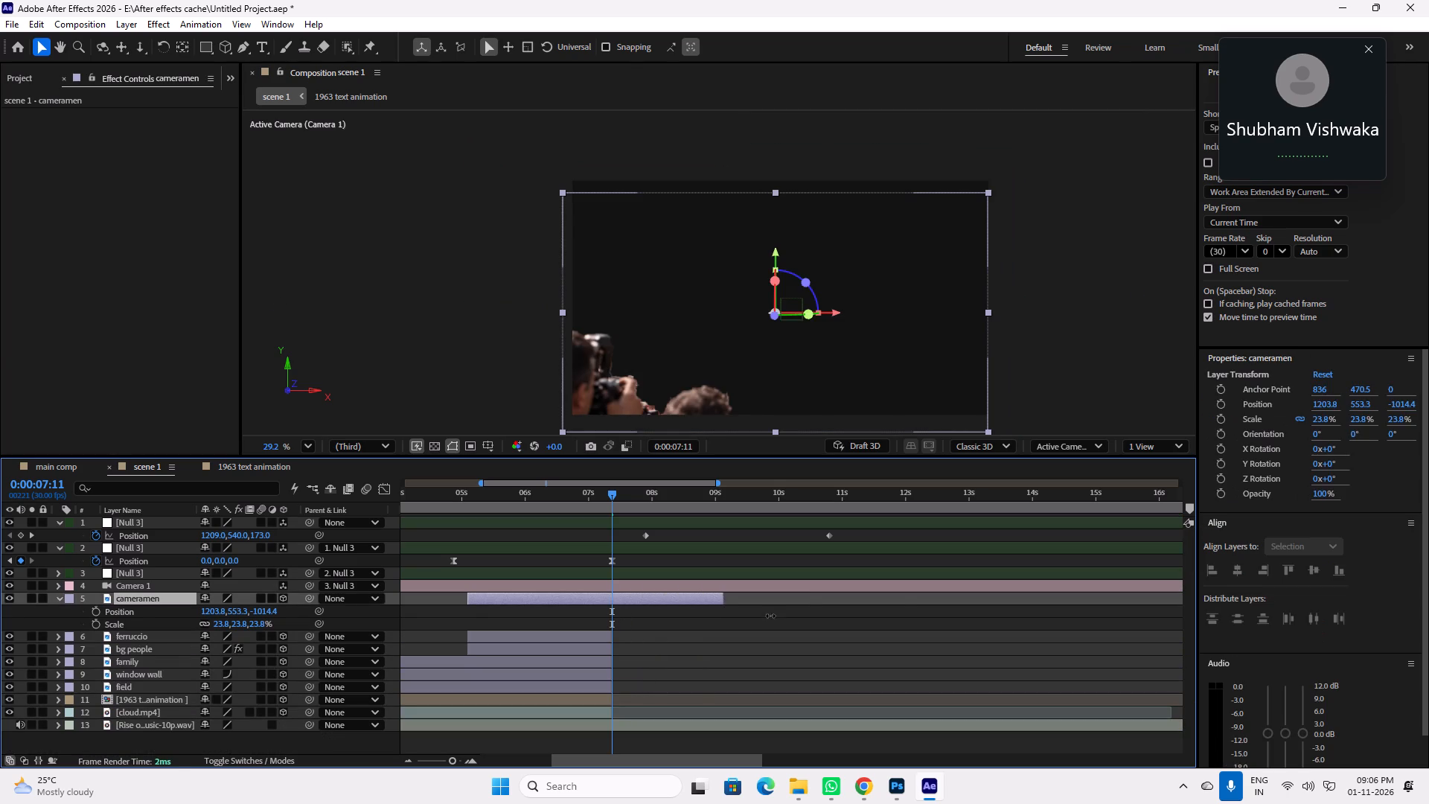
{"action": "left_click_drag", "start_coordinate": [770, 616], "coordinate": [929, 624]}
{"action": "left_click_drag", "start_coordinate": [614, 636], "coordinate": [843, 649]}
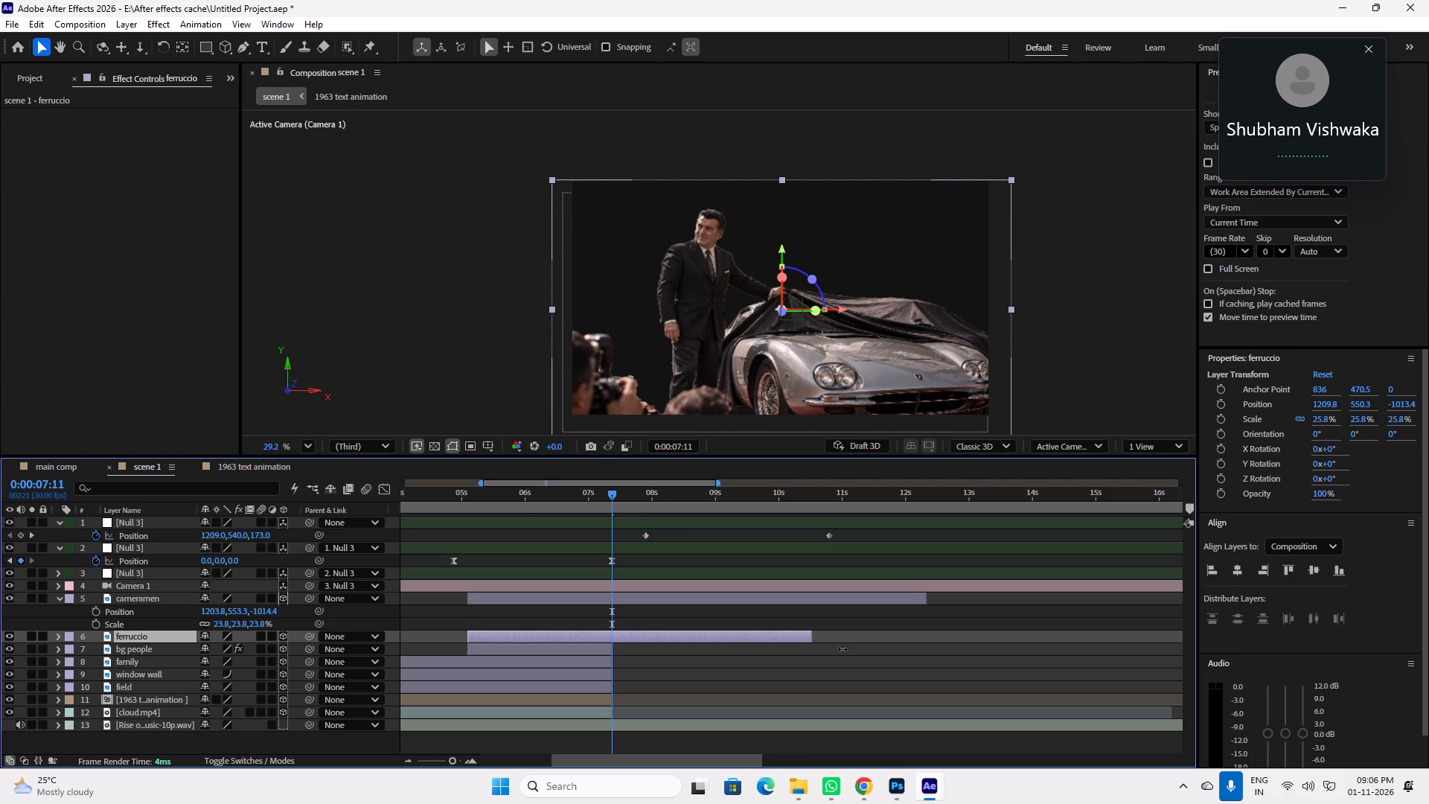
{"action": "left_click_drag", "start_coordinate": [843, 649], "coordinate": [882, 651]}
{"action": "left_click_drag", "start_coordinate": [611, 649], "coordinate": [726, 654]}
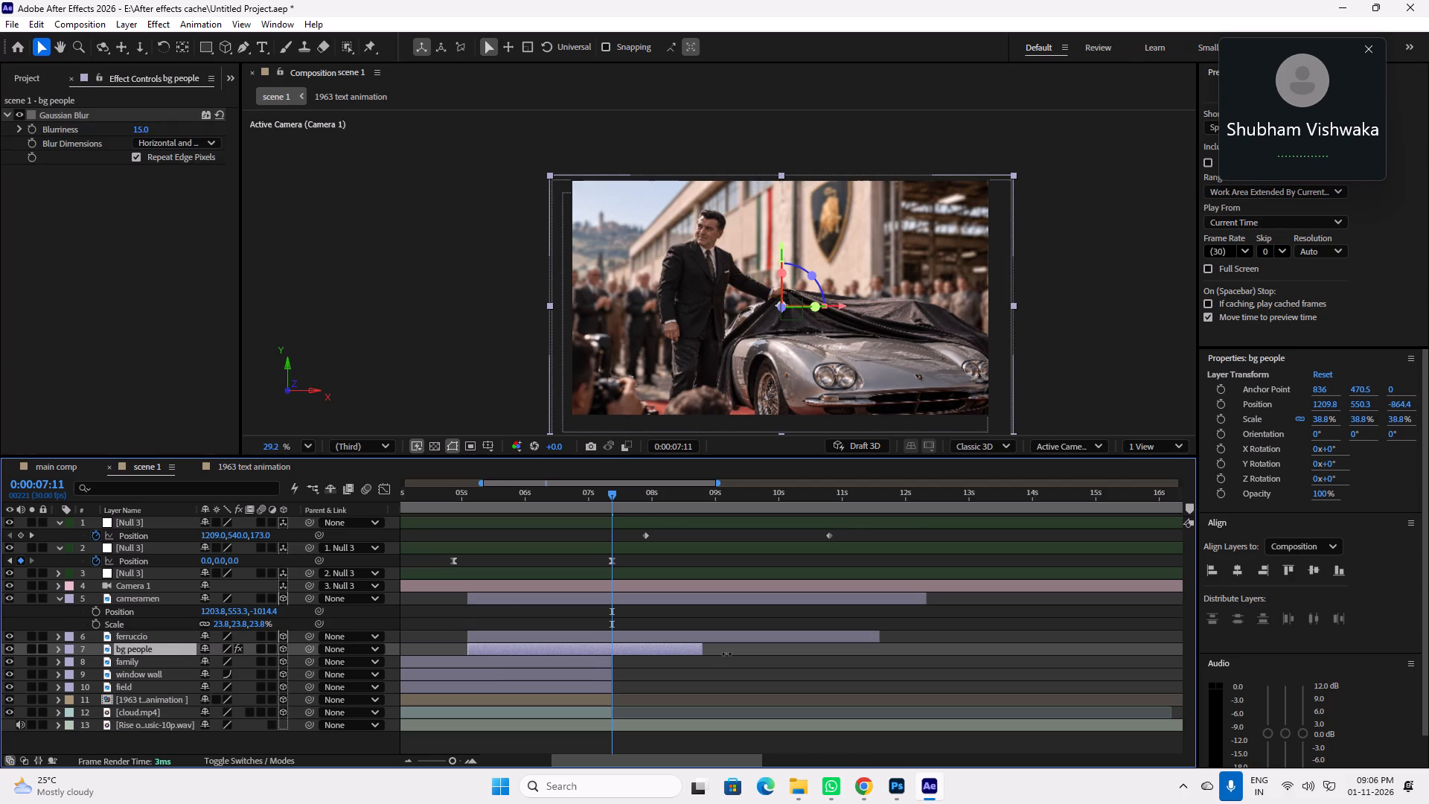
{"action": "left_click_drag", "start_coordinate": [726, 654], "coordinate": [877, 663]}
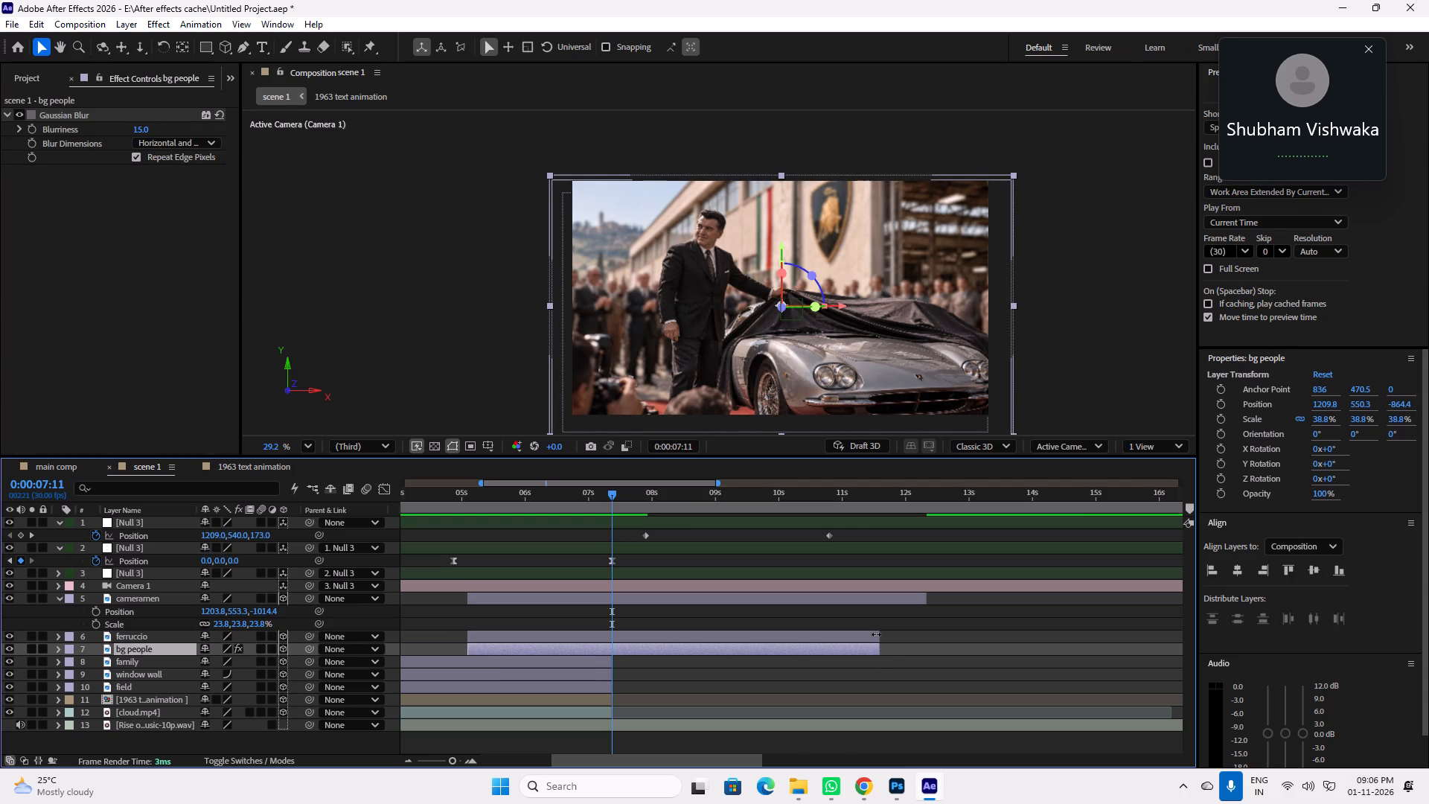
{"action": "left_click_drag", "start_coordinate": [876, 634], "coordinate": [913, 634]}
{"action": "left_click_drag", "start_coordinate": [879, 653], "coordinate": [922, 655]}
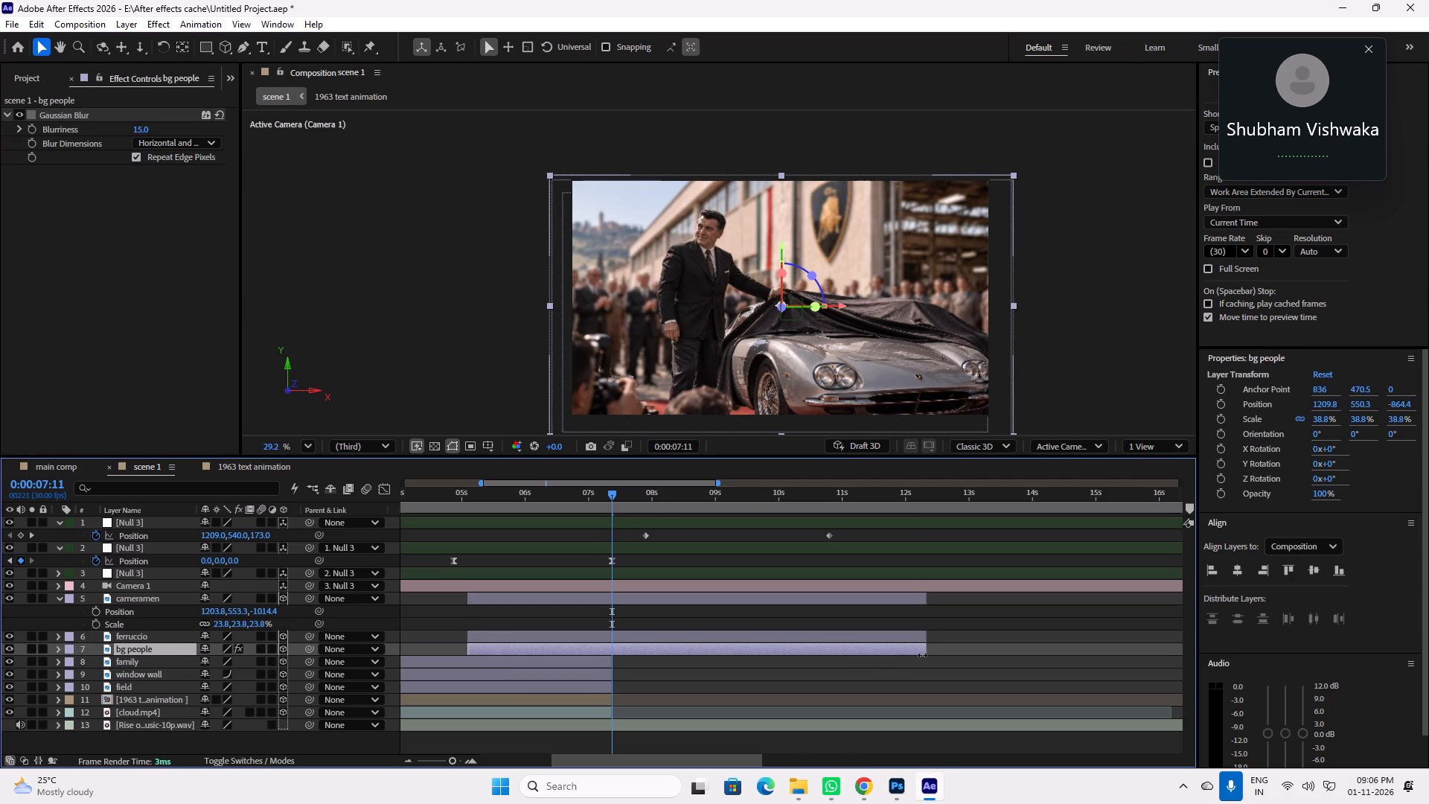
{"action": "left_click_drag", "start_coordinate": [922, 655], "coordinate": [925, 655]}
Save the project.
{"action": "key", "text": "ctrl+s"}
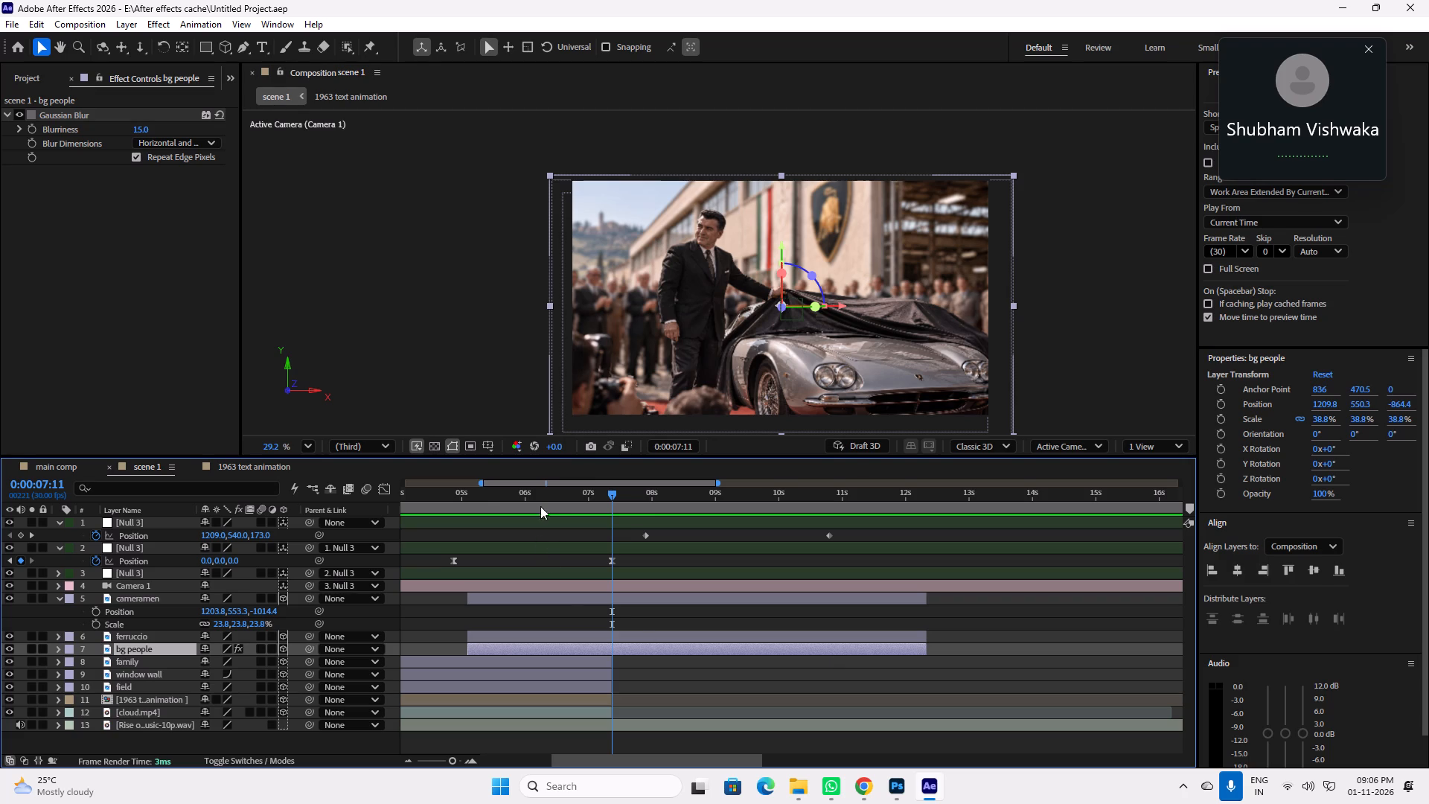
Review scene 1 from its start through the family shot, the car unveiling and the downward camera move ending at 0:00:10:24.
{"action": "left_click_drag", "start_coordinate": [544, 499], "coordinate": [415, 512]}
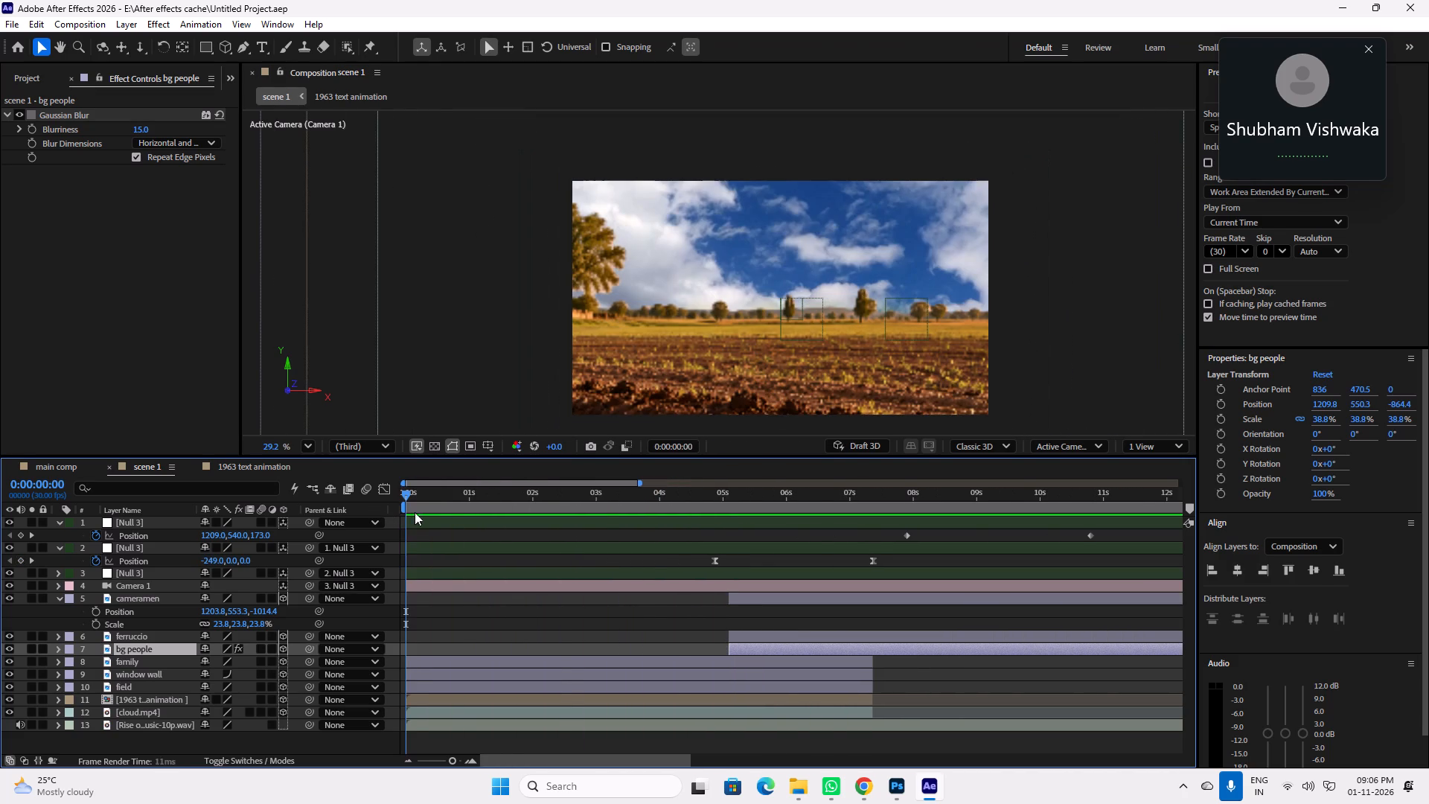
{"action": "left_click_drag", "start_coordinate": [415, 512], "coordinate": [611, 520]}
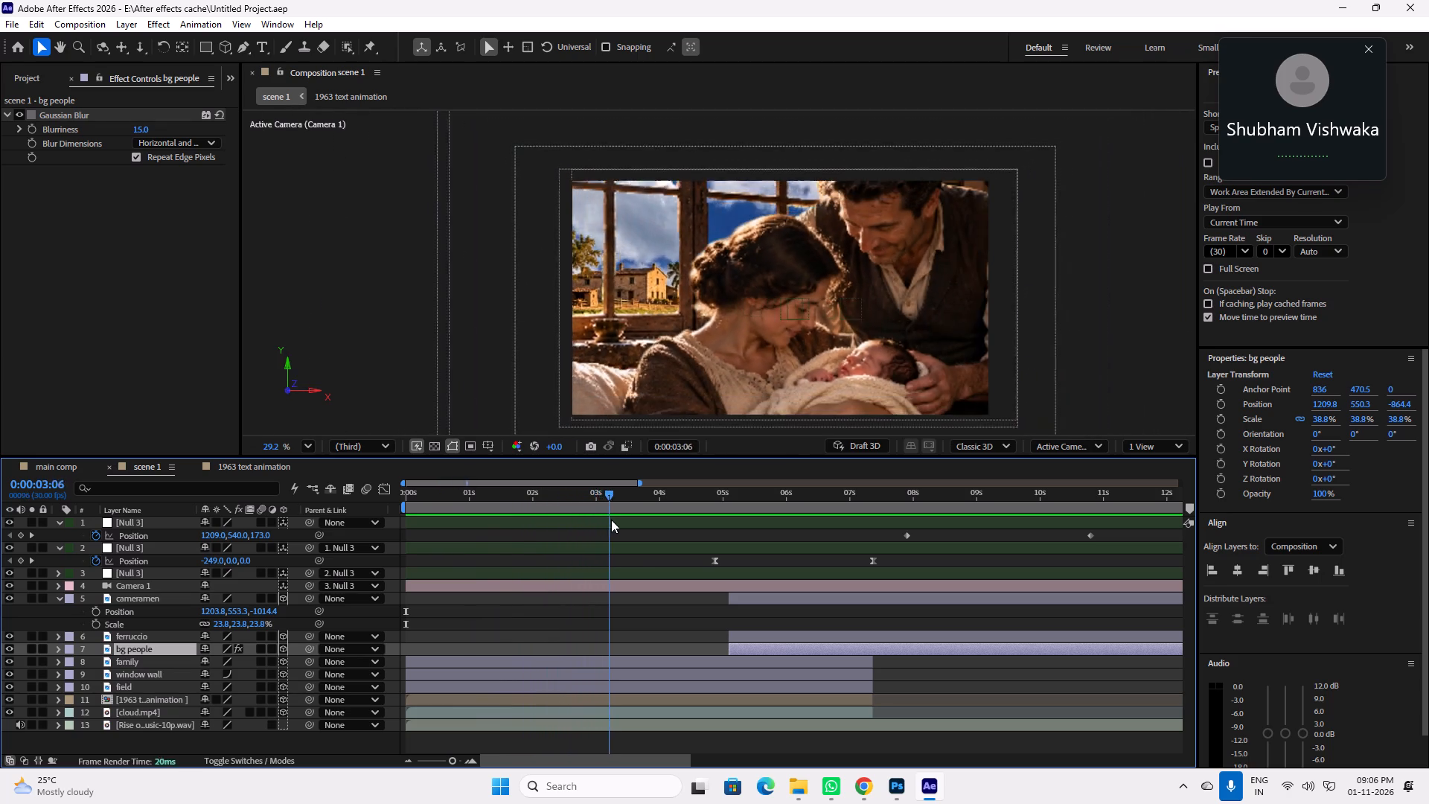
{"action": "left_click_drag", "start_coordinate": [611, 520], "coordinate": [714, 537]}
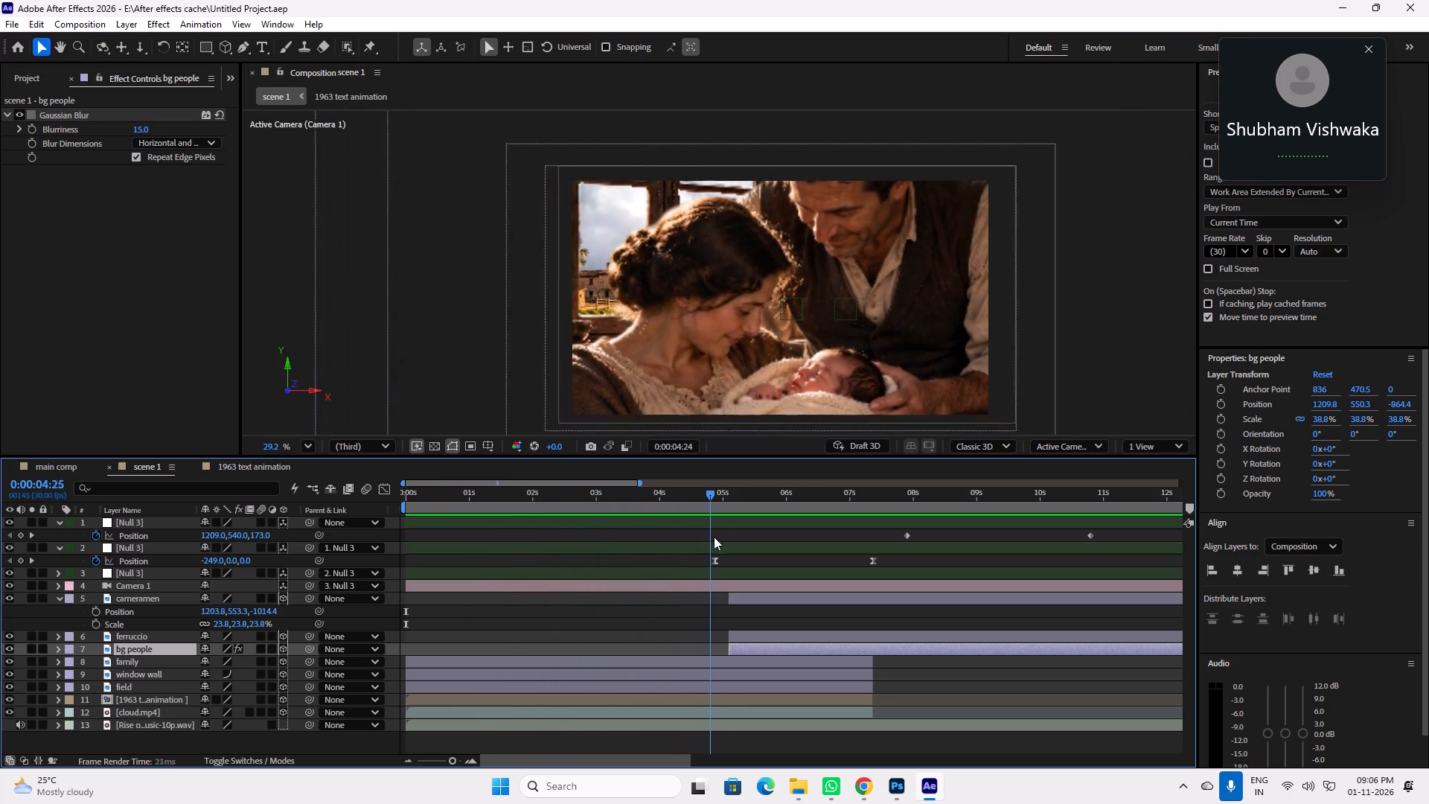
{"action": "left_click_drag", "start_coordinate": [714, 537], "coordinate": [853, 561]}
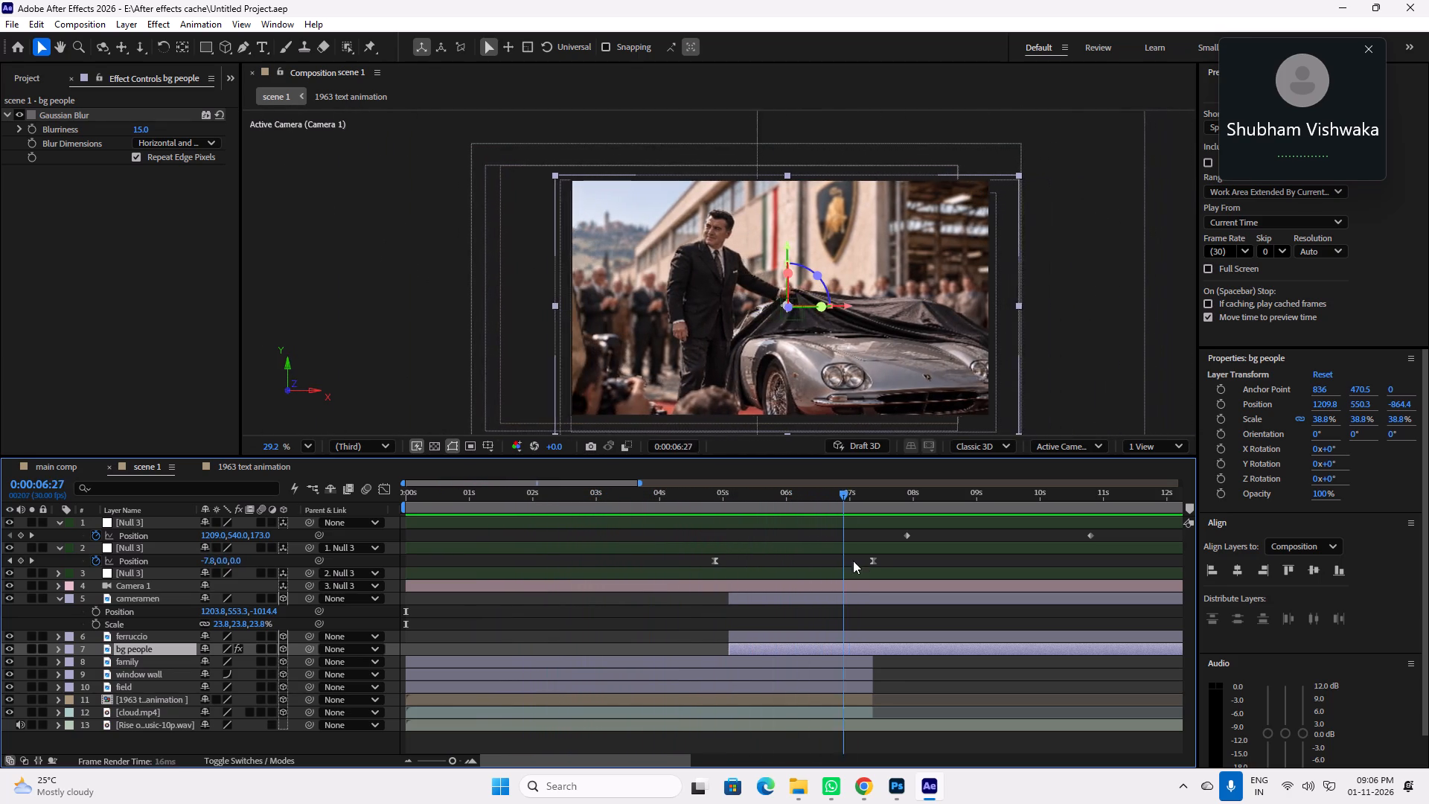
{"action": "left_click_drag", "start_coordinate": [853, 561], "coordinate": [959, 577]}
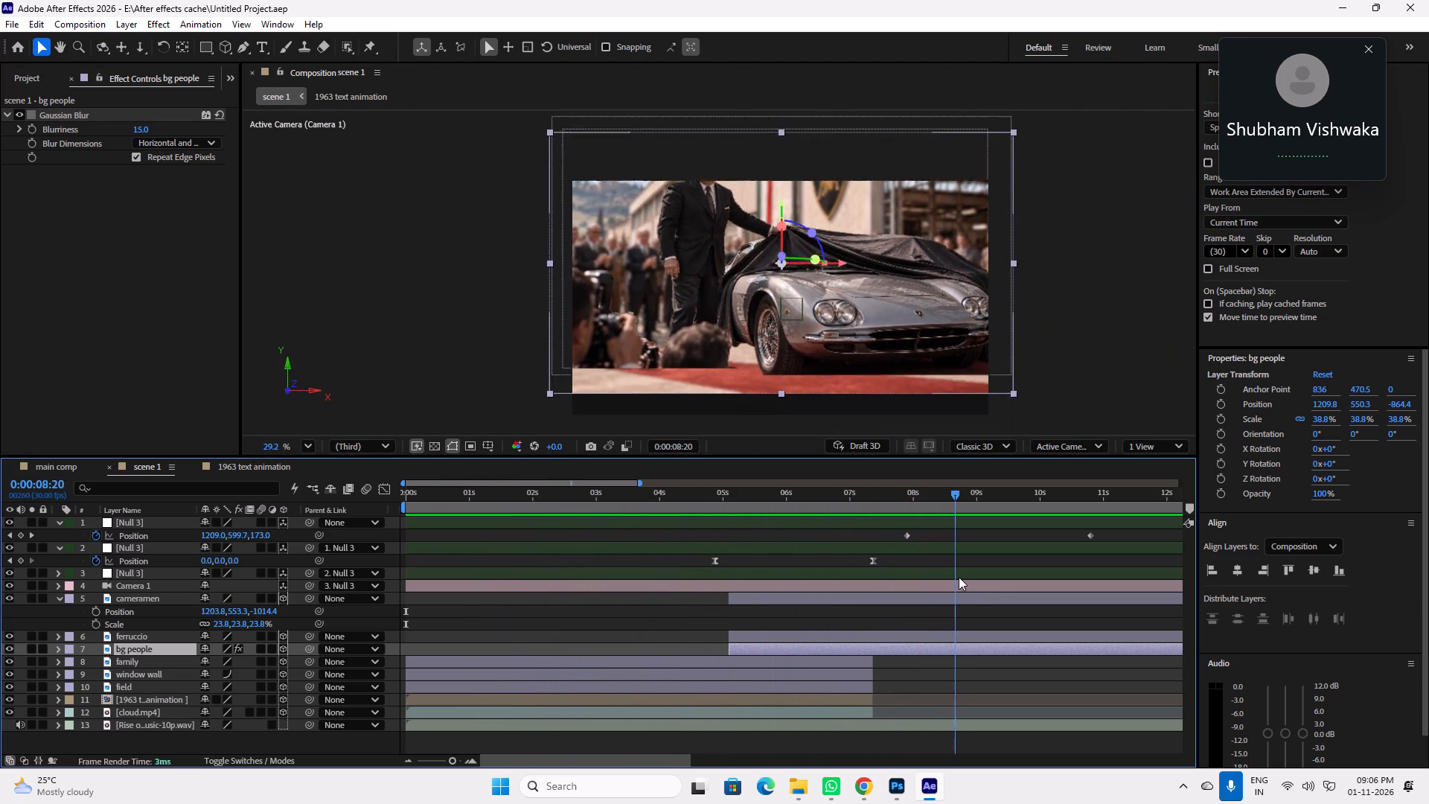
{"action": "left_click_drag", "start_coordinate": [959, 577], "coordinate": [1093, 587]}
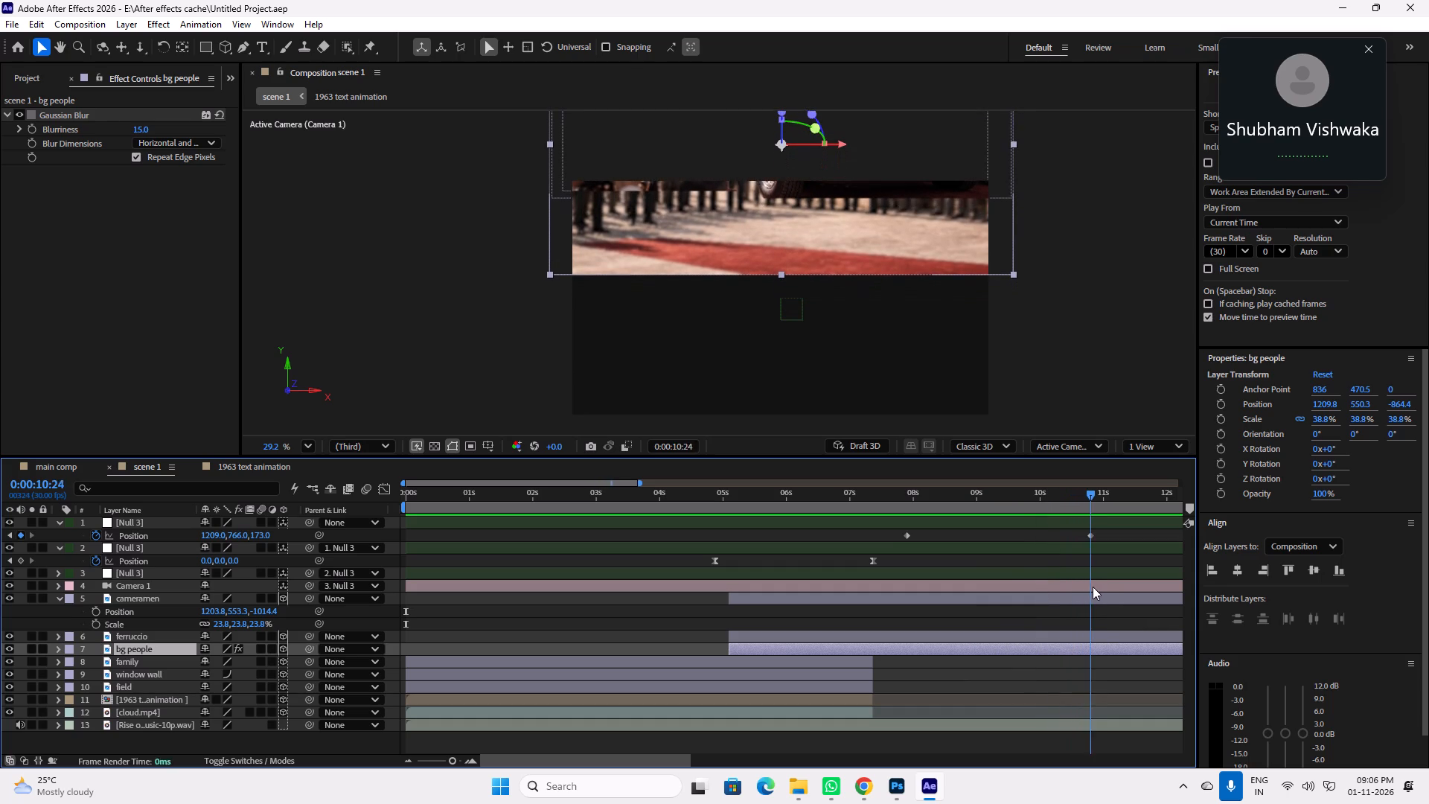
{"action": "left_click_drag", "start_coordinate": [1093, 587], "coordinate": [1040, 594]}
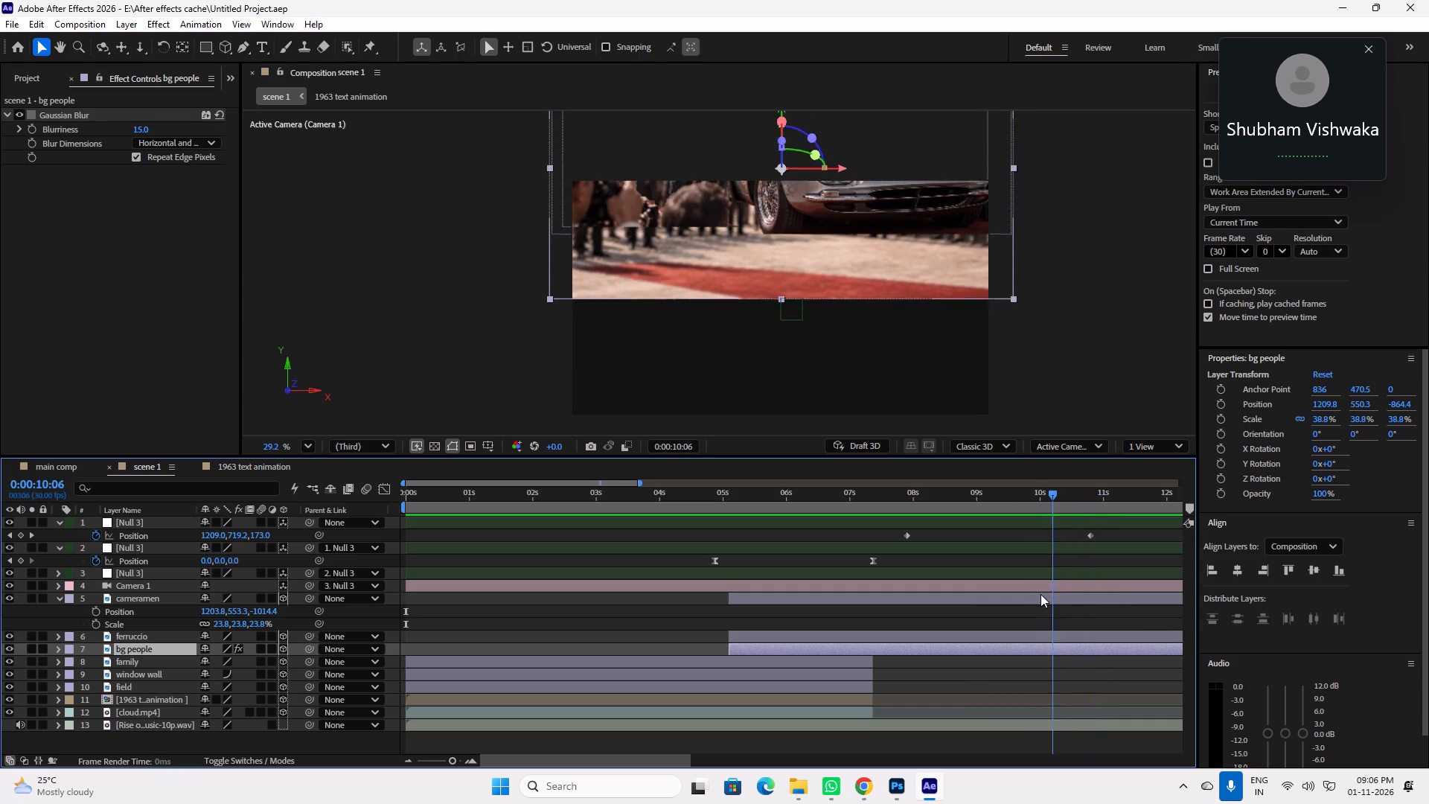
{"action": "left_click_drag", "start_coordinate": [1040, 594], "coordinate": [922, 621]}
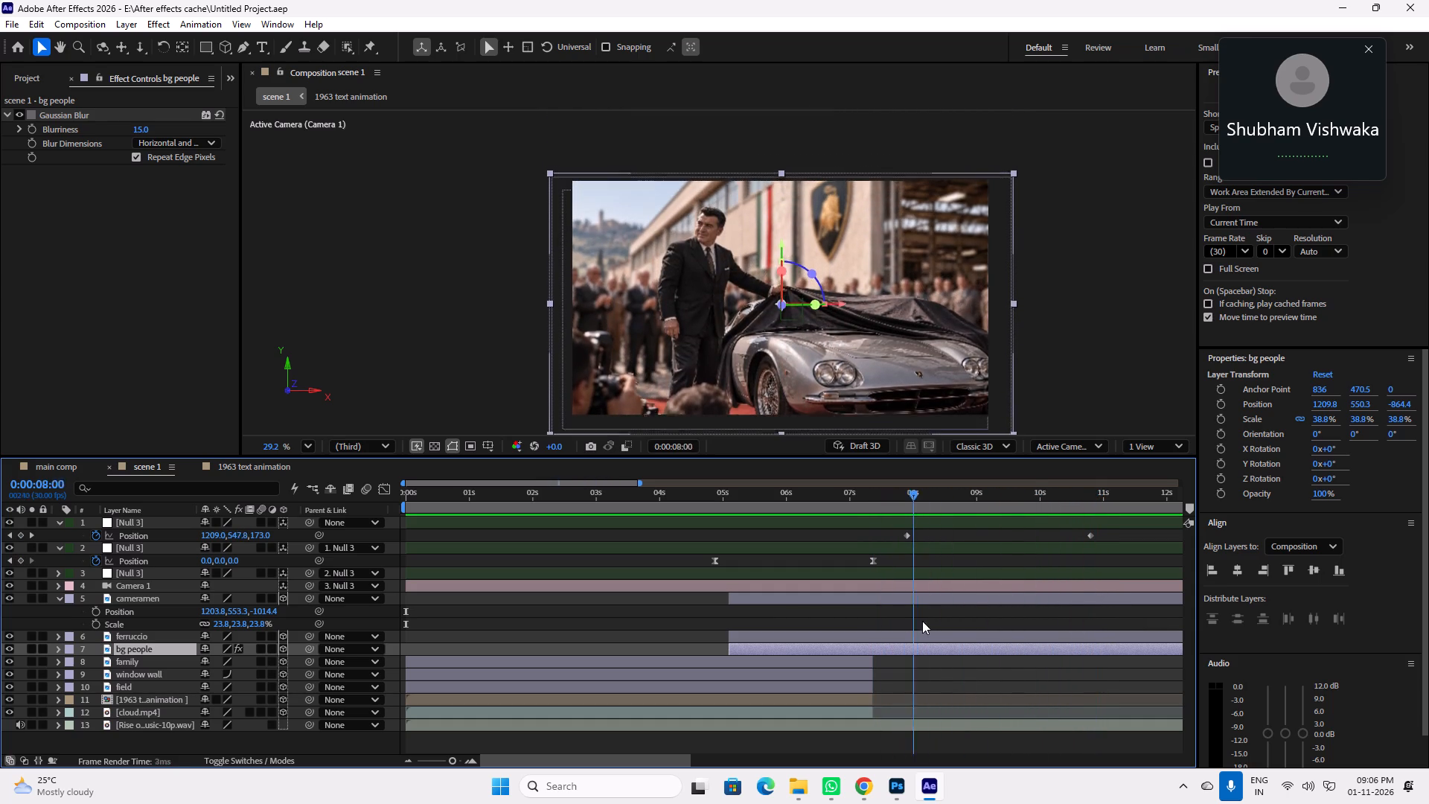
Apply Easy Ease to both Position keyframes of layer 1 null's downward camera move.
{"action": "left_click_drag", "start_coordinate": [922, 621], "coordinate": [1111, 614]}
{"action": "left_click_drag", "start_coordinate": [1107, 494], "coordinate": [1096, 495]}
{"action": "left_click_drag", "start_coordinate": [1115, 535], "coordinate": [872, 551]}
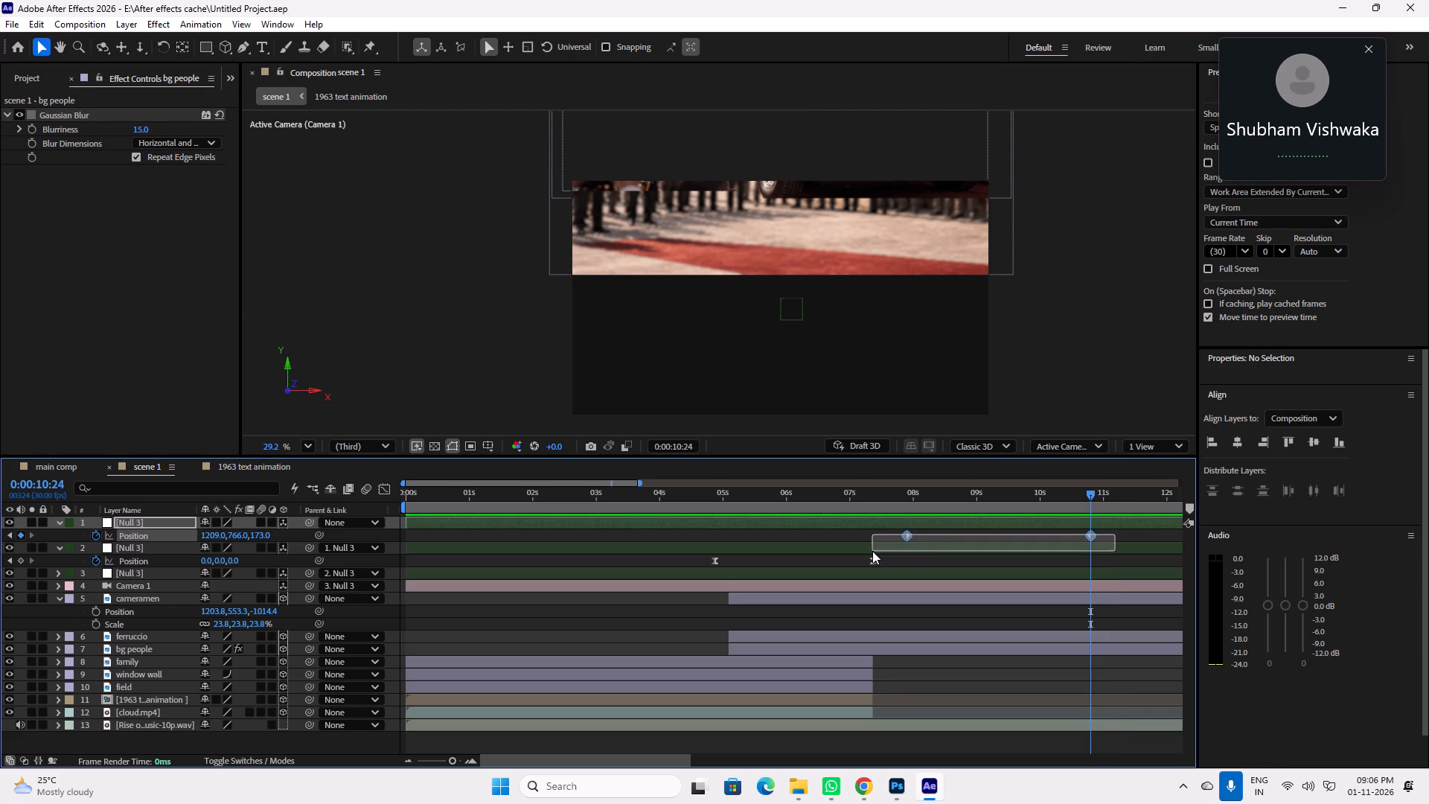
{"action": "left_click_drag", "start_coordinate": [872, 551], "coordinate": [872, 551]}
{"action": "key", "text": "F9"}
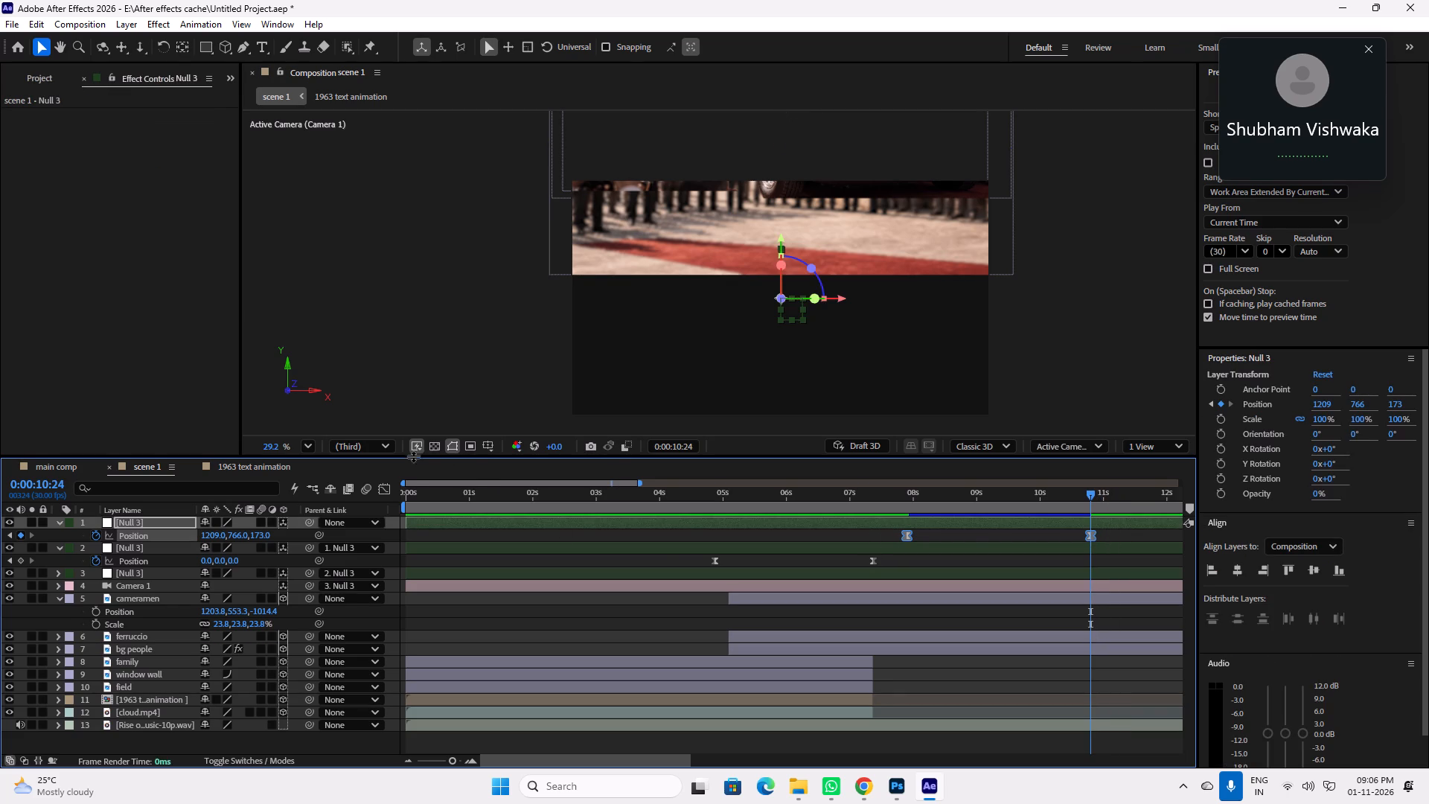
Set the velocity influence of layer 1 null's Position keyframe at 0:00:10:24 to 65% incoming and 65% outgoing, and preview the move.
{"action": "left_click", "coordinate": [381, 490]}
{"action": "double_click", "coordinate": [1095, 714]}
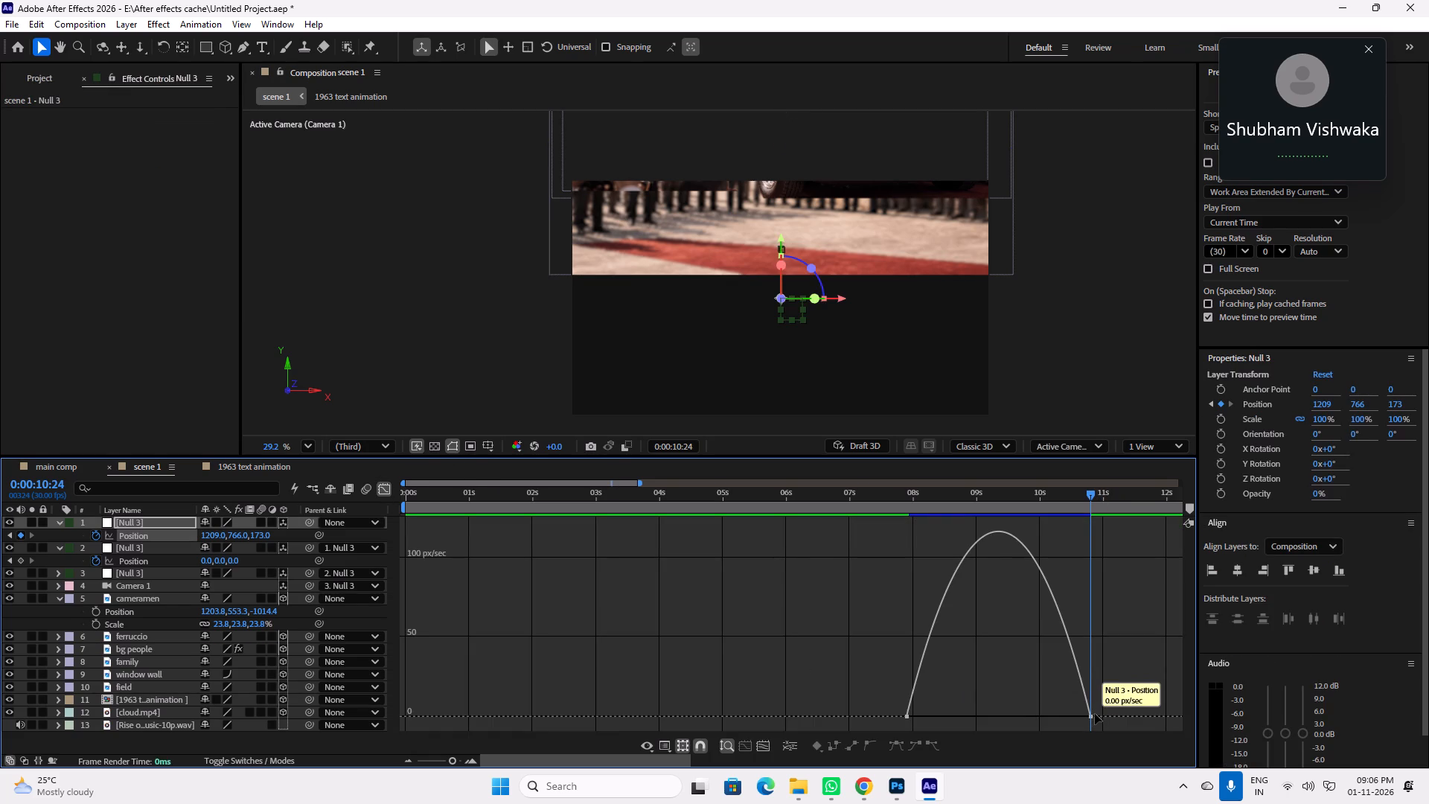
{"action": "double_click", "coordinate": [1091, 715]}
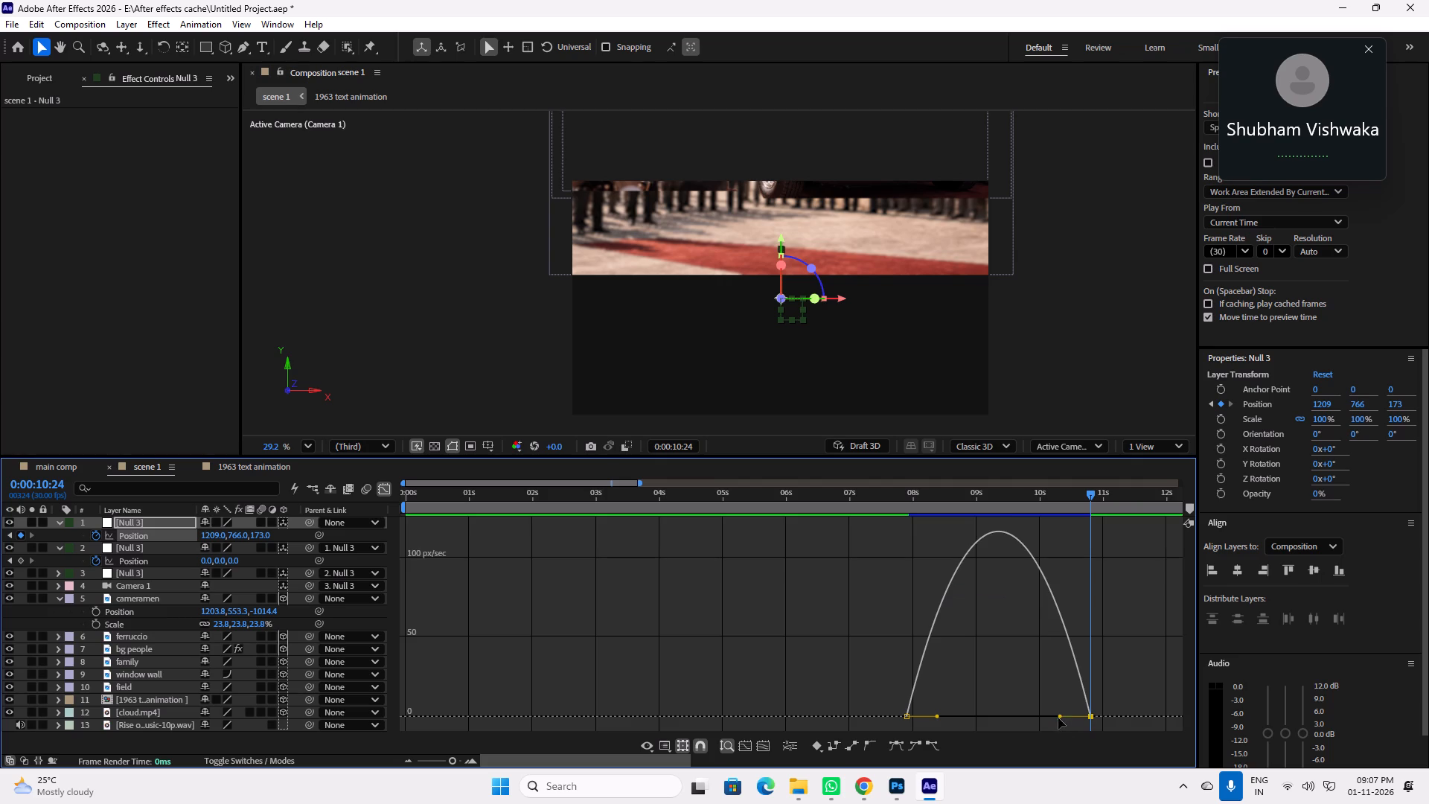
{"action": "left_click_drag", "start_coordinate": [1058, 718], "coordinate": [1029, 718]}
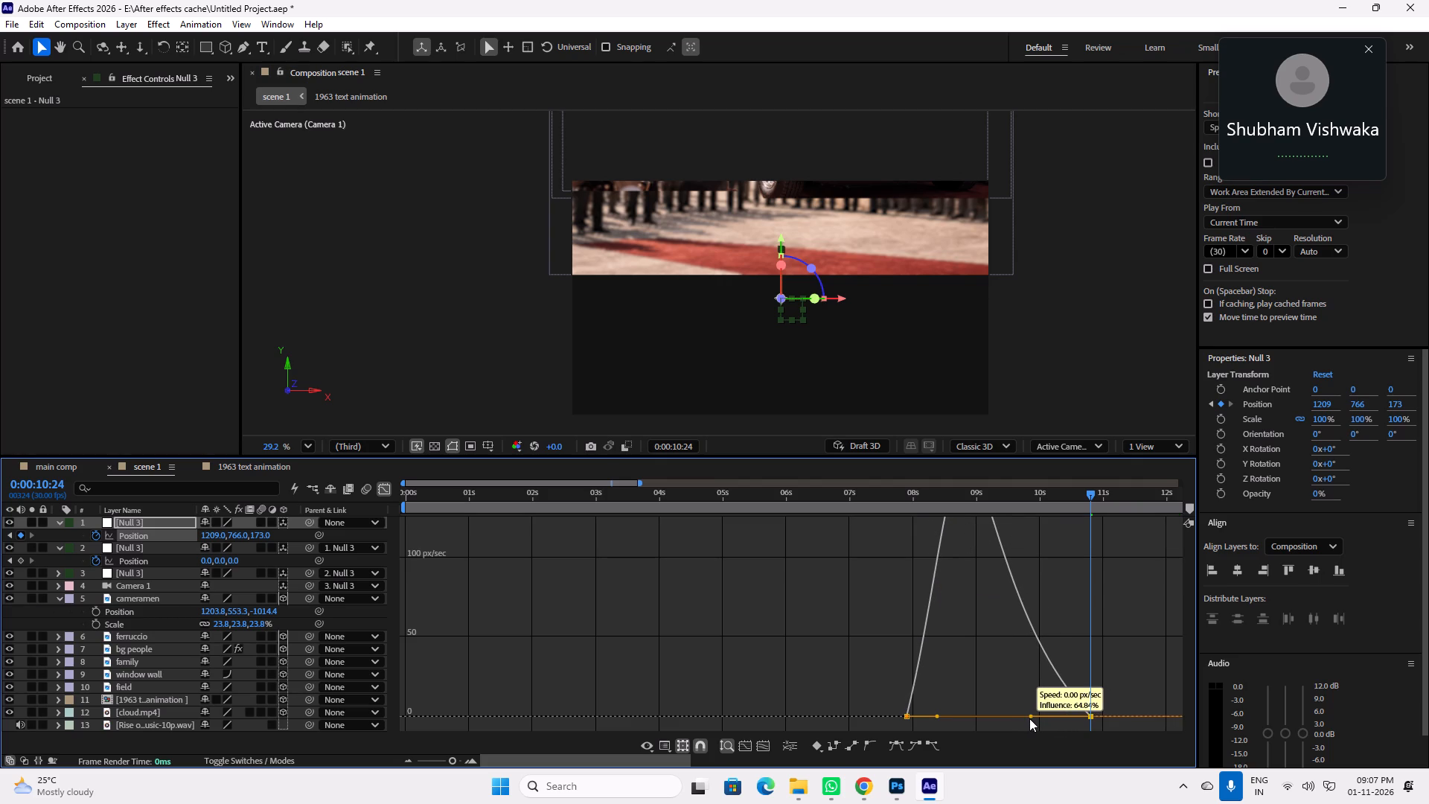
{"action": "left_click_drag", "start_coordinate": [1029, 718], "coordinate": [1032, 718]}
{"action": "double_click", "coordinate": [1093, 718]}
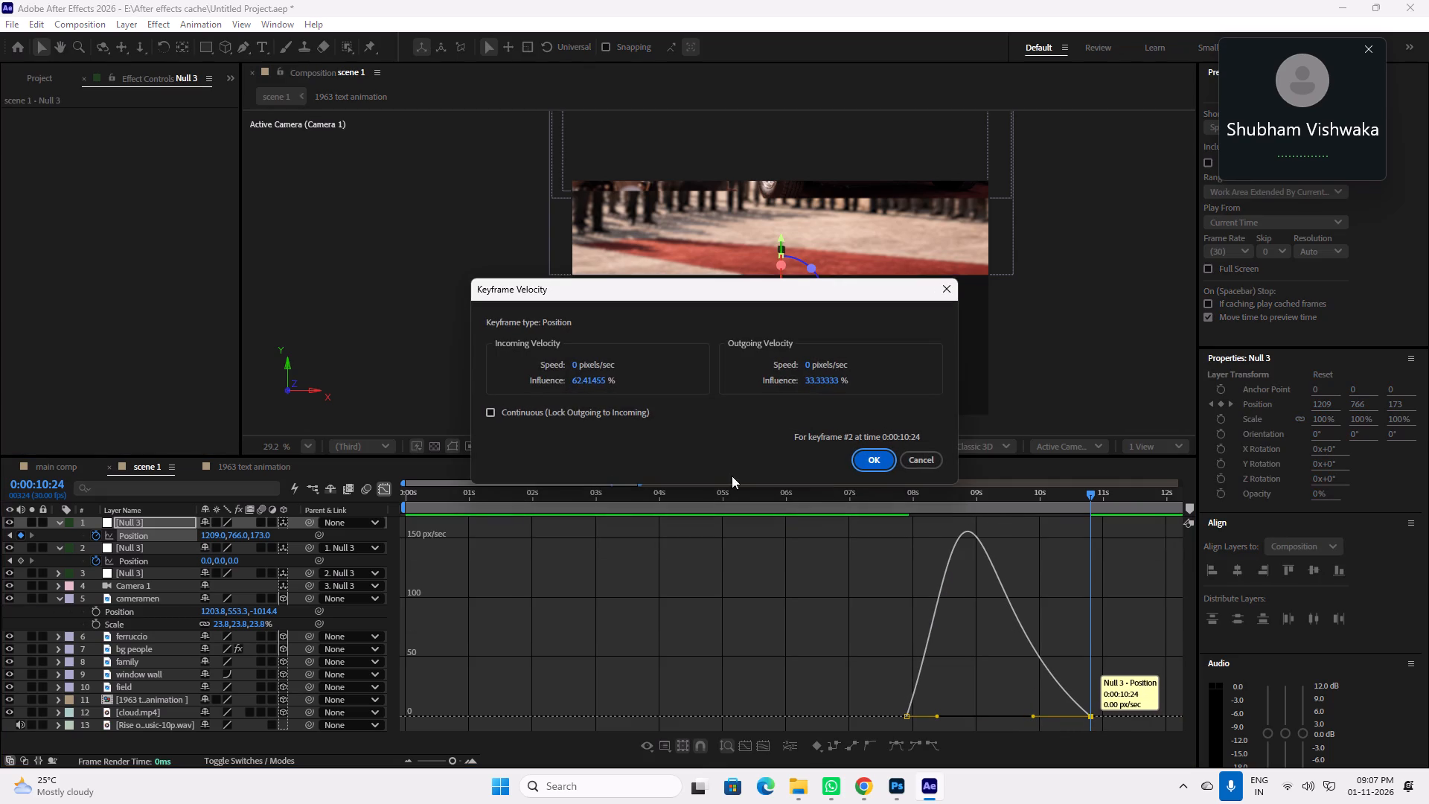
{"action": "left_click", "coordinate": [587, 383]}
{"action": "key", "text": "6"}
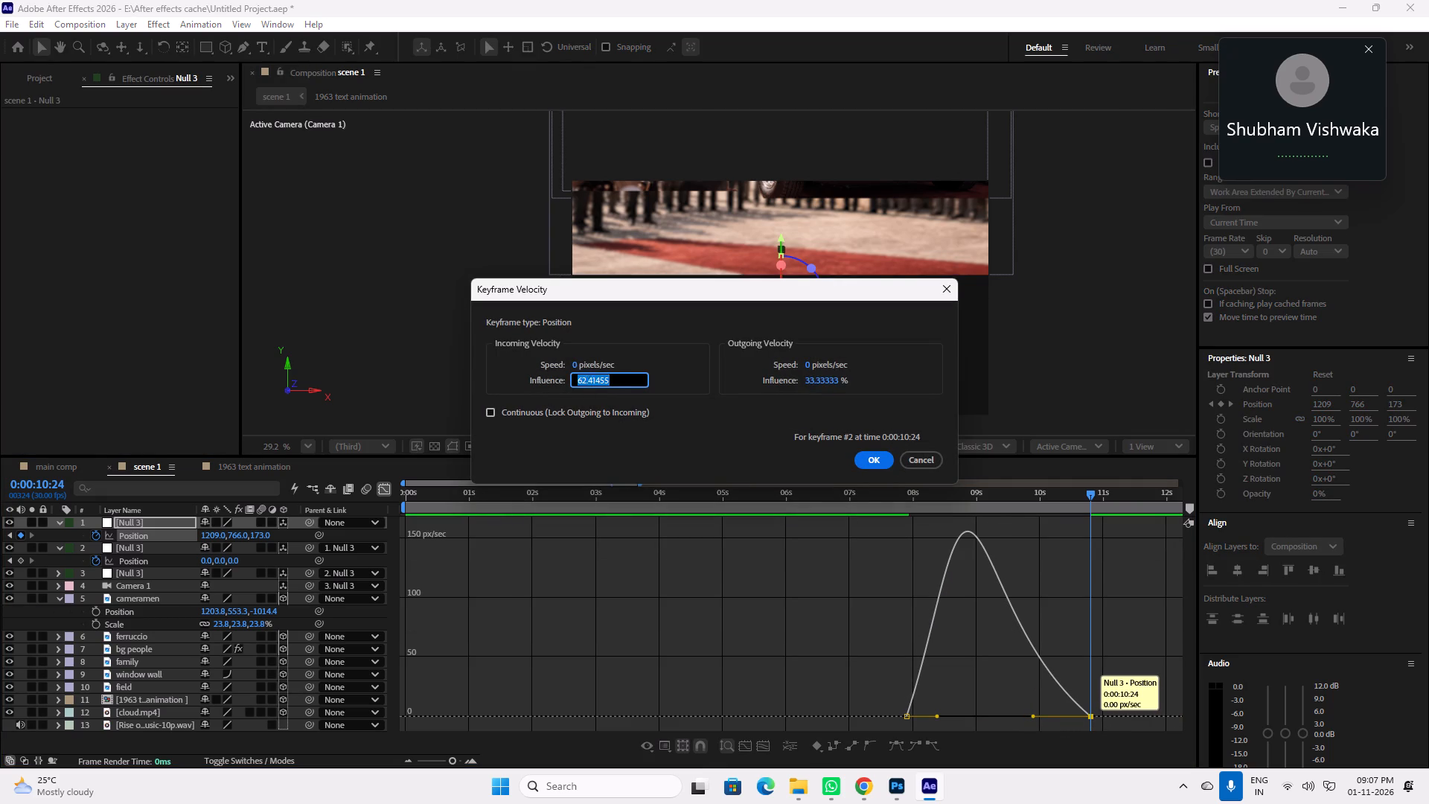
{"action": "key", "text": "5"}
{"action": "left_click", "coordinate": [818, 386]}
{"action": "key", "text": "6"}
{"action": "key", "text": "5"}
{"action": "left_click", "coordinate": [872, 458]}
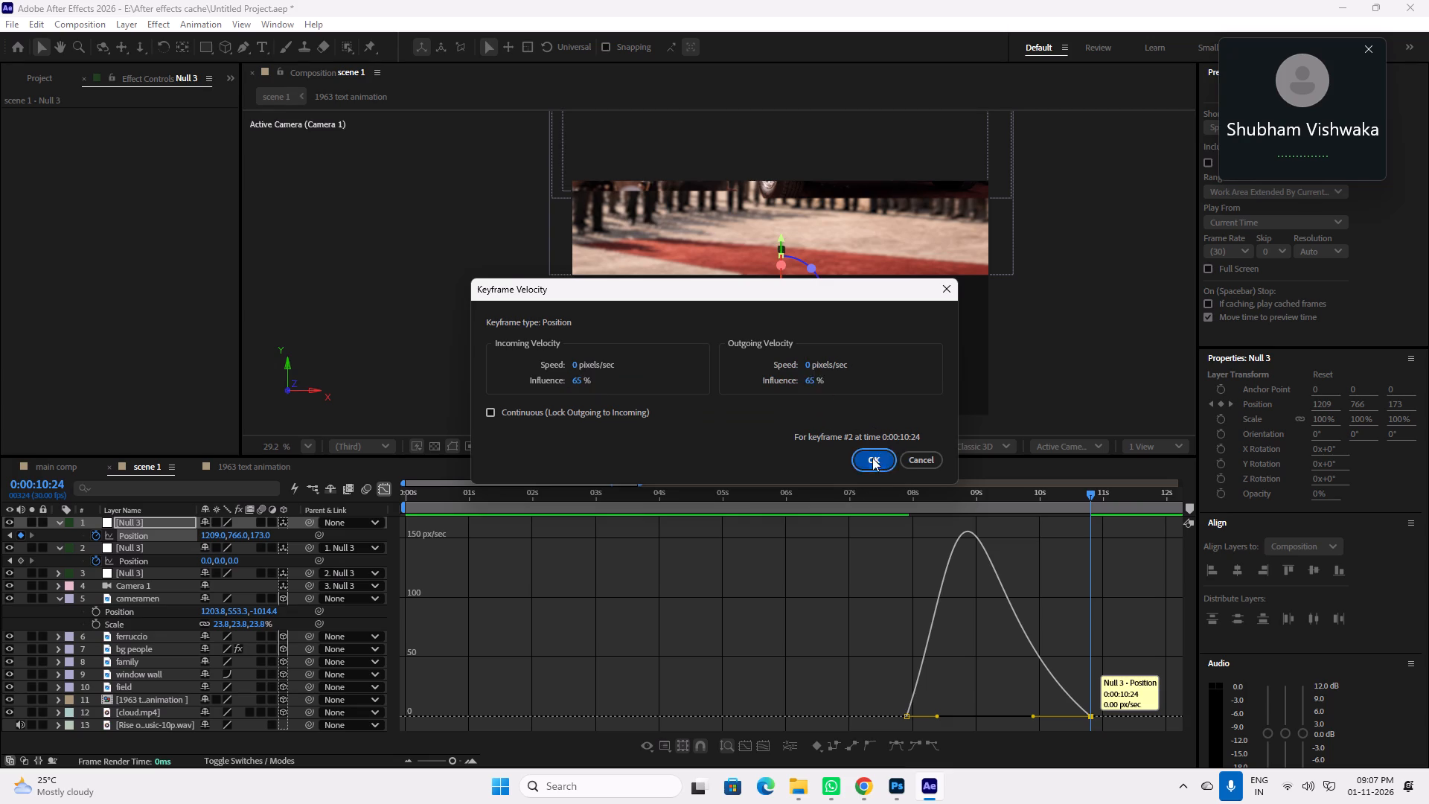
{"action": "left_click", "coordinate": [880, 500]}
{"action": "key", "text": "space"}
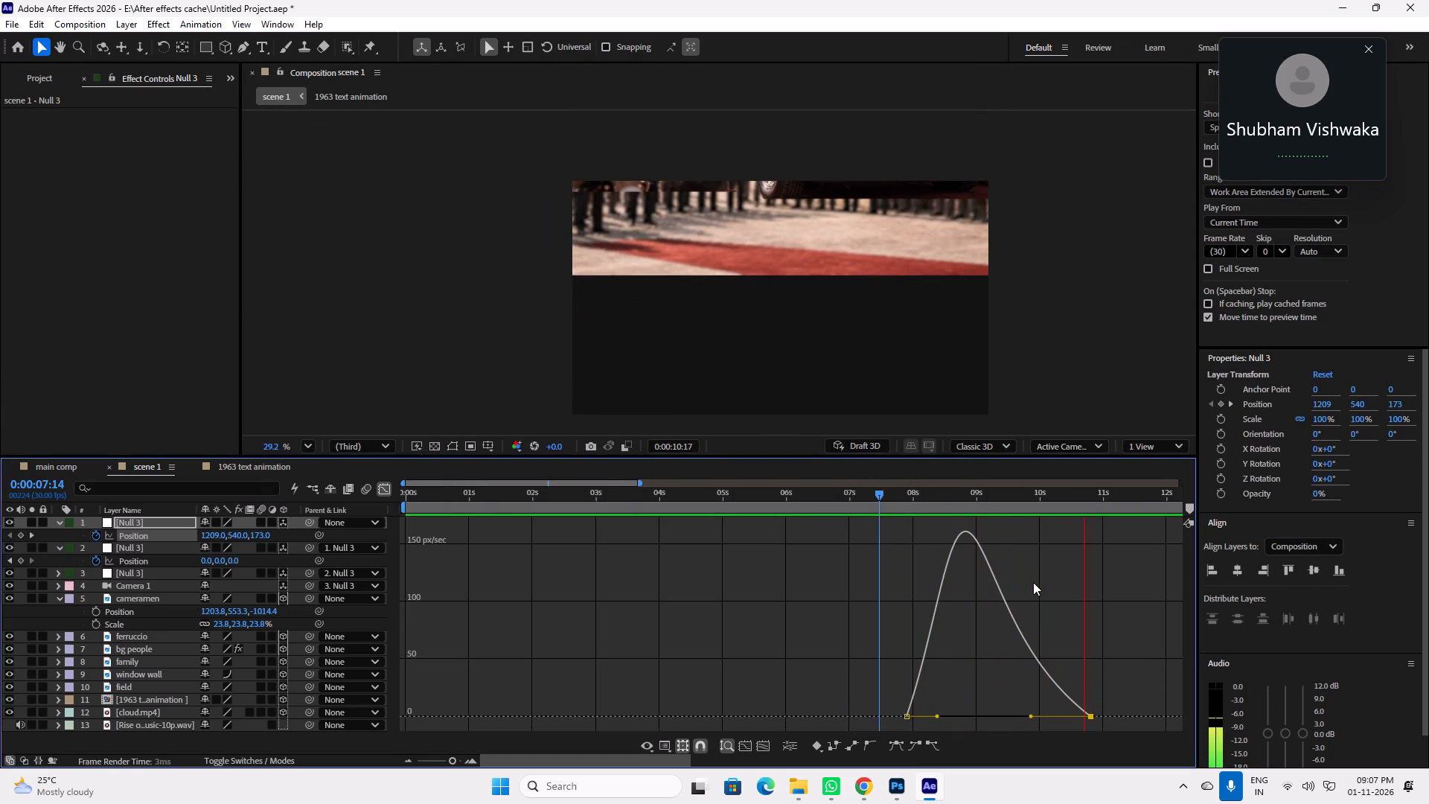
{"action": "key", "text": "space"}
Extend the incoming influence of layer 1 null's ending Position keyframe to its maximum on the speed graph, and preview the downward move.
{"action": "left_click", "coordinate": [386, 485]}
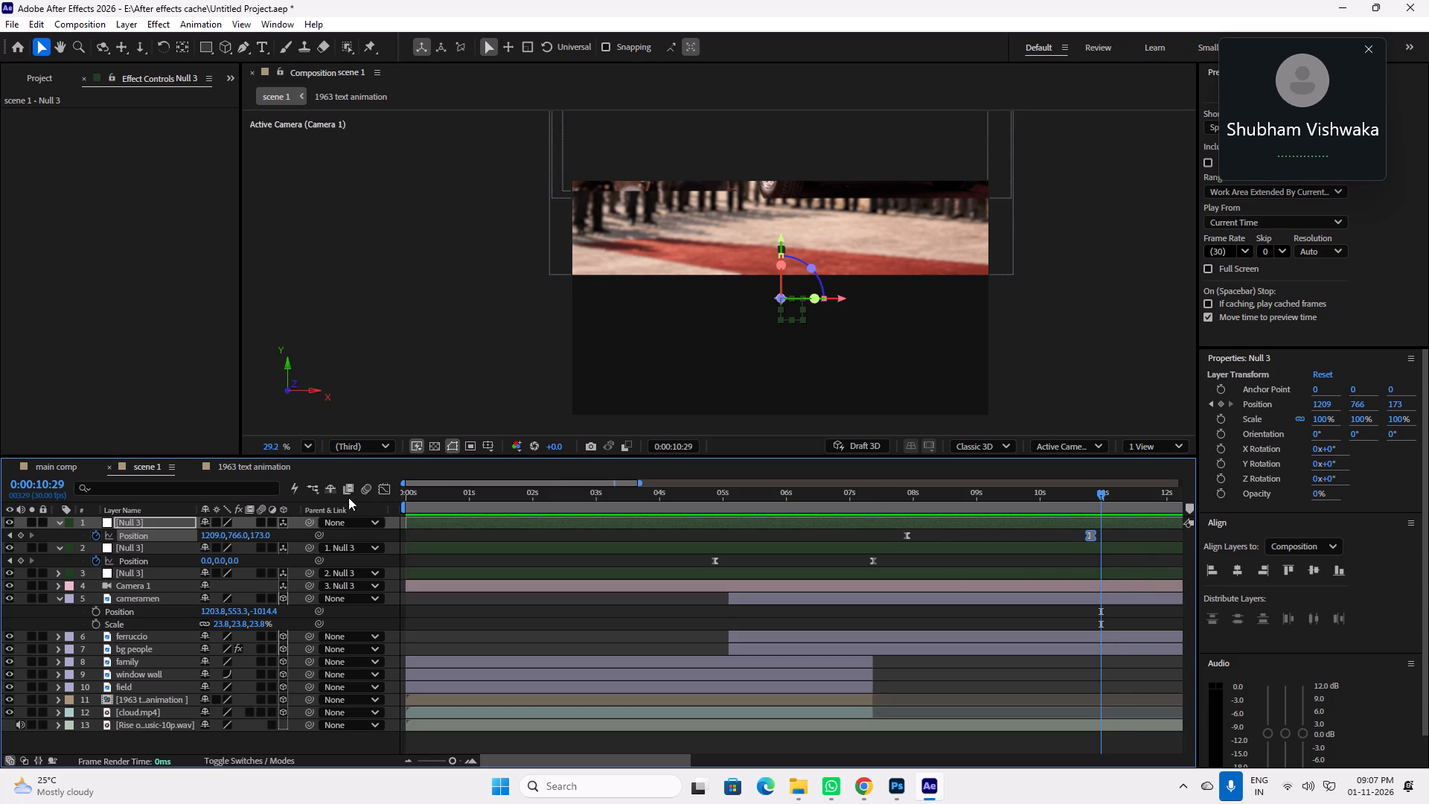
{"action": "left_click", "coordinate": [376, 488]}
{"action": "left_click", "coordinate": [383, 490]}
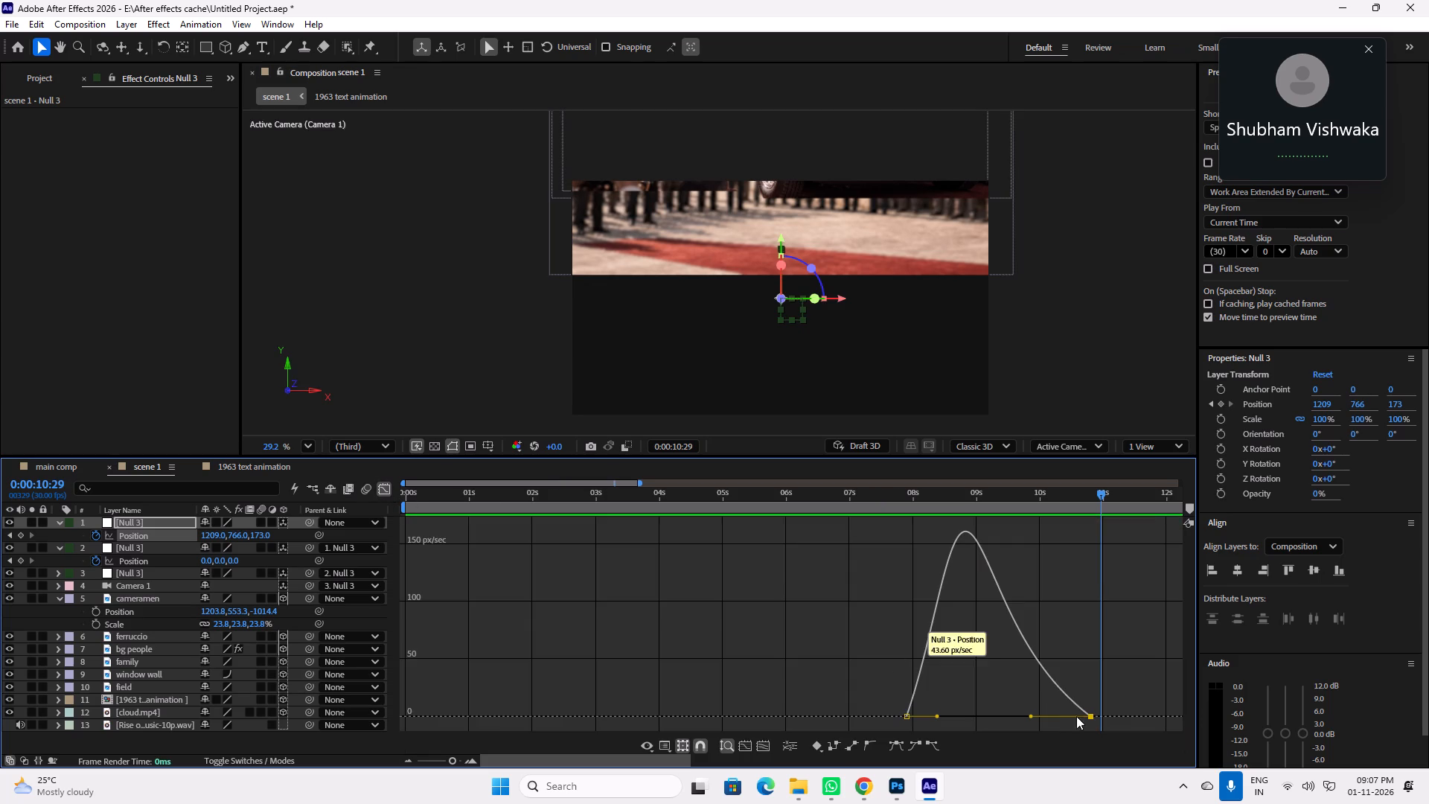
{"action": "left_click_drag", "start_coordinate": [1032, 718], "coordinate": [962, 713]}
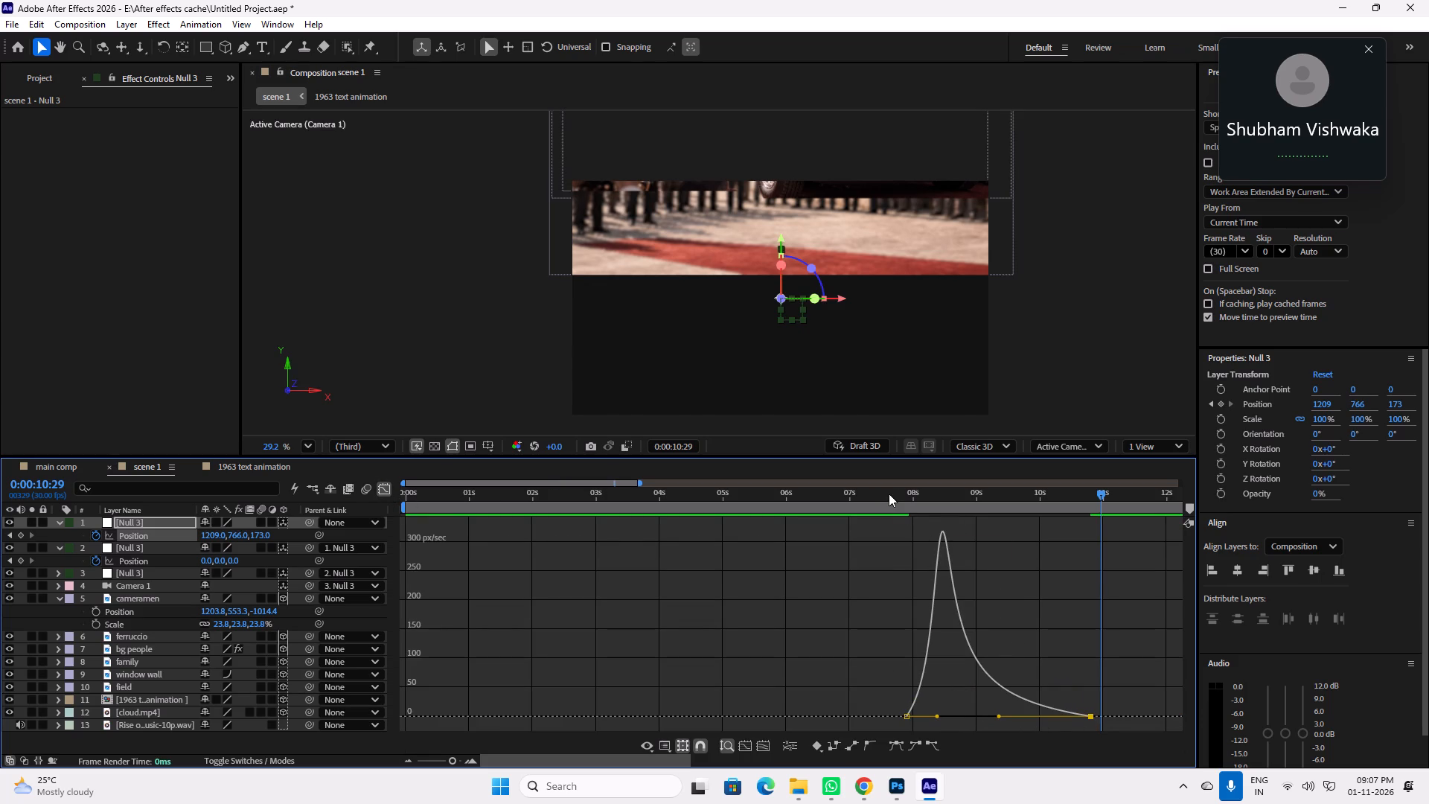
{"action": "left_click", "coordinate": [886, 489]}
{"action": "key", "text": "space"}
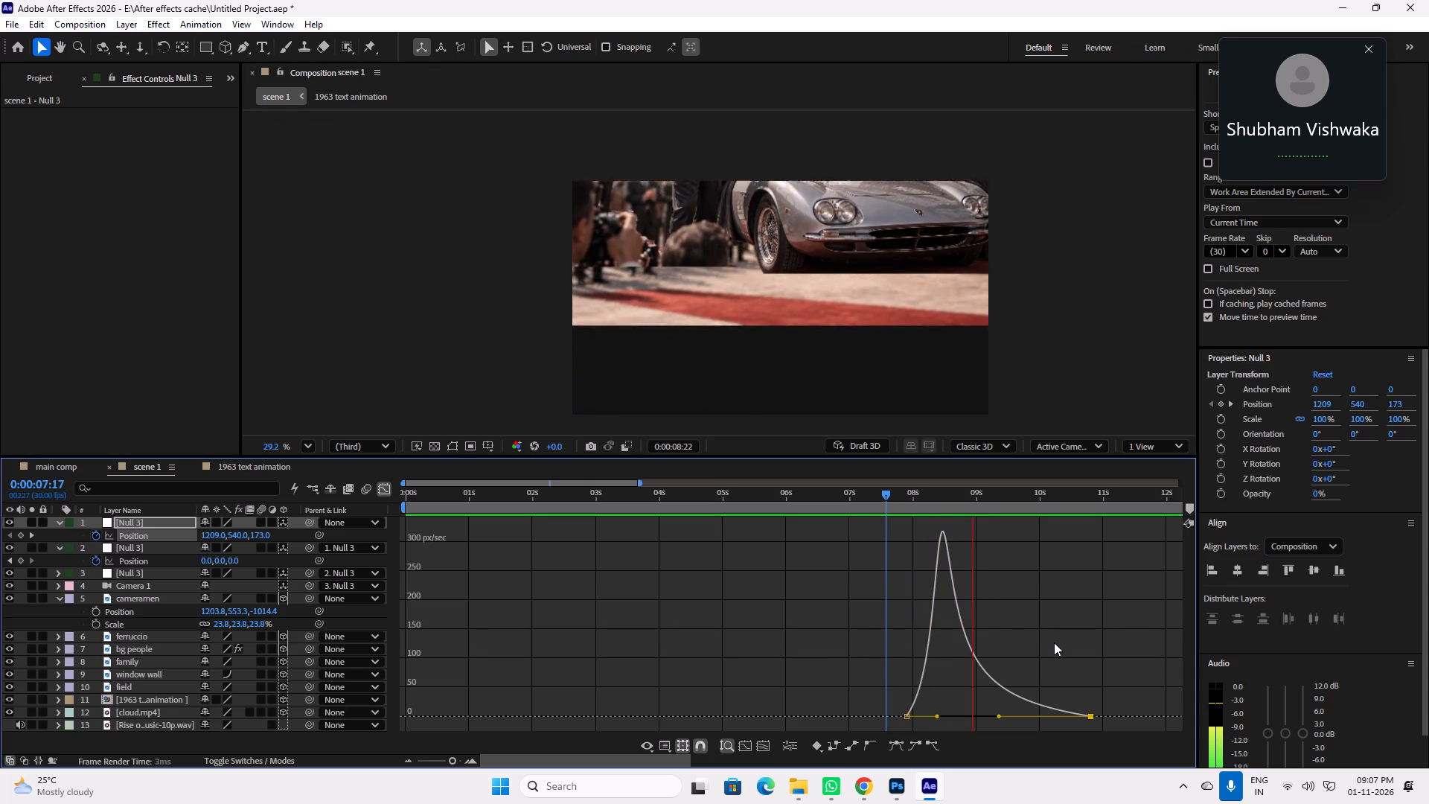
{"action": "key", "text": "space"}
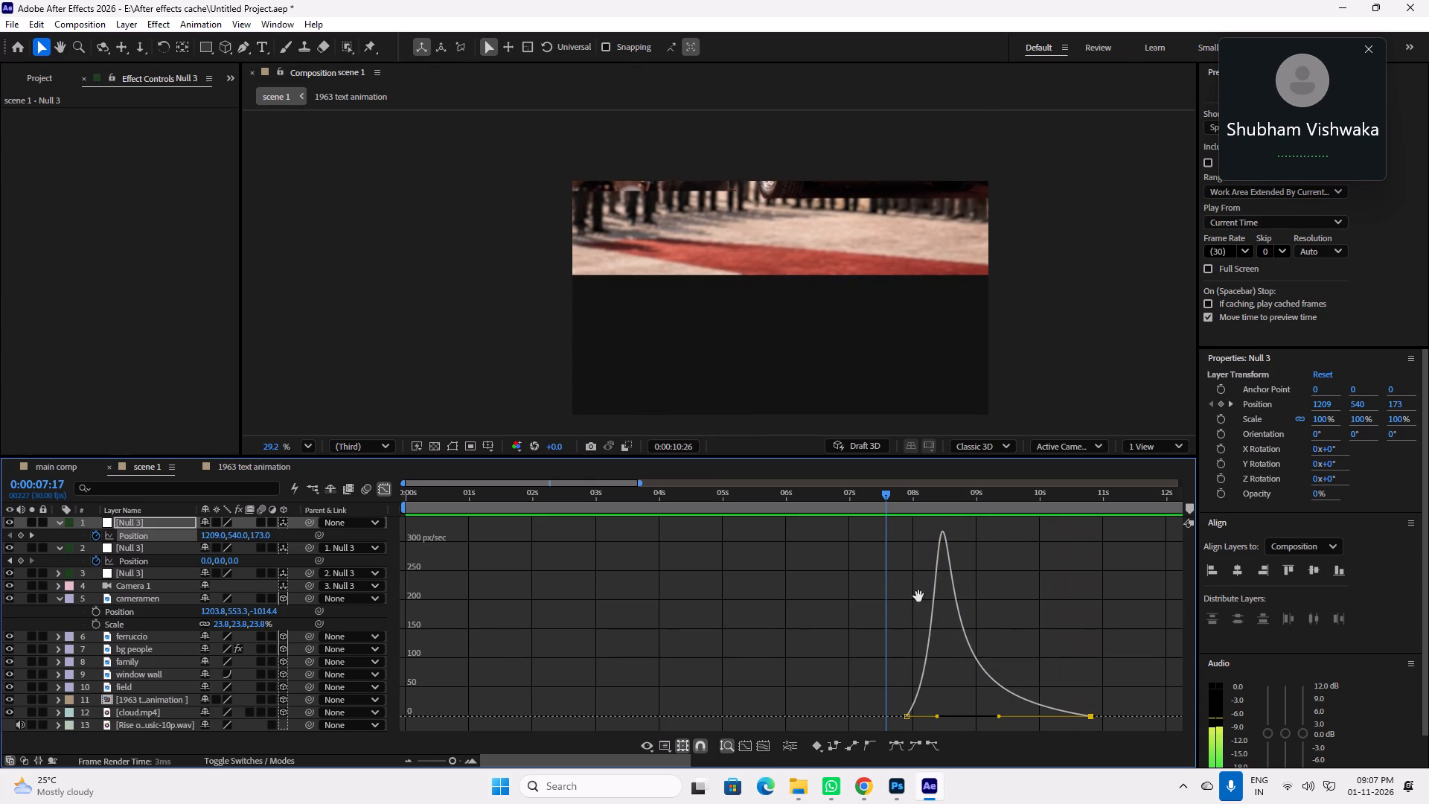
{"action": "left_click", "coordinate": [381, 491]}
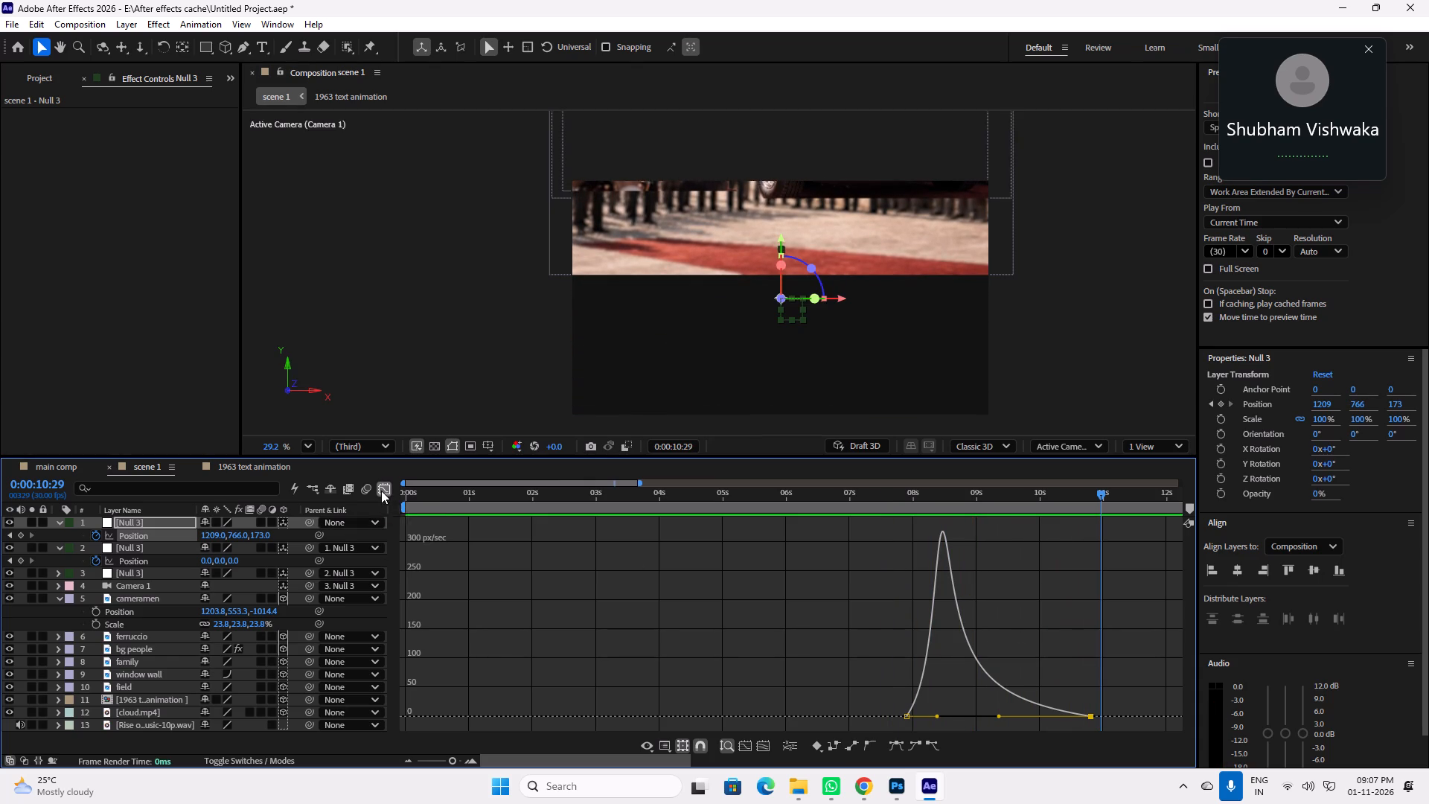
Save the project.
{"action": "key", "text": "ctrl+s"}
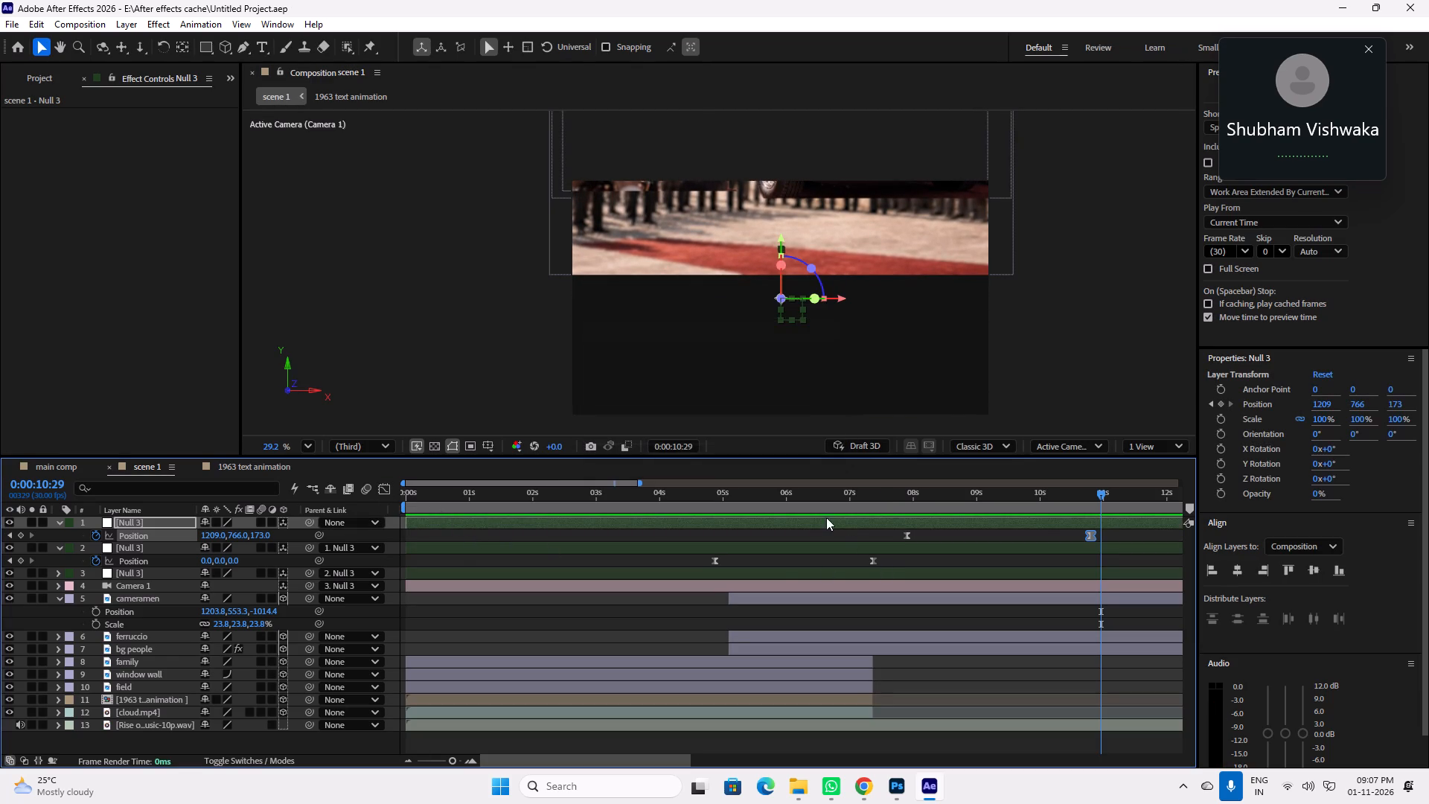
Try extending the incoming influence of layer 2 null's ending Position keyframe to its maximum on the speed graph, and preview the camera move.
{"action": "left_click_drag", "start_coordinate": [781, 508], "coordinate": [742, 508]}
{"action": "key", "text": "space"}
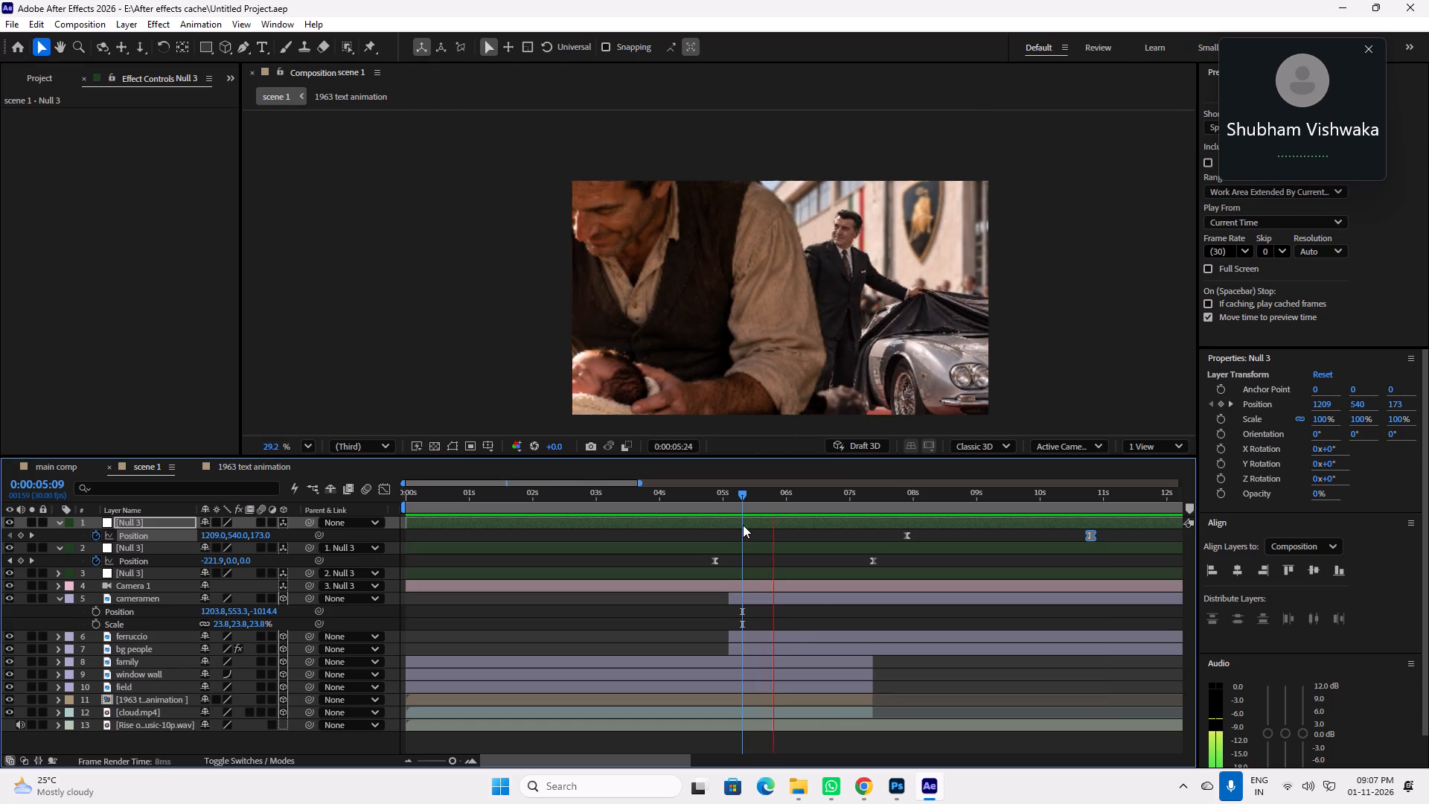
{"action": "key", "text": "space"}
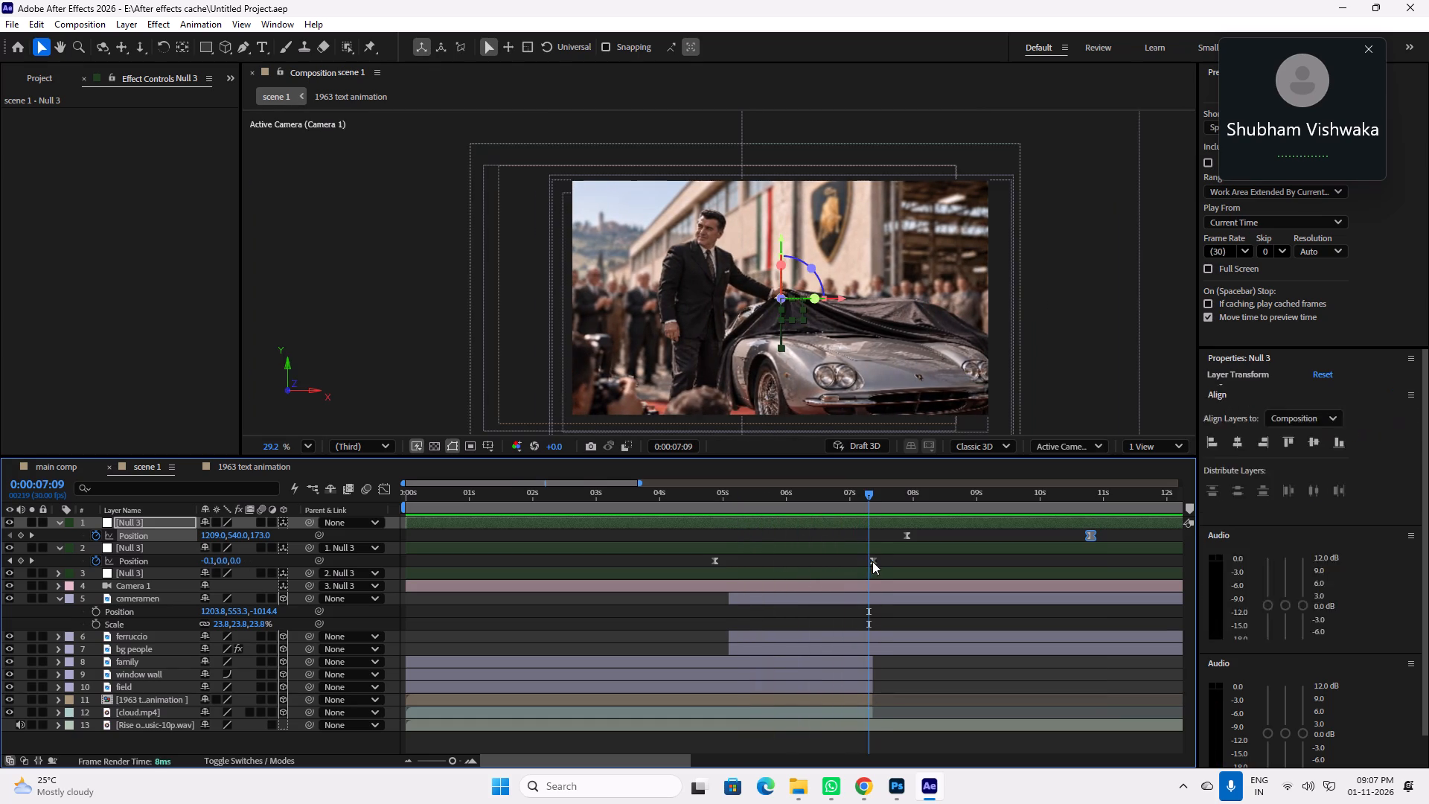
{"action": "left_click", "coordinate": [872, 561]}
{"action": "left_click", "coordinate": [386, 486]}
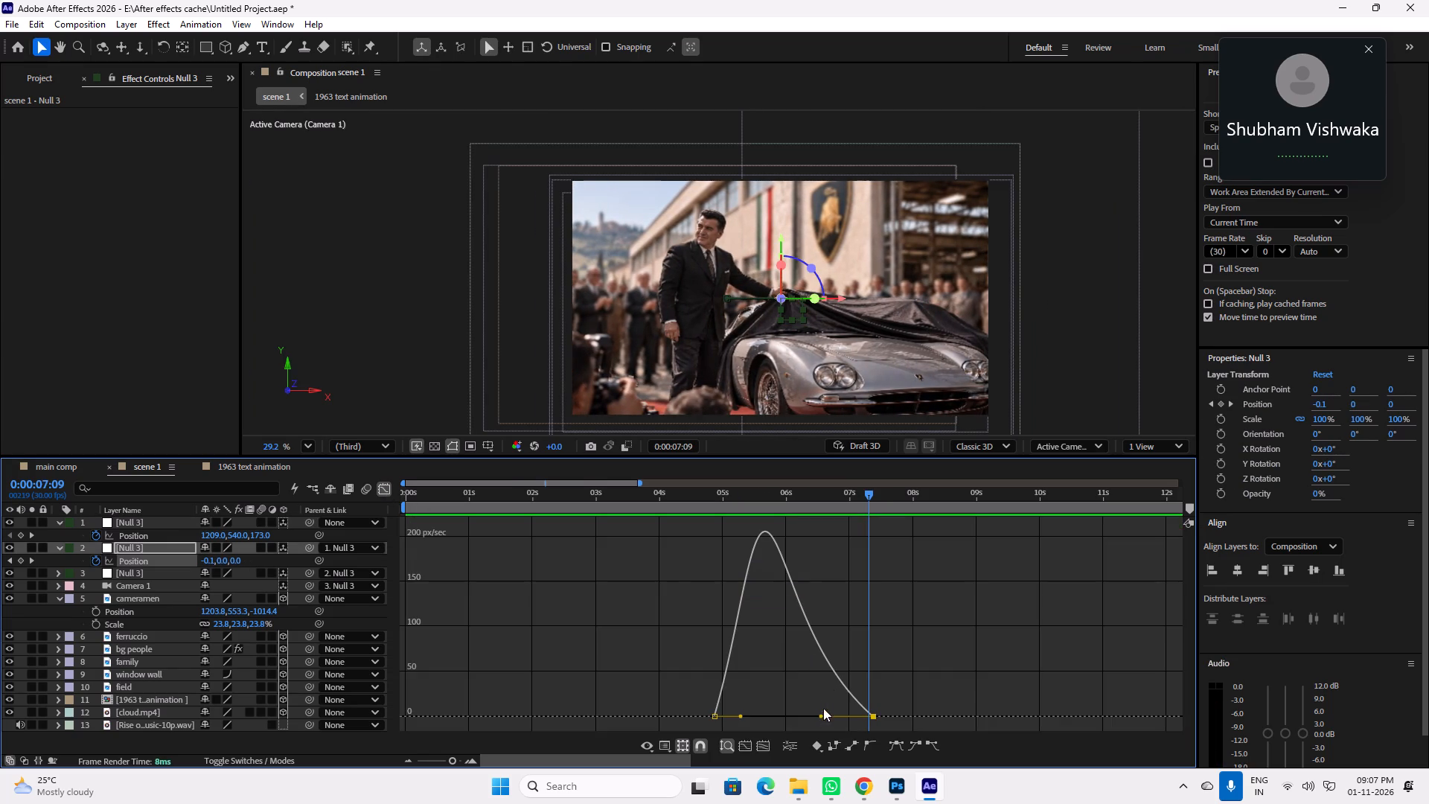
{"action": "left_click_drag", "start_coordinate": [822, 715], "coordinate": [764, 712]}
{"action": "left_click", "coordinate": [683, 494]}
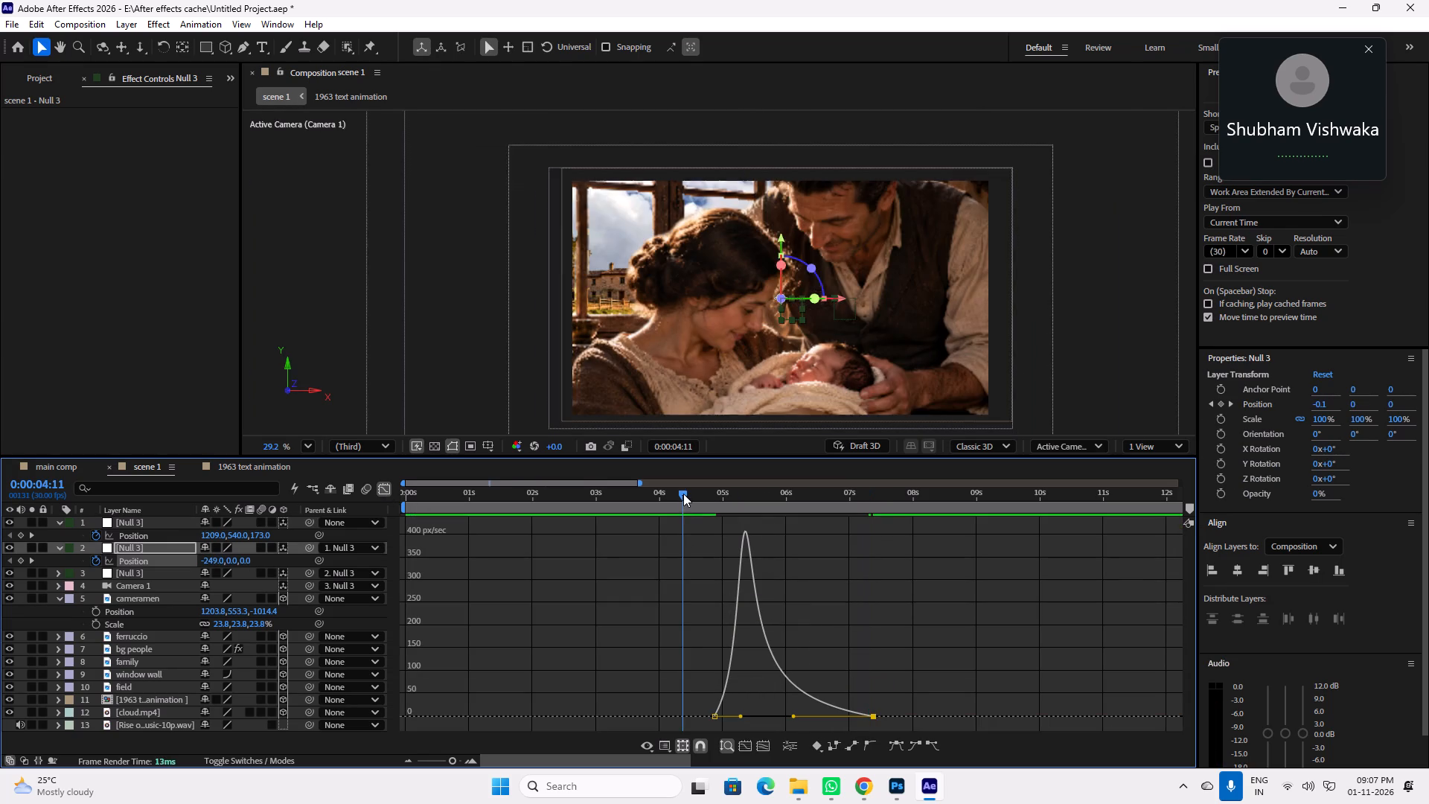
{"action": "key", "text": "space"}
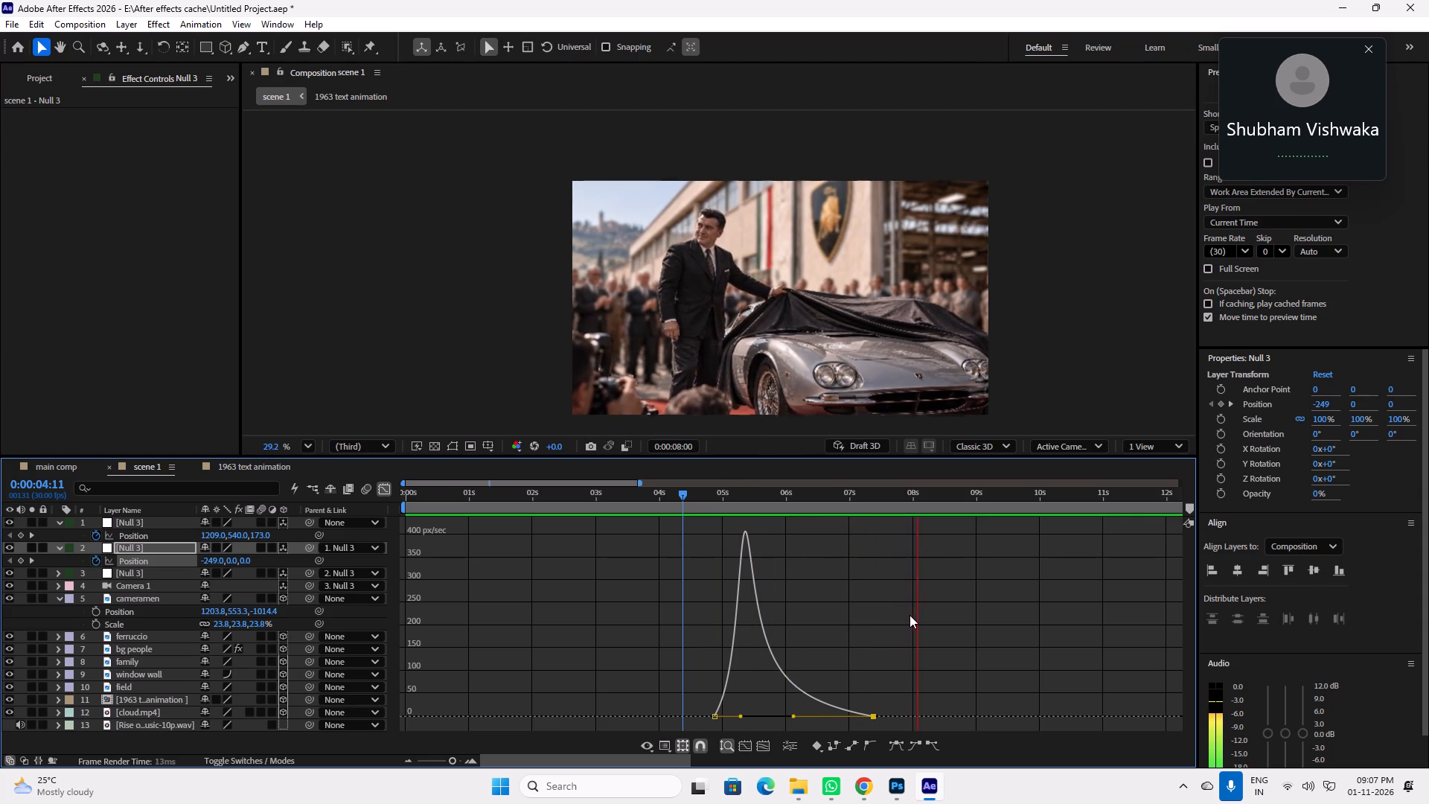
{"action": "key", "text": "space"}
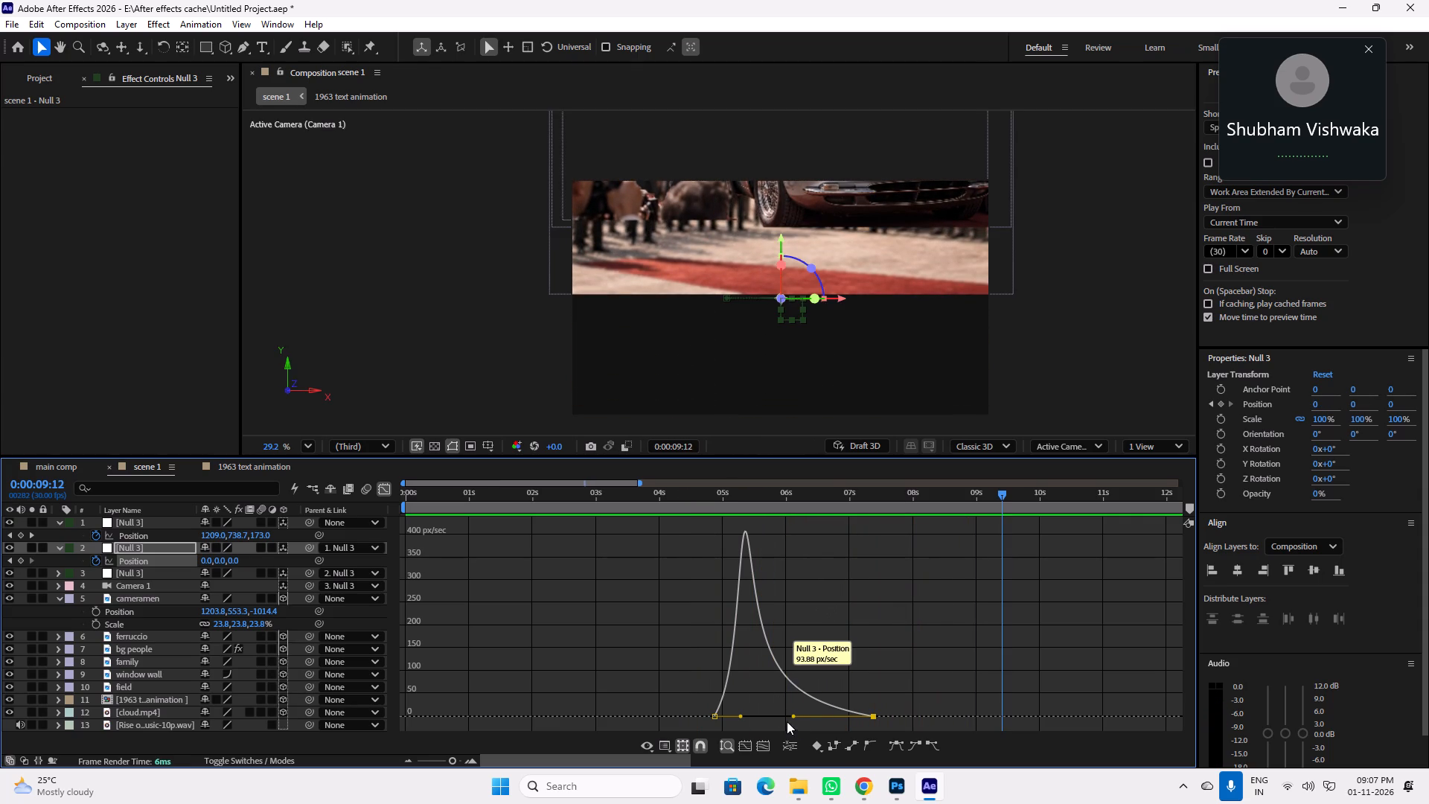
Adjust layer 2 null's Position speed curve to about 60% outgoing influence at its start and about 60% incoming at its end; save and preview.
{"action": "left_click_drag", "start_coordinate": [793, 718], "coordinate": [809, 720]}
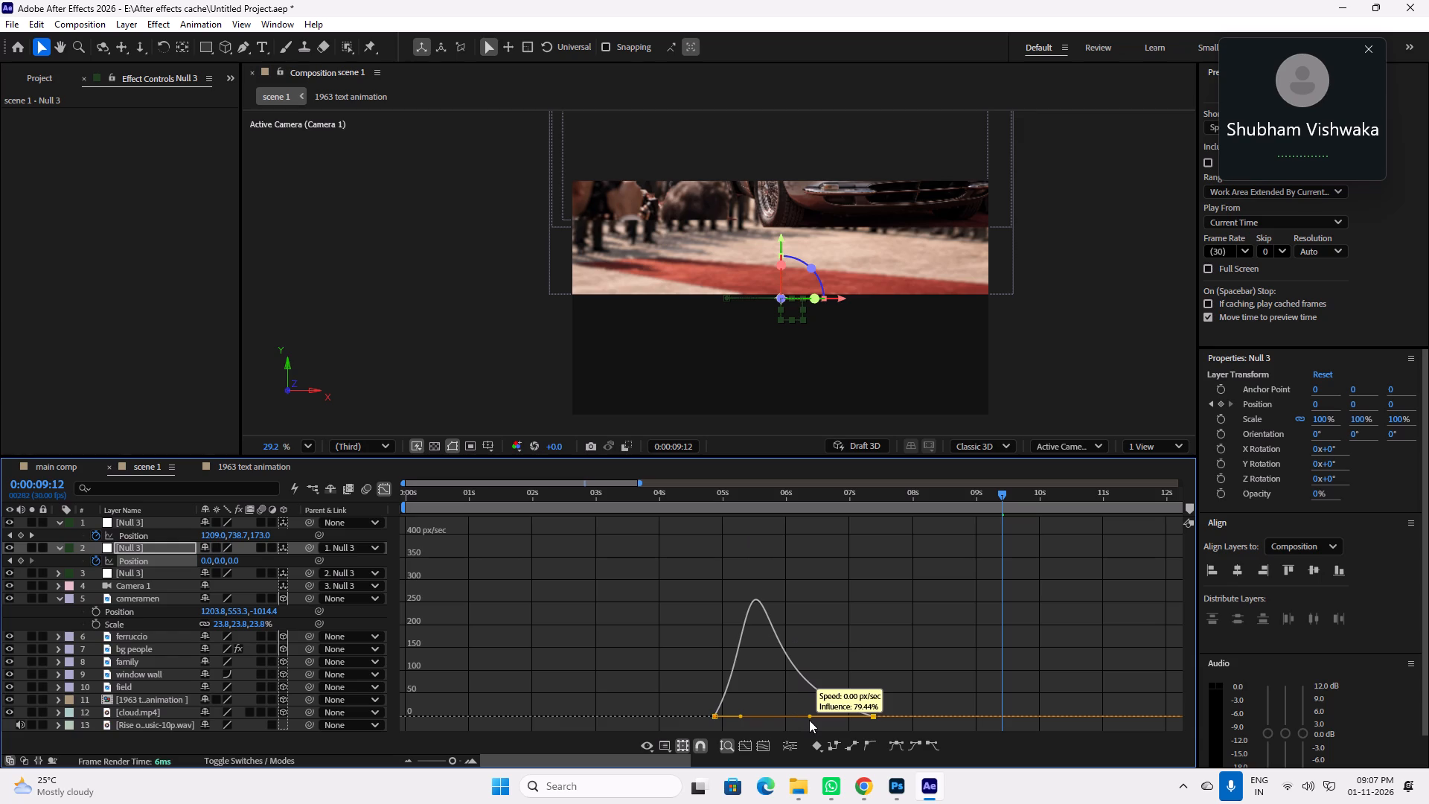
{"action": "left_click_drag", "start_coordinate": [809, 720], "coordinate": [816, 720]}
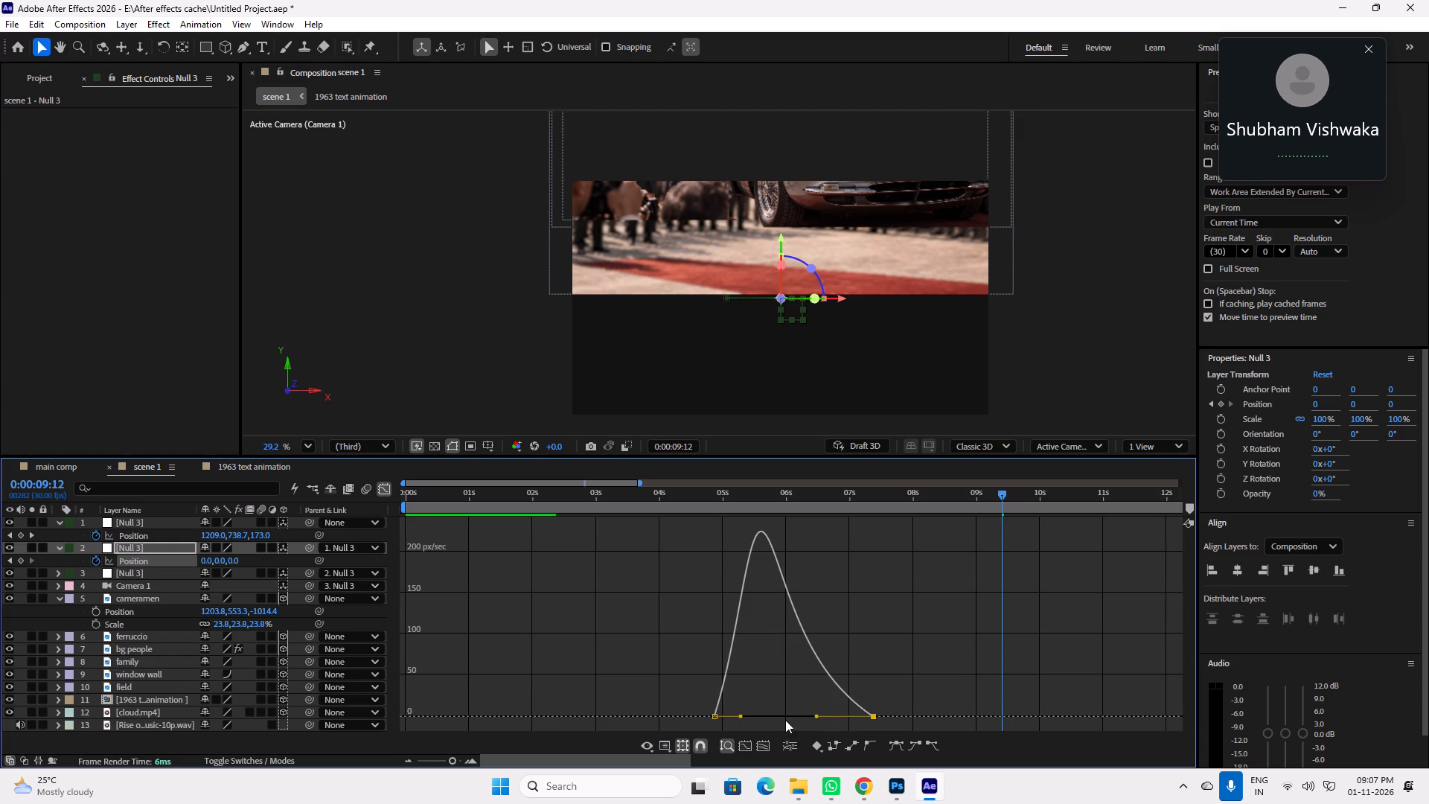
{"action": "left_click_drag", "start_coordinate": [738, 717], "coordinate": [764, 718]}
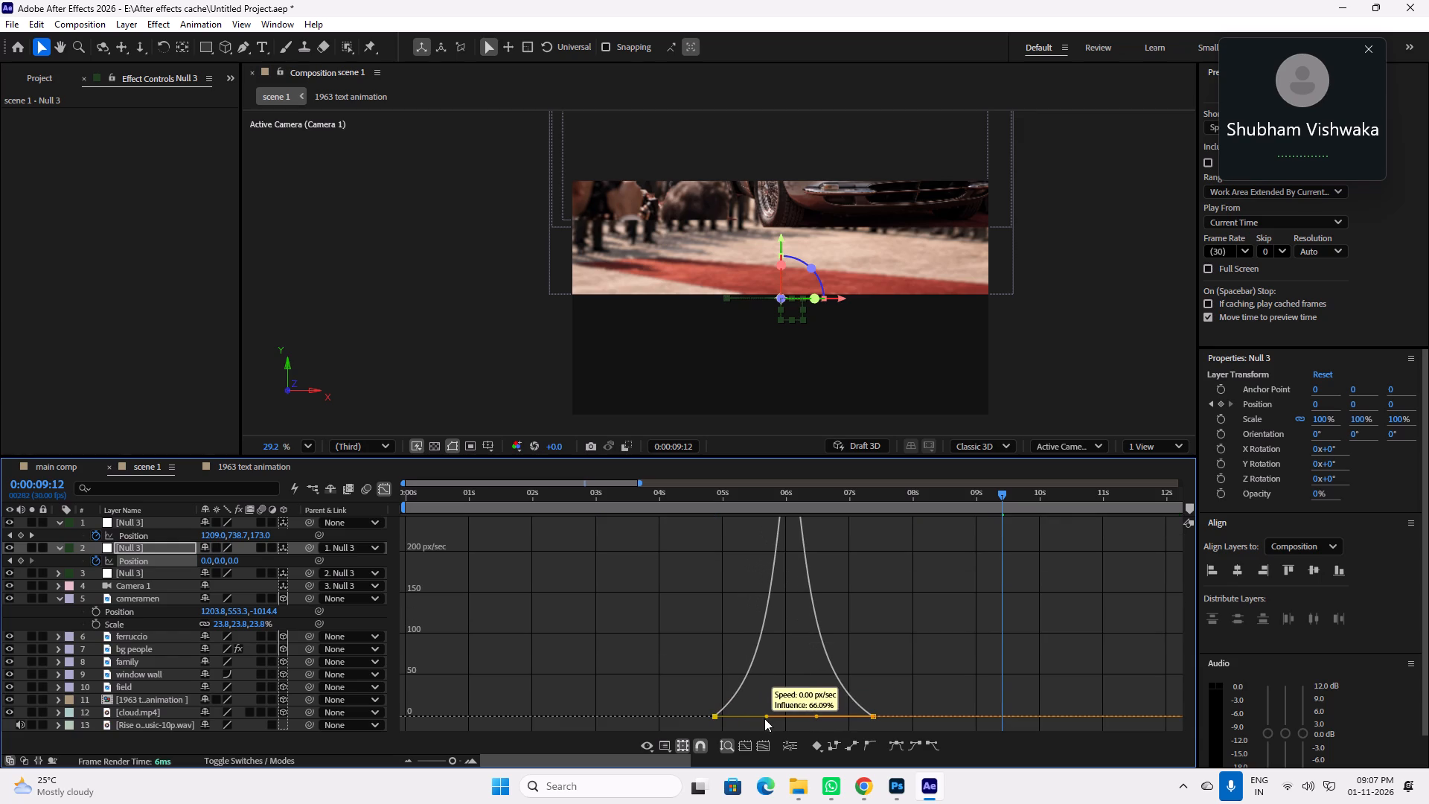
{"action": "left_click_drag", "start_coordinate": [764, 718], "coordinate": [759, 718]}
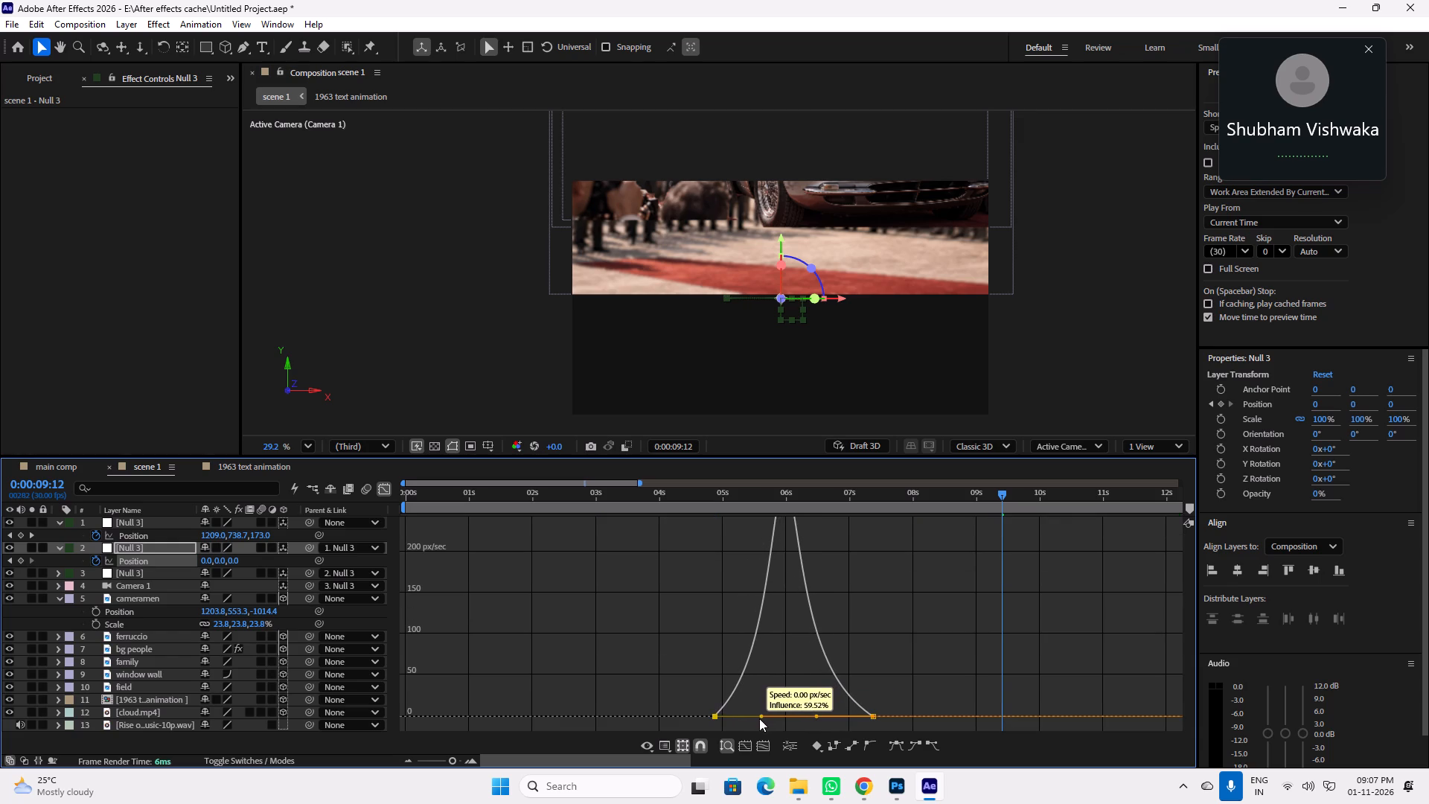
{"action": "left_click_drag", "start_coordinate": [759, 718], "coordinate": [760, 718]}
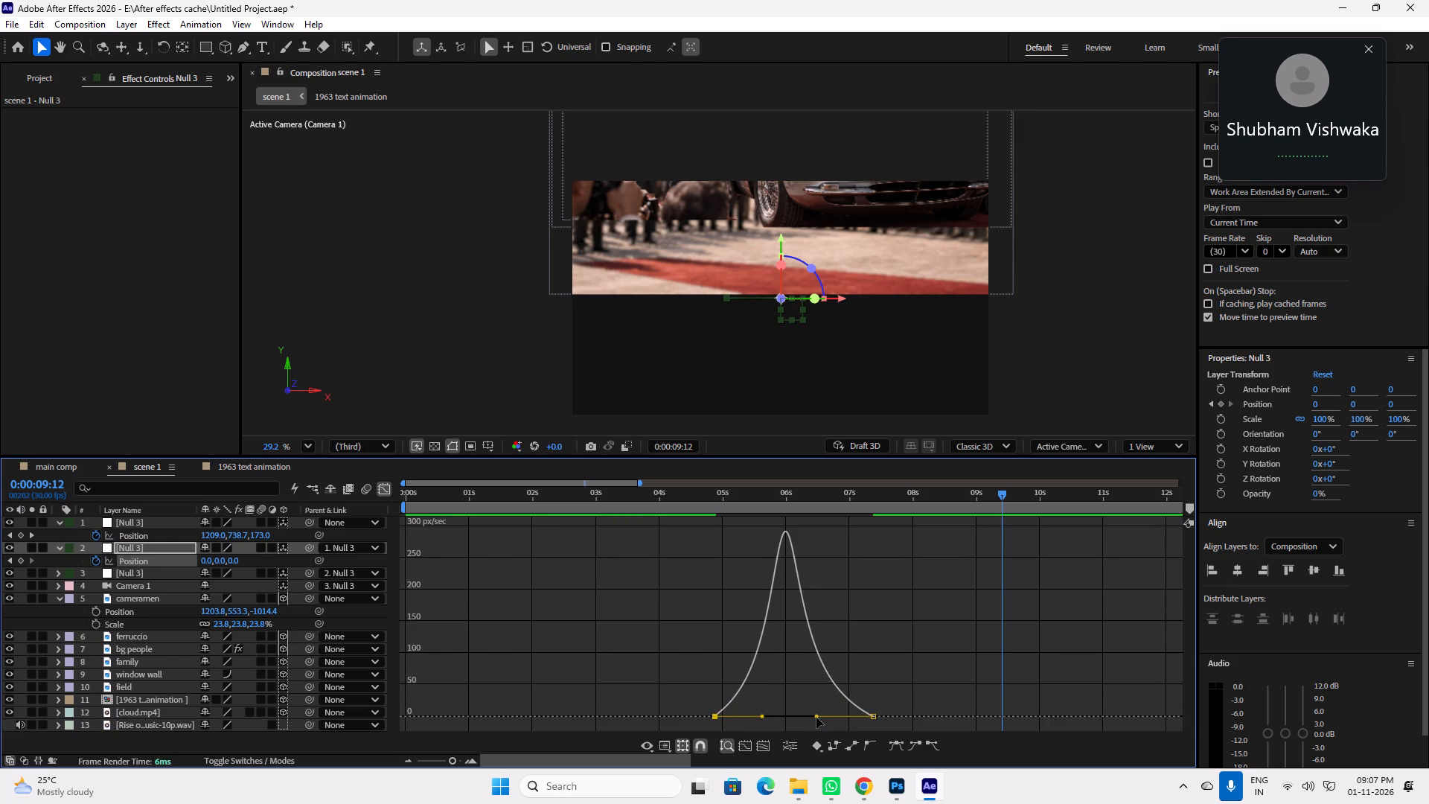
{"action": "left_click_drag", "start_coordinate": [816, 718], "coordinate": [819, 718]}
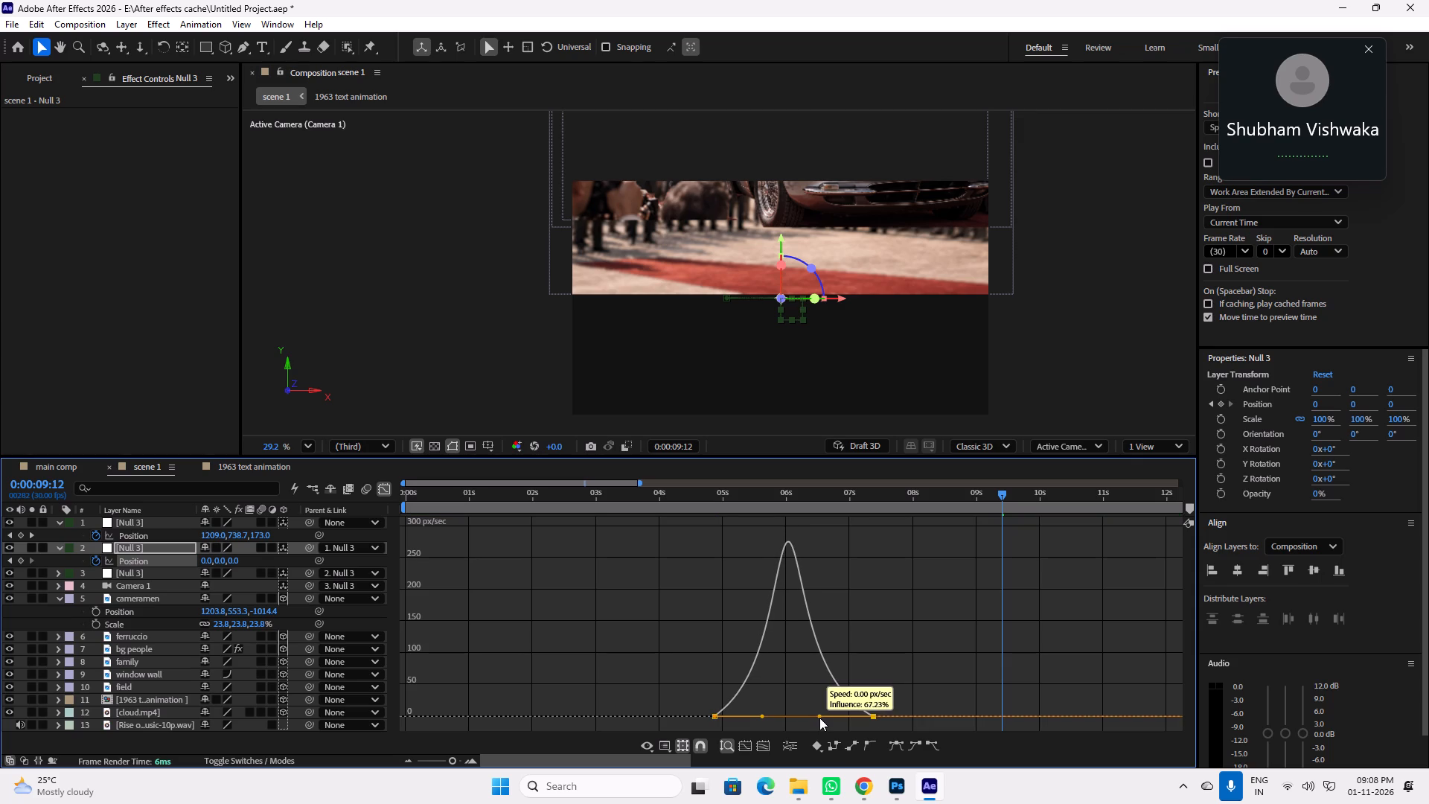
{"action": "left_click_drag", "start_coordinate": [819, 718], "coordinate": [824, 718]}
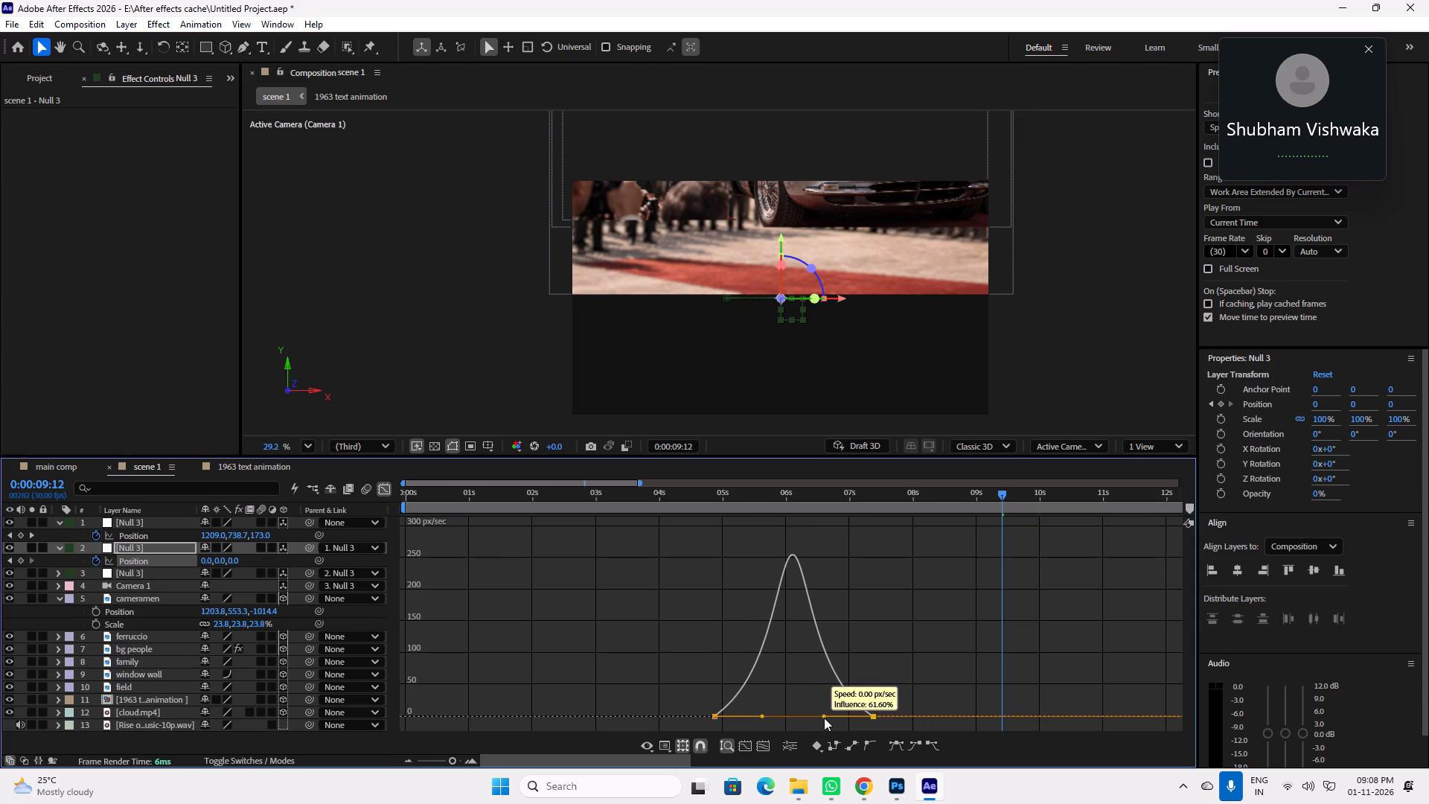
{"action": "left_click_drag", "start_coordinate": [824, 718], "coordinate": [825, 718]}
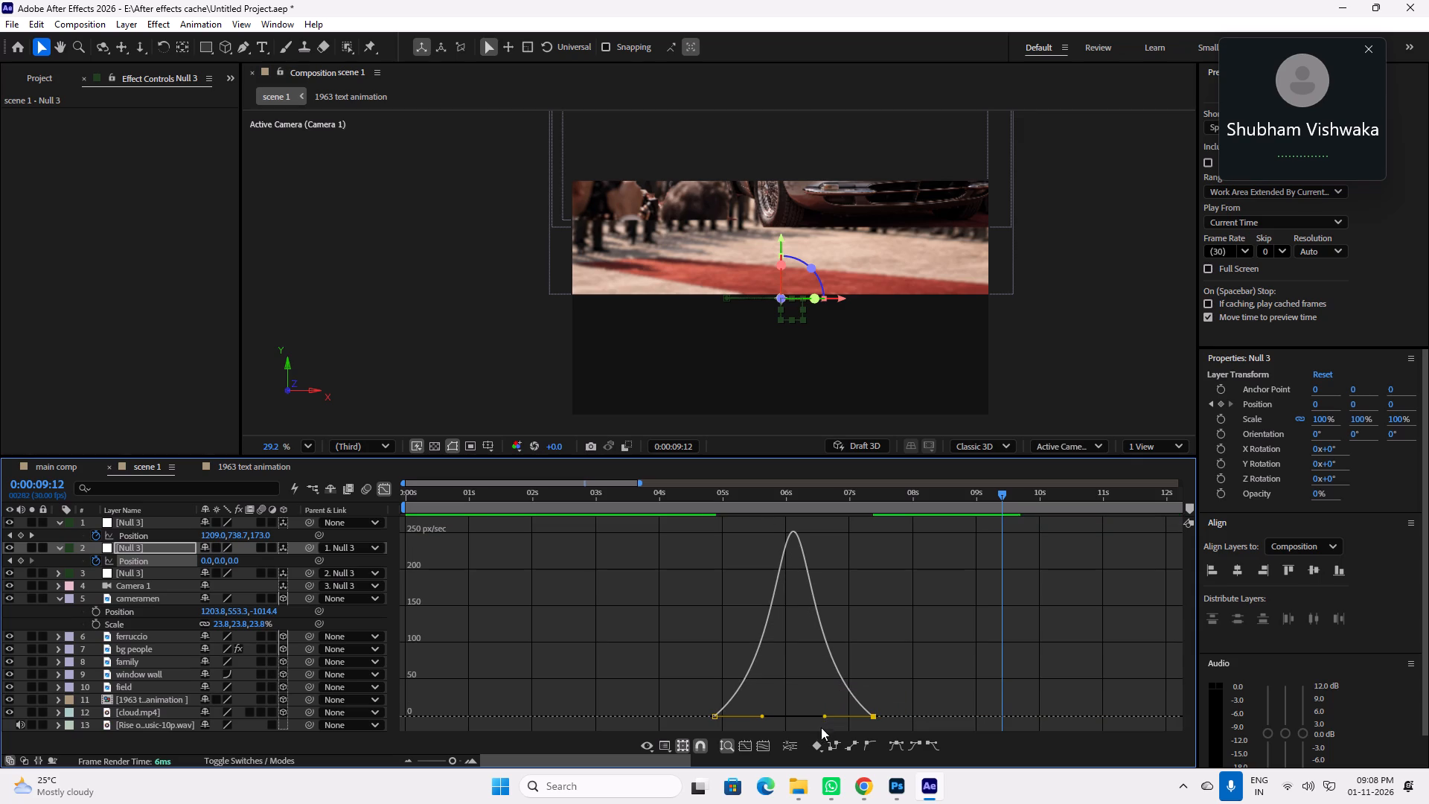
{"action": "key", "text": "ctrl+s"}
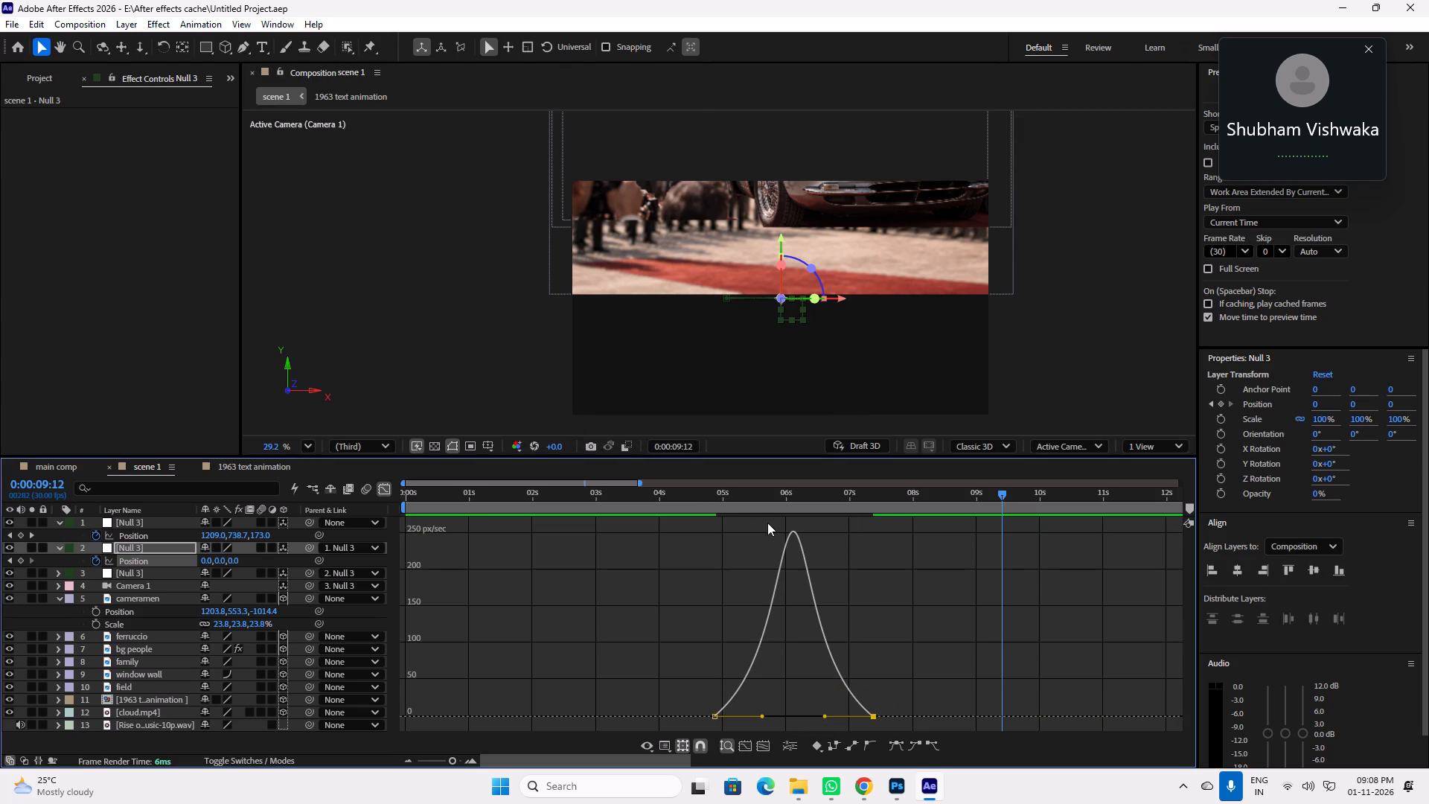
{"action": "left_click_drag", "start_coordinate": [730, 499], "coordinate": [701, 498]}
{"action": "key", "text": "space"}
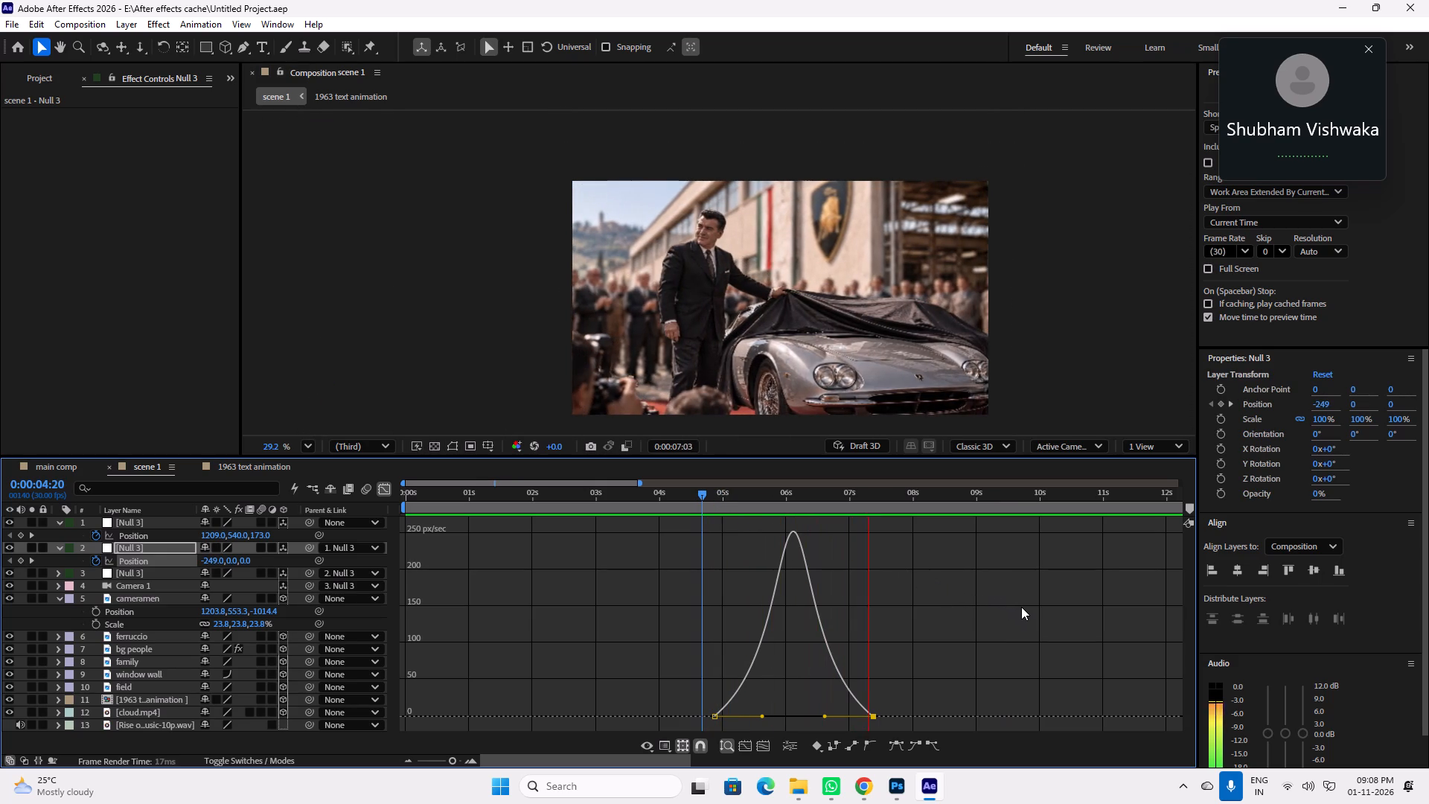
{"action": "key", "text": "space"}
Return the timeline from the speed graph to the layer bars and save the project.
{"action": "key", "text": "ctrl+s"}
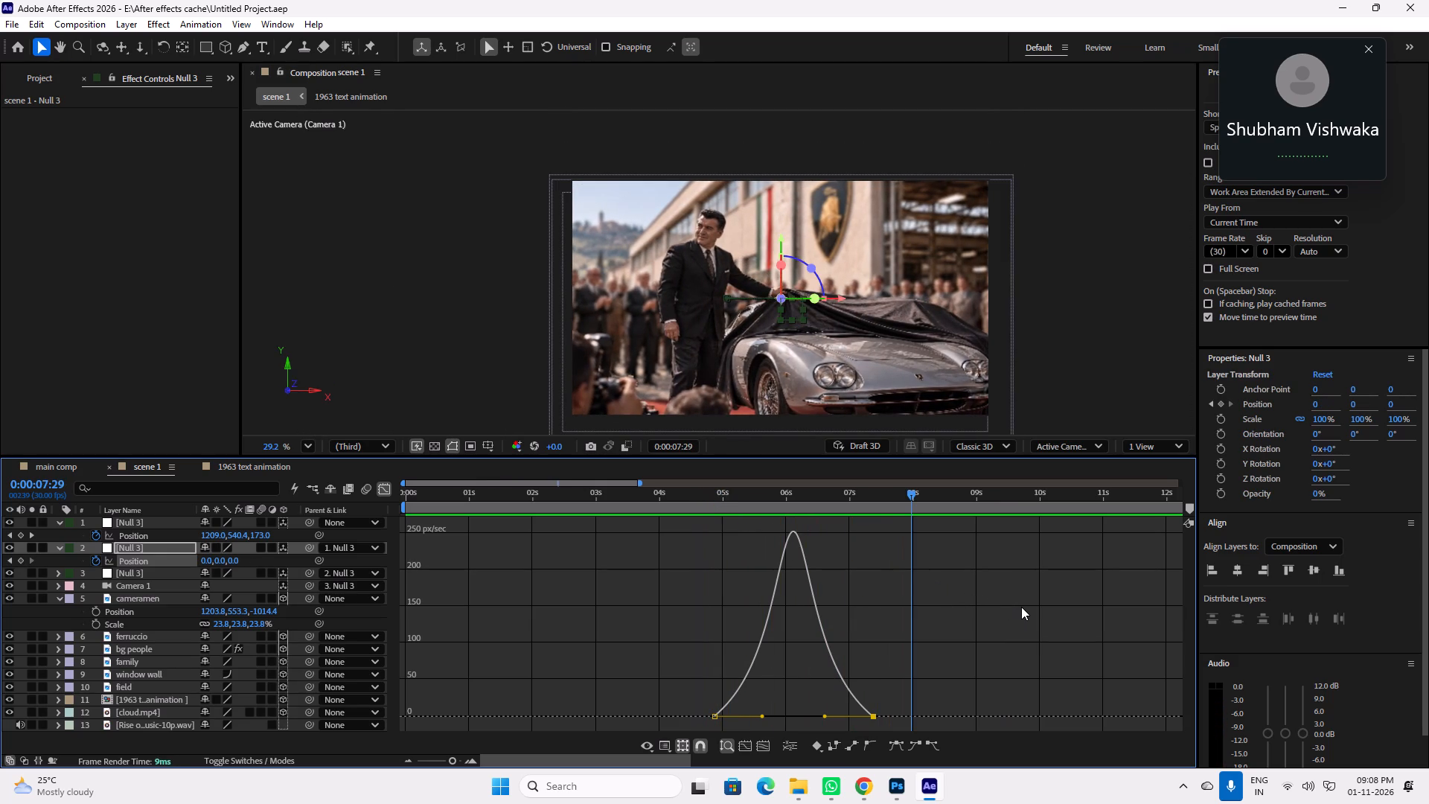
{"action": "left_click", "coordinate": [381, 487]}
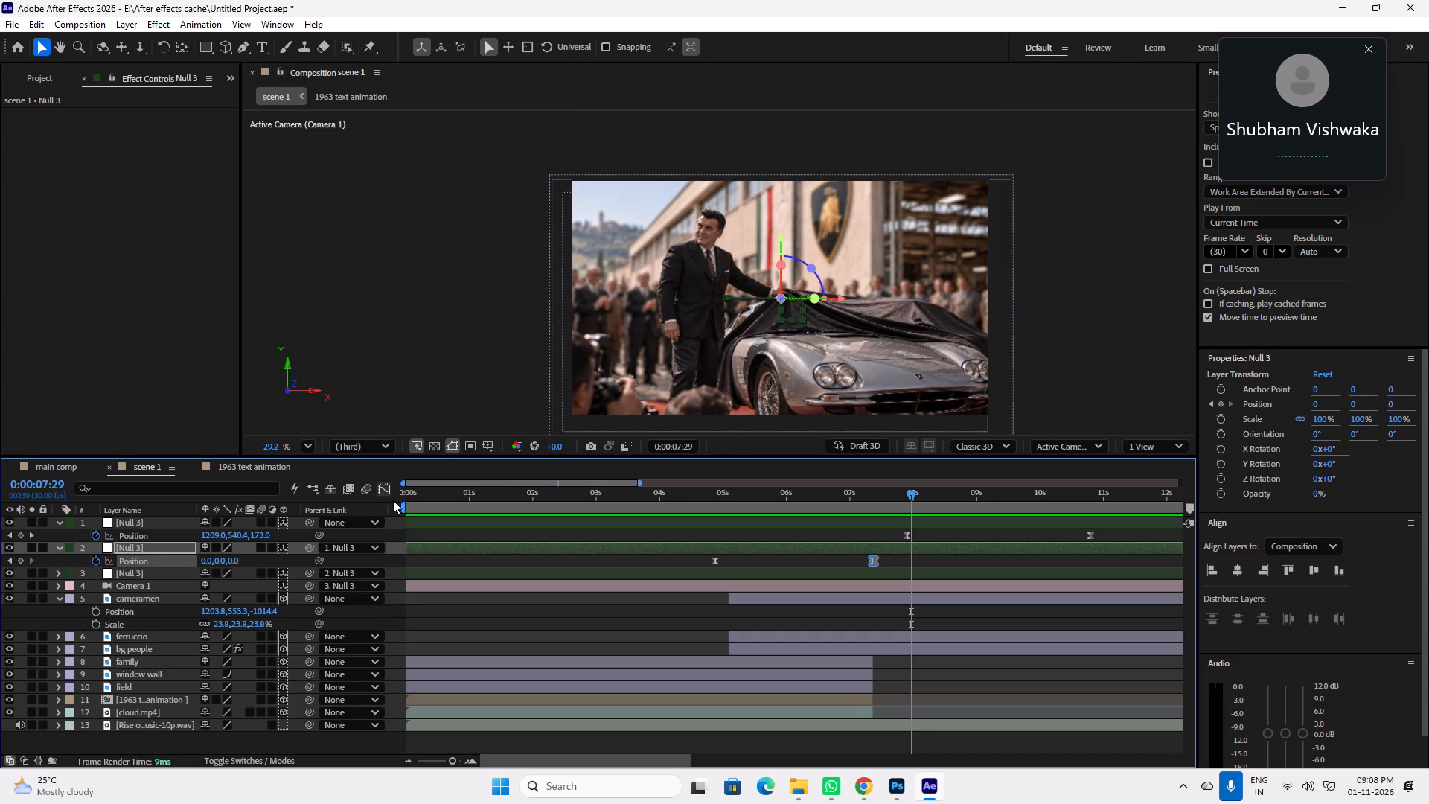
{"action": "key", "text": "ctrl+s"}
Preview scene 1 from about 2:13 through the move to the car unveiling and save the project.
{"action": "left_click_drag", "start_coordinate": [586, 494], "coordinate": [579, 493]}
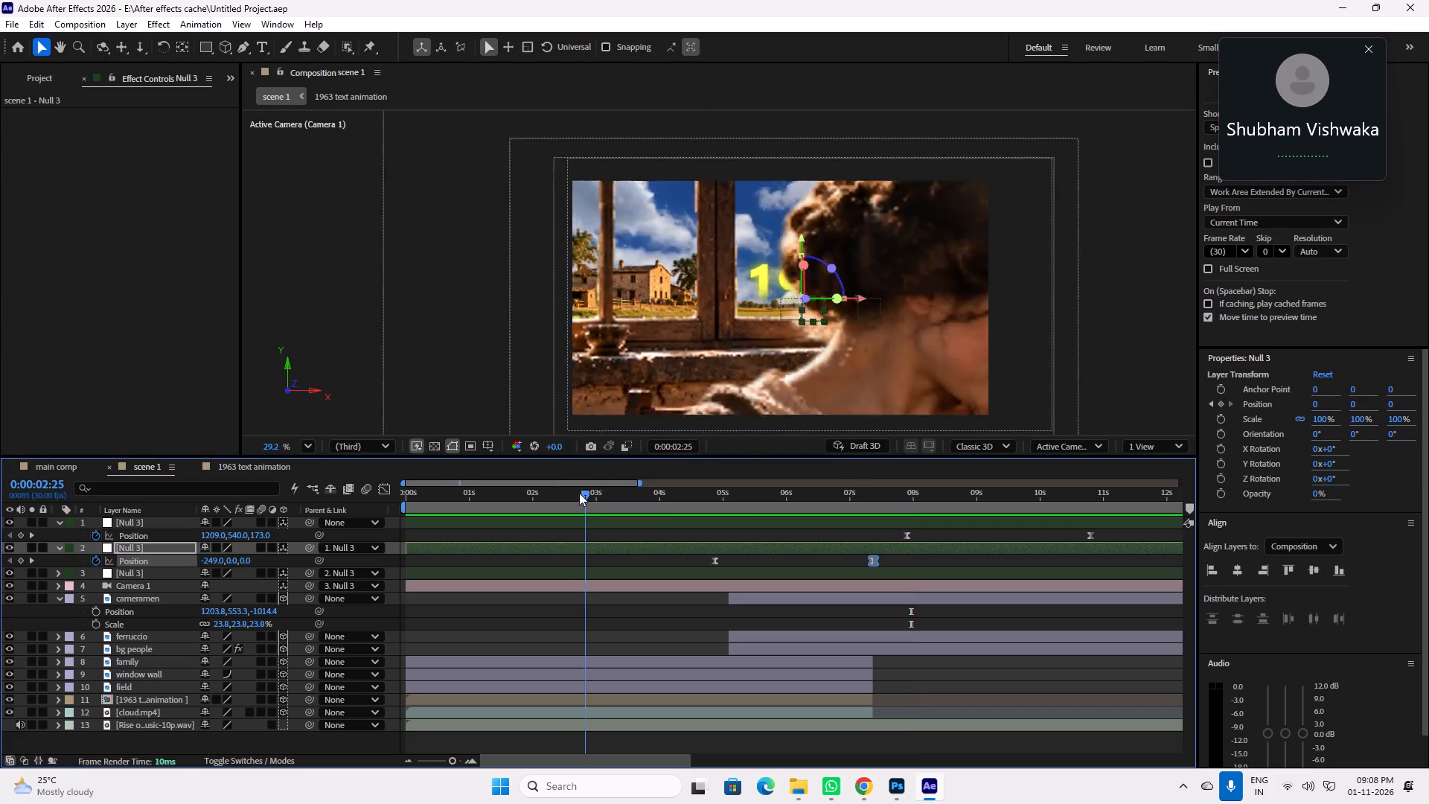
{"action": "left_click_drag", "start_coordinate": [579, 493], "coordinate": [556, 493]}
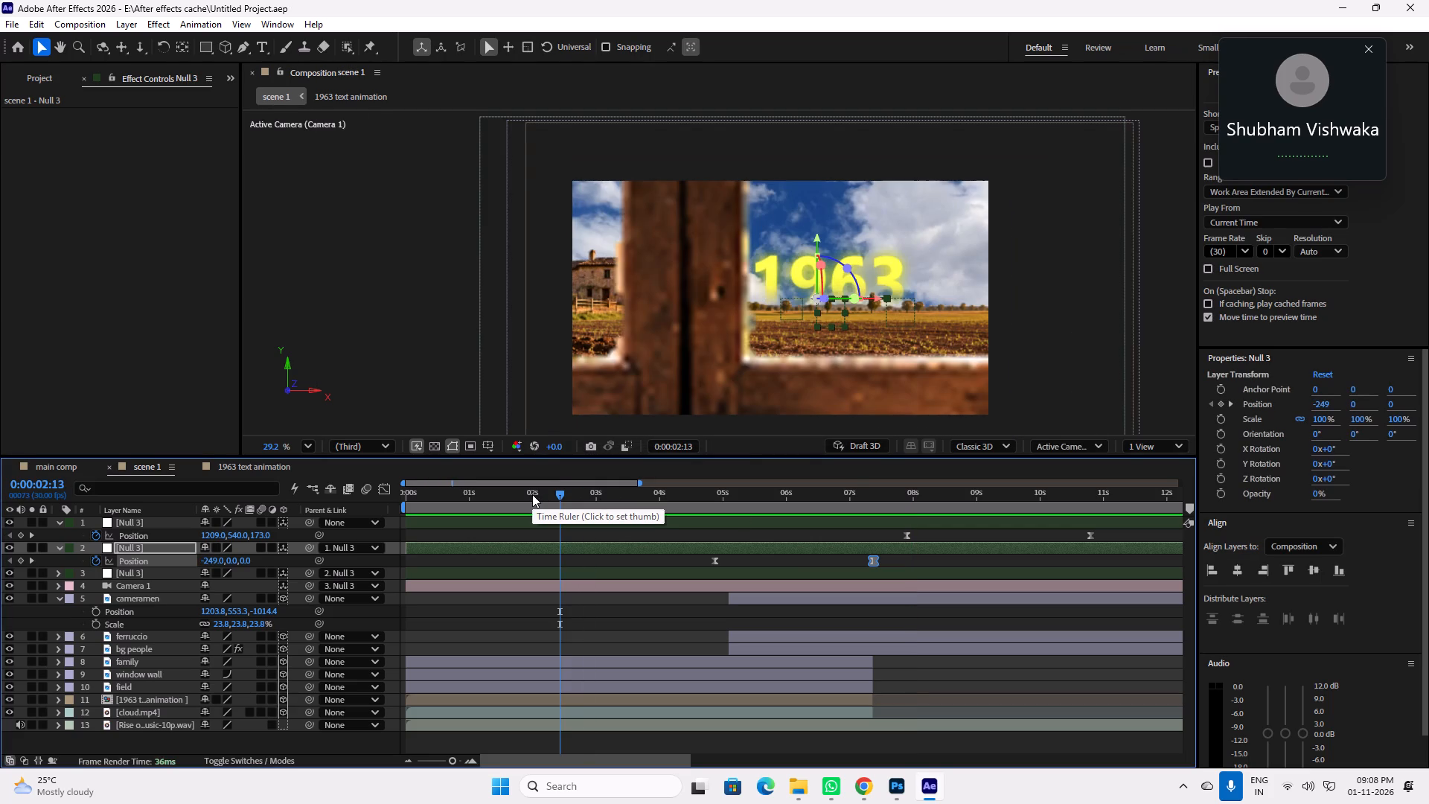
{"action": "key", "text": "space"}
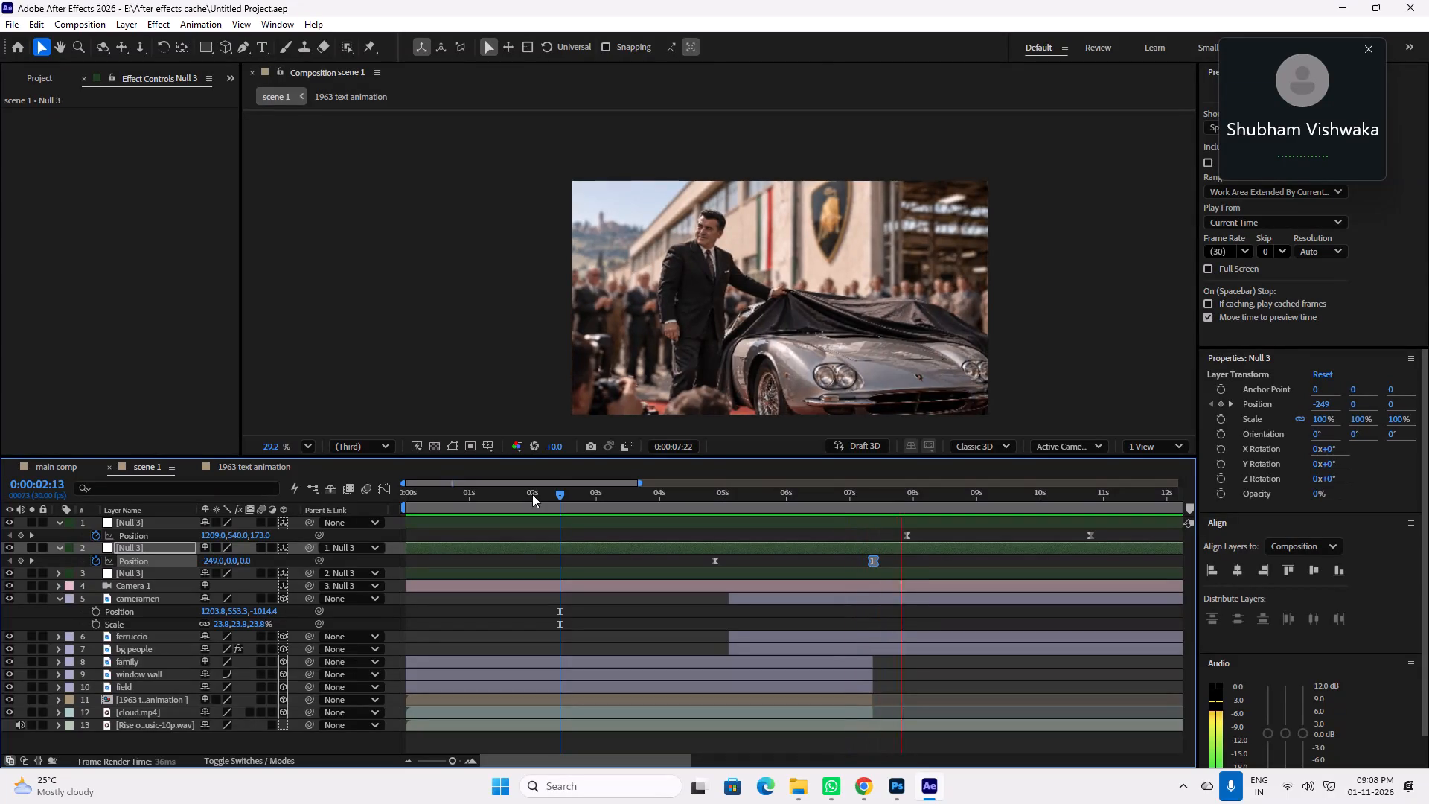
{"action": "key", "text": "space"}
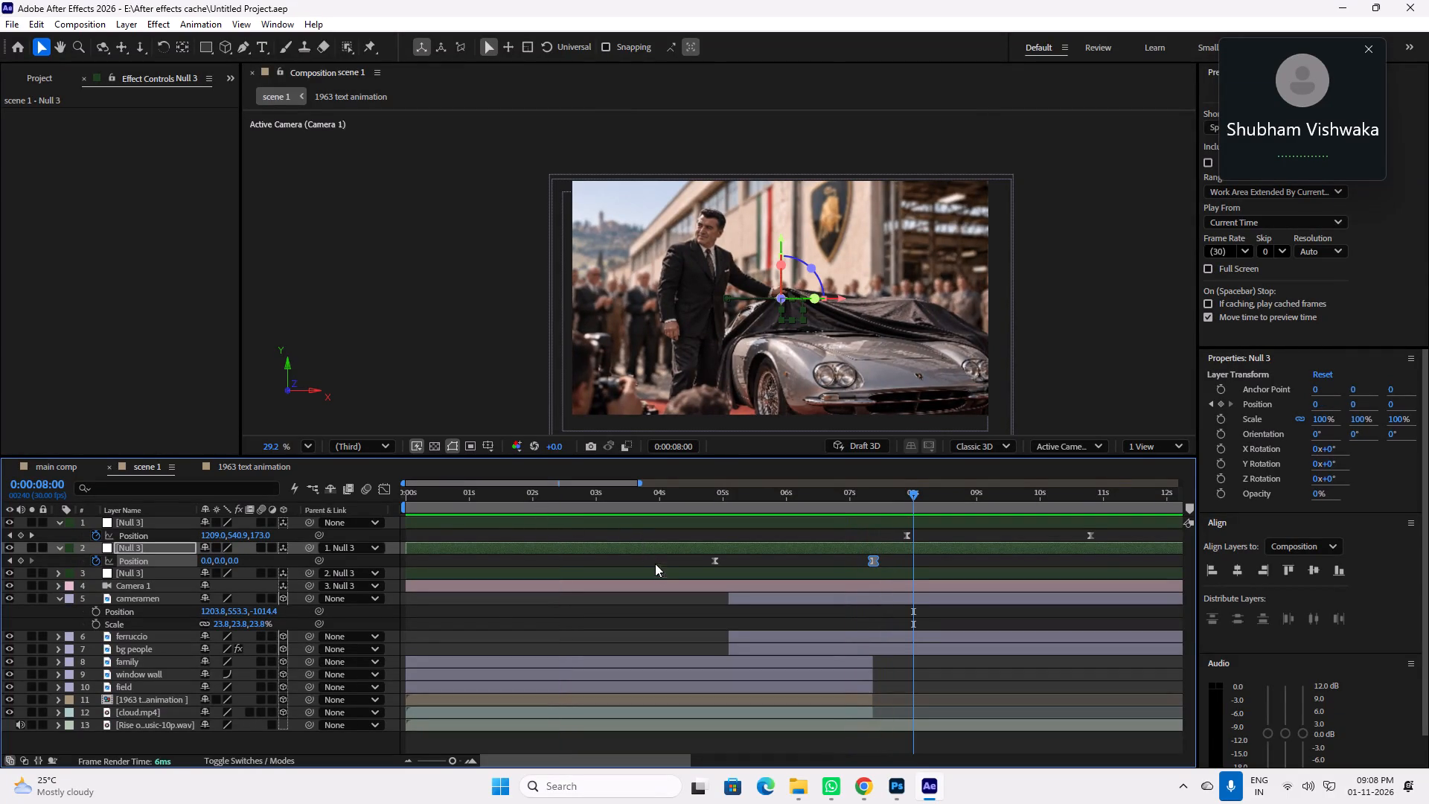
{"action": "key", "text": "ctrl+s"}
Replay the handover between the sideways and downward camera moves from around 7 s, and again from 4:24, to judge its timing.
{"action": "scroll", "coordinate": [888, 651], "scroll_direction": "up", "scroll_amount": 4}
{"action": "left_click_drag", "start_coordinate": [906, 495], "coordinate": [865, 496]}
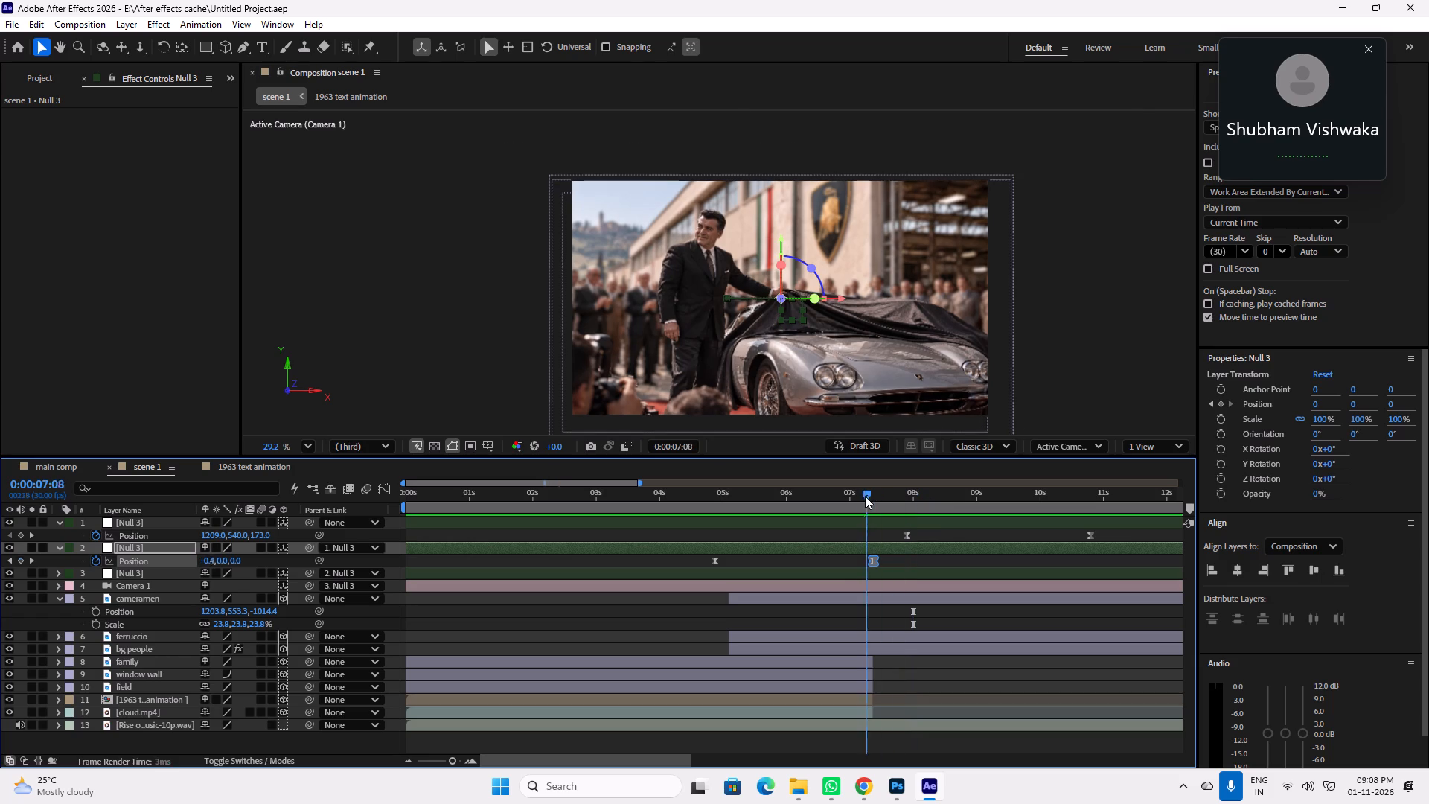
{"action": "left_click_drag", "start_coordinate": [865, 496], "coordinate": [863, 496]}
{"action": "key", "text": "space"}
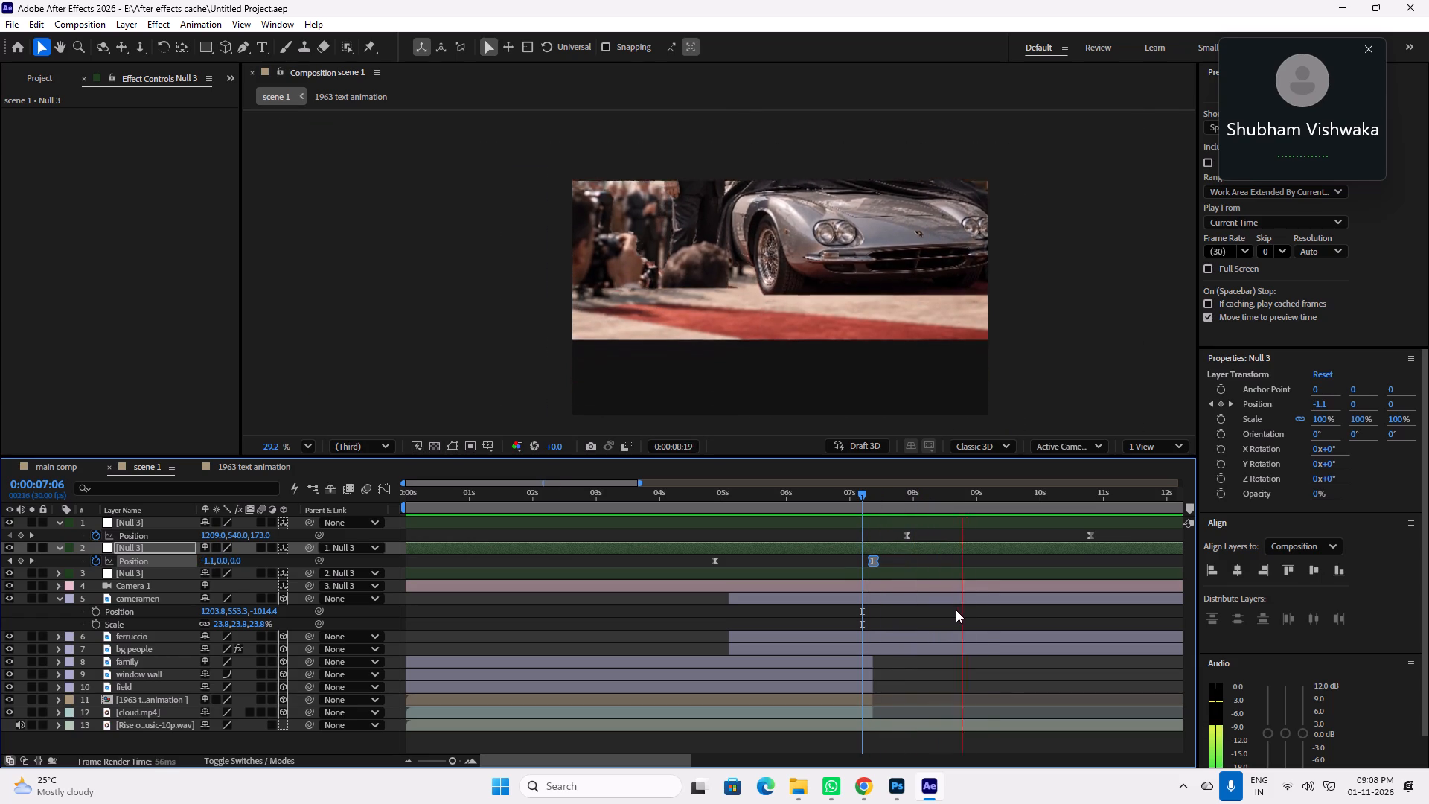
{"action": "key", "text": "space"}
{"action": "left_click_drag", "start_coordinate": [921, 499], "coordinate": [864, 500]}
{"action": "key", "text": "space"}
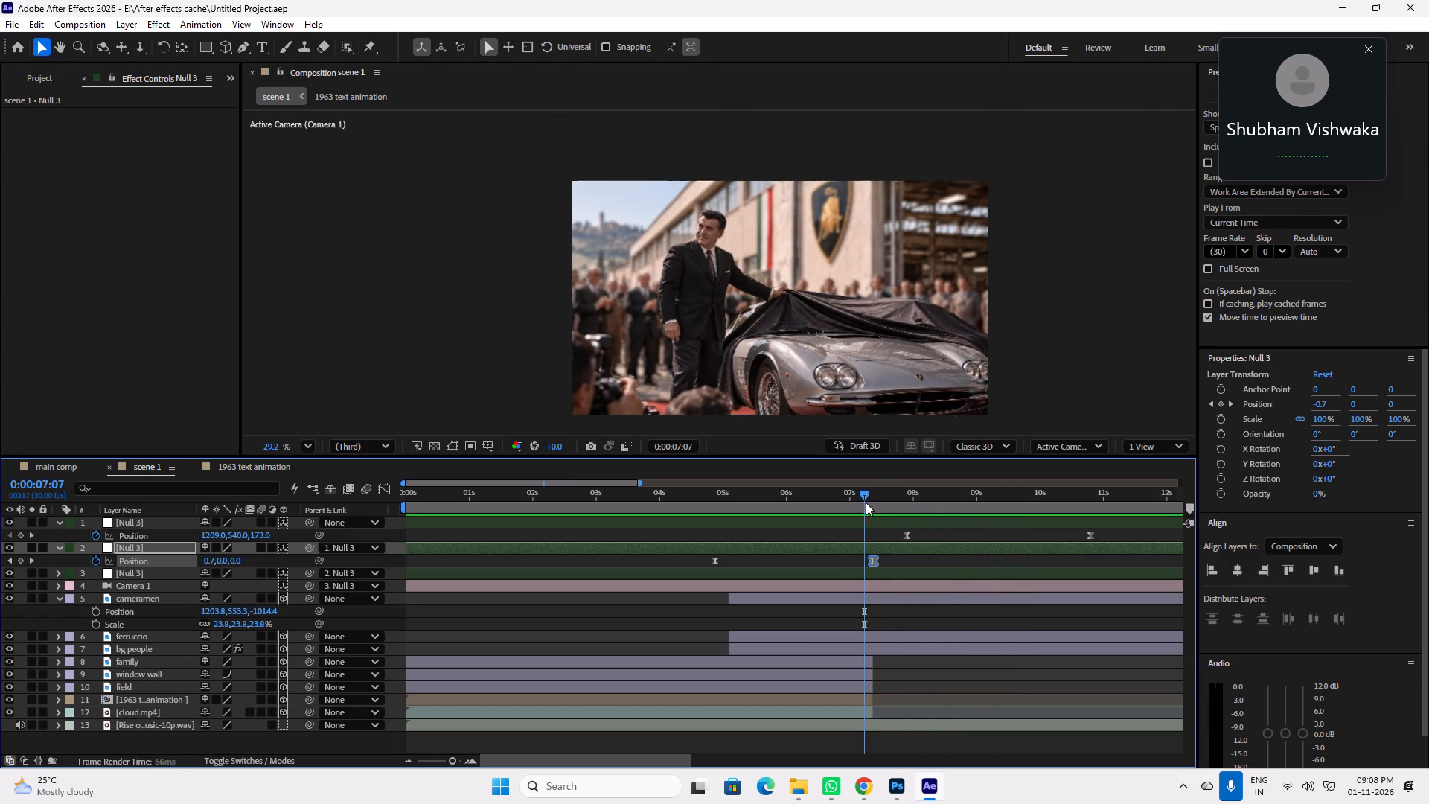
{"action": "key", "text": "space"}
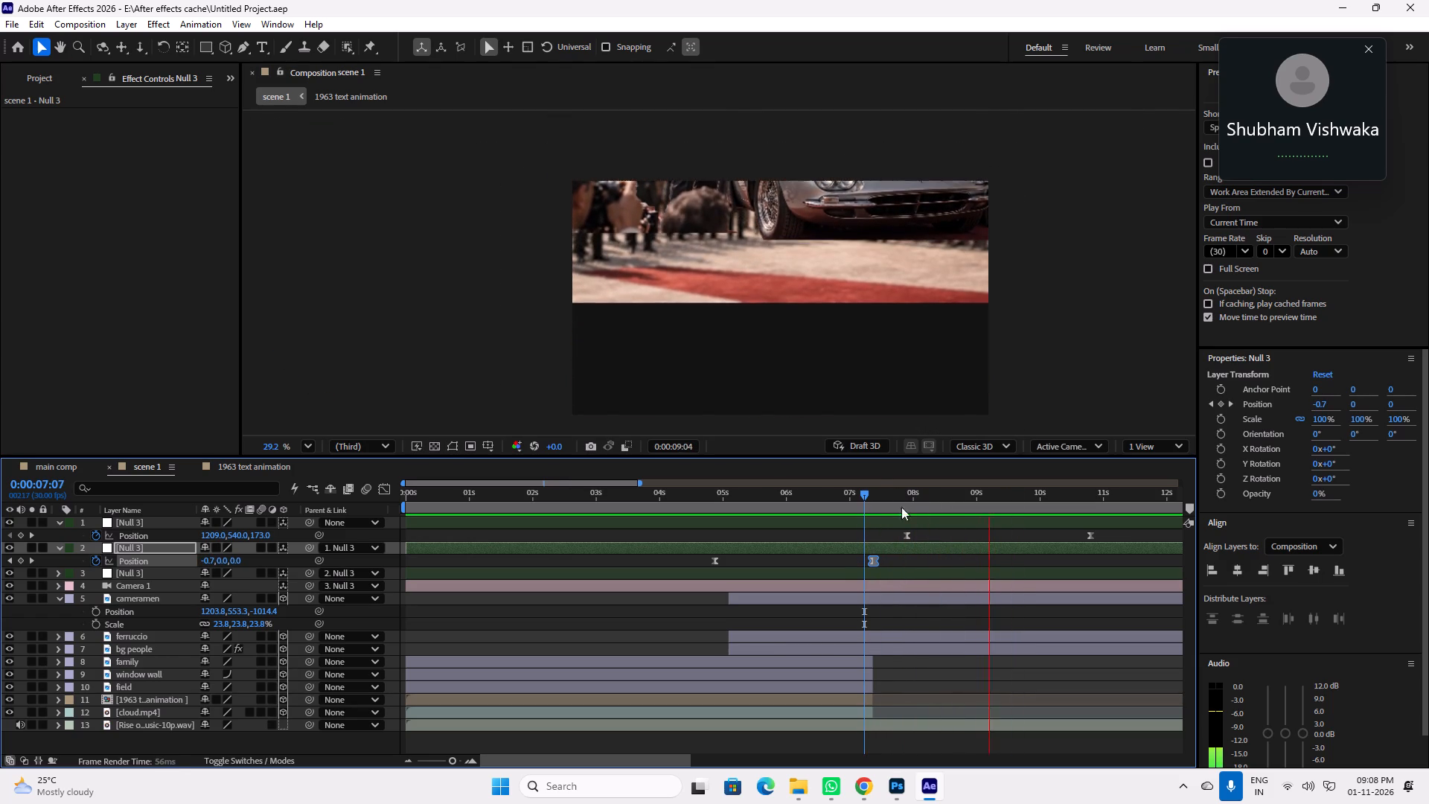
{"action": "left_click_drag", "start_coordinate": [872, 497], "coordinate": [857, 498]}
{"action": "key", "text": "space"}
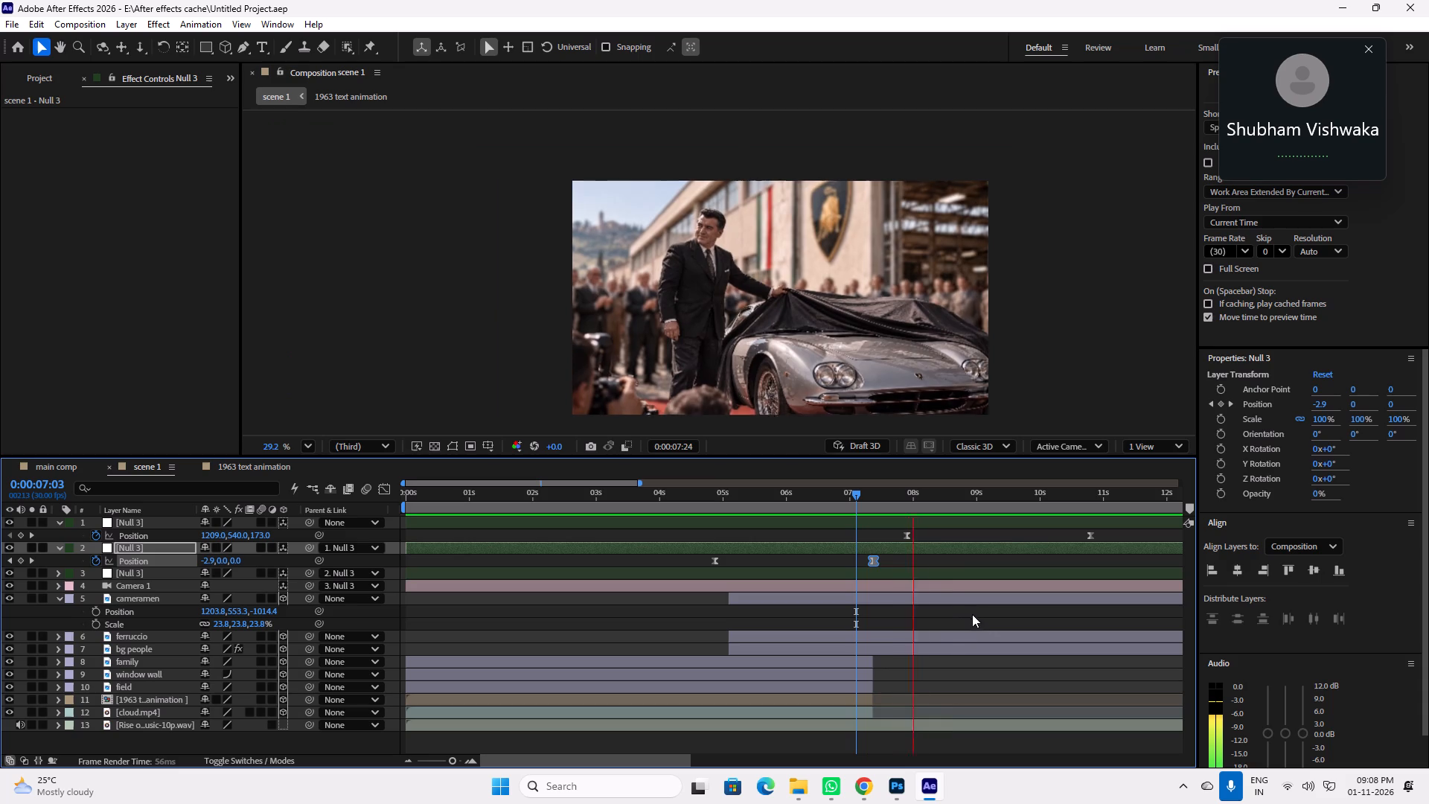
{"action": "key", "text": "space"}
{"action": "left_click_drag", "start_coordinate": [892, 499], "coordinate": [875, 498]}
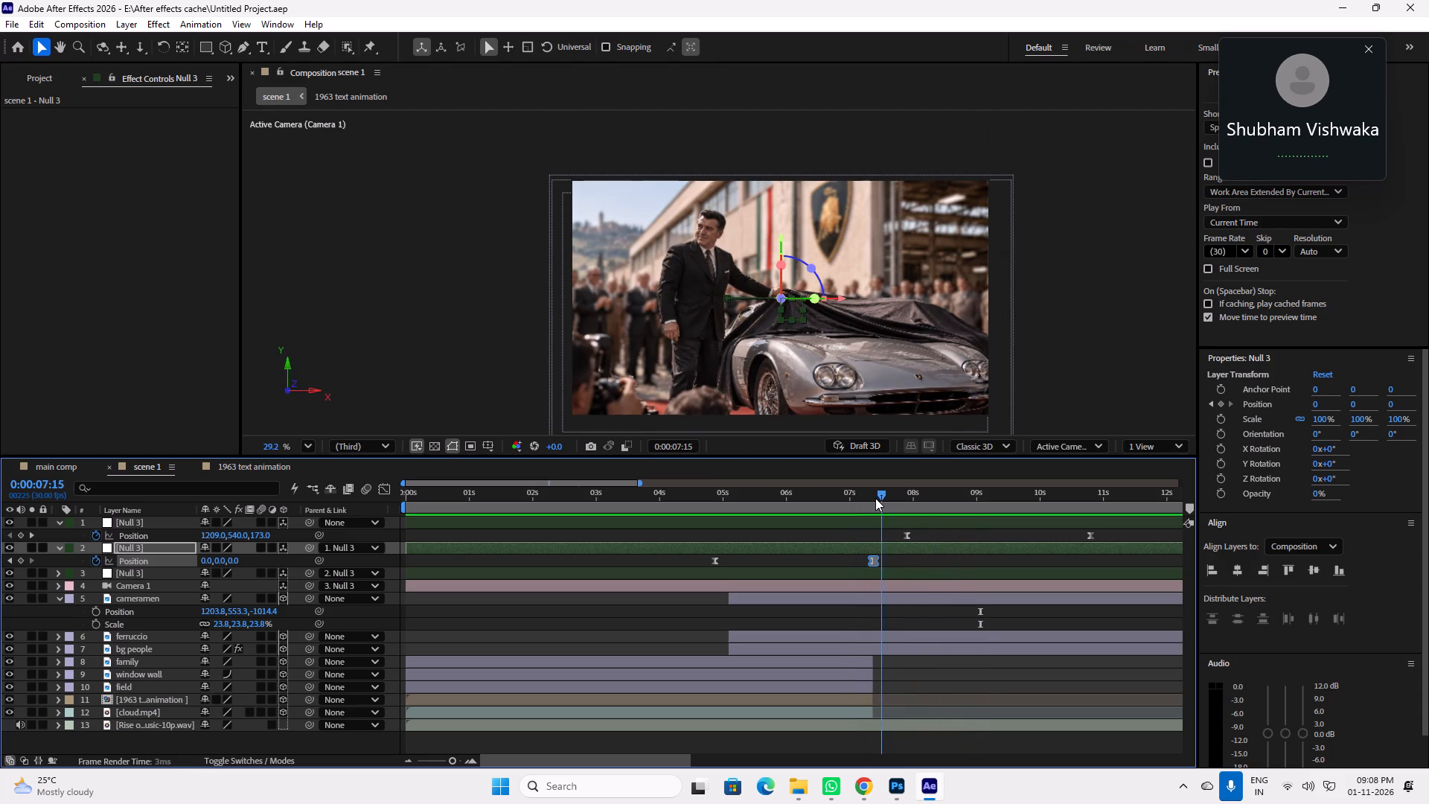
{"action": "left_click_drag", "start_coordinate": [875, 498], "coordinate": [870, 498]}
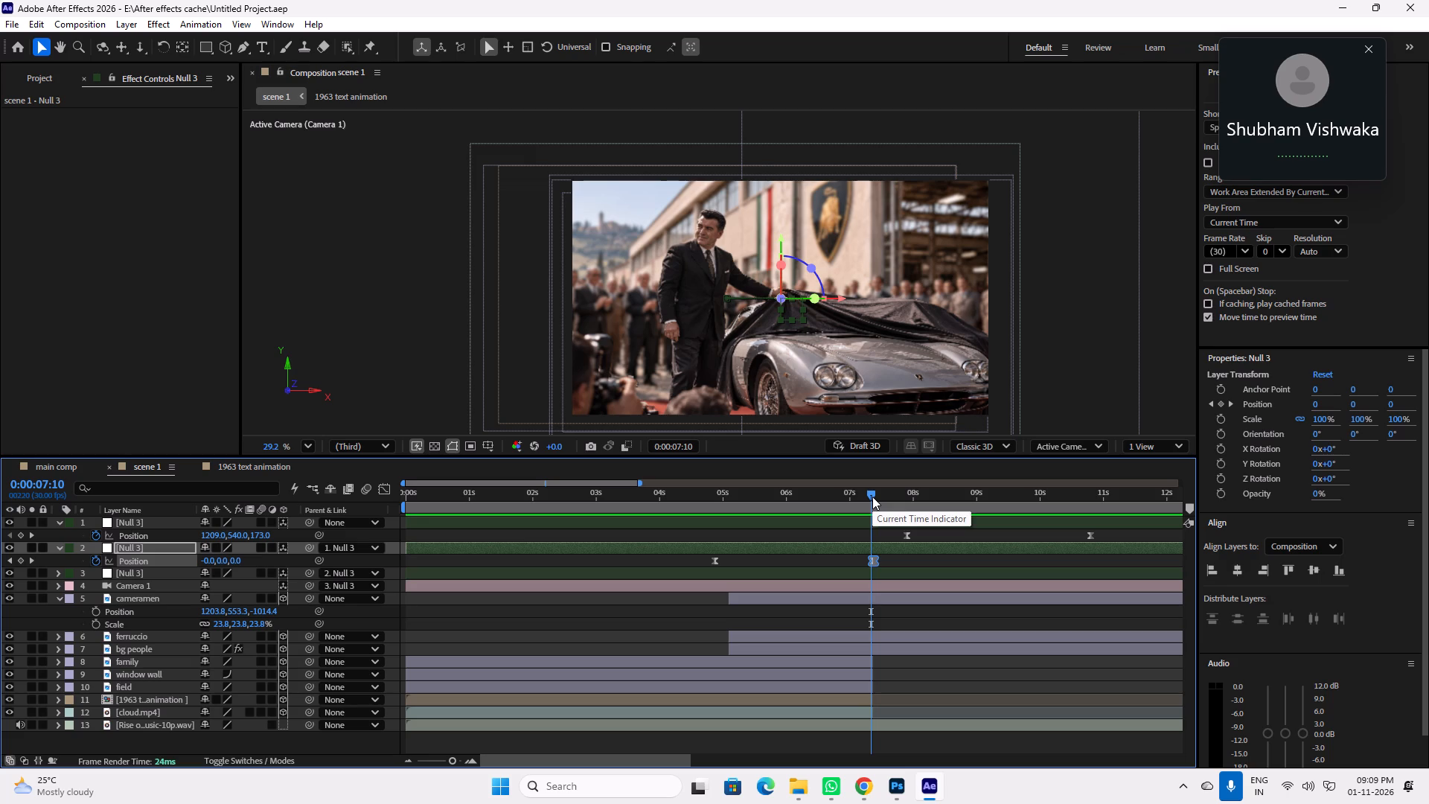
{"action": "left_click", "coordinate": [872, 497]}
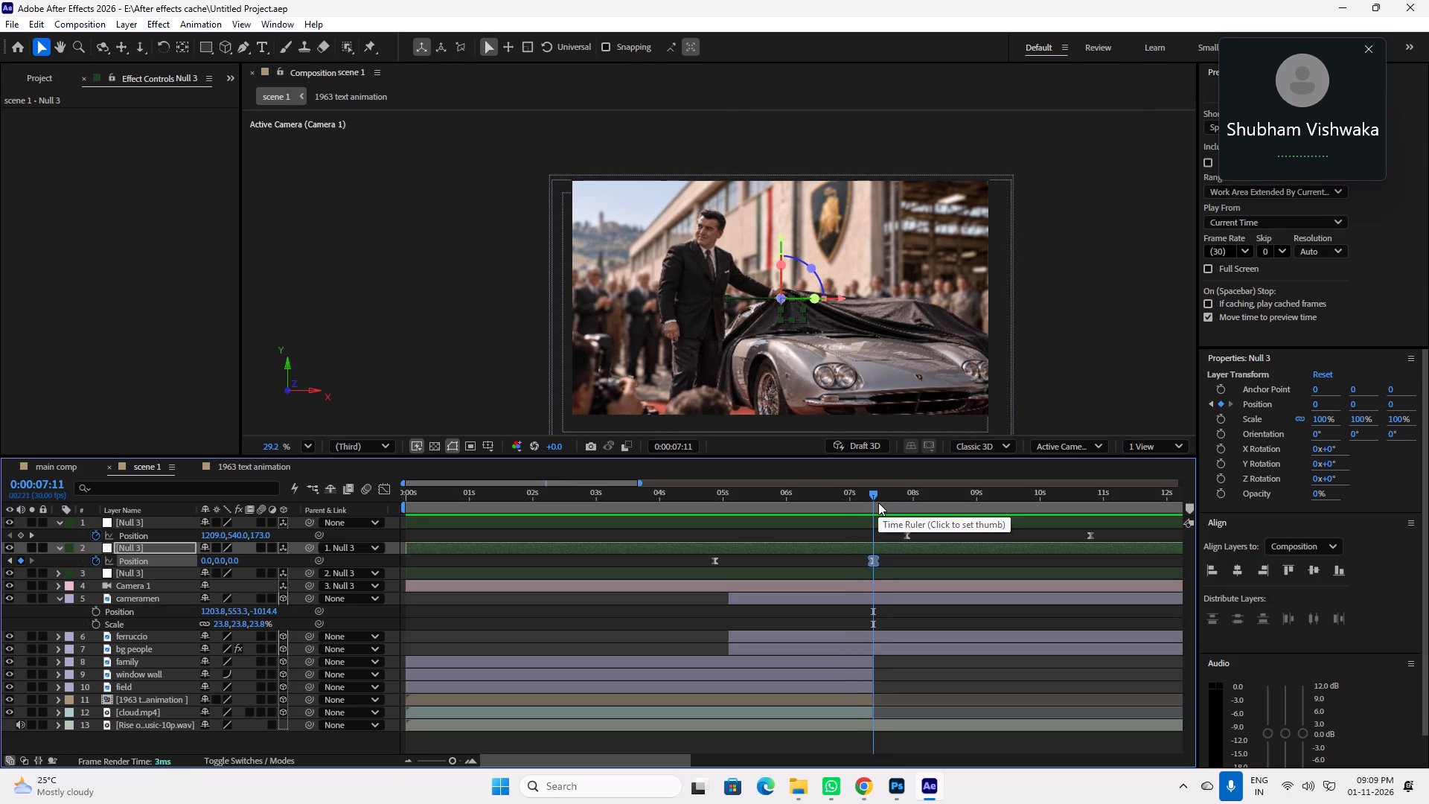
{"action": "key", "text": "space"}
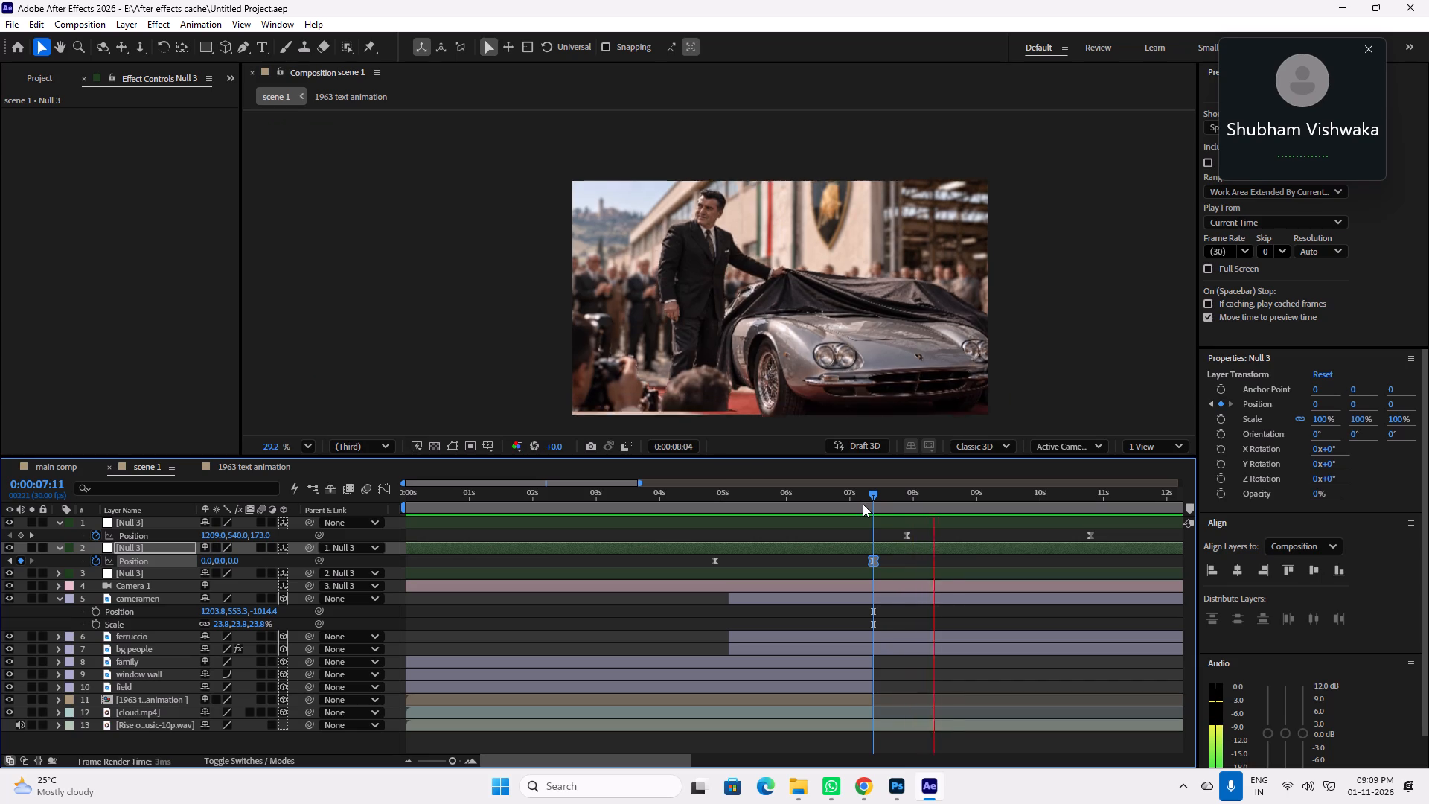
{"action": "key", "text": "space"}
{"action": "left_click_drag", "start_coordinate": [831, 500], "coordinate": [710, 500]}
{"action": "key", "text": "space"}
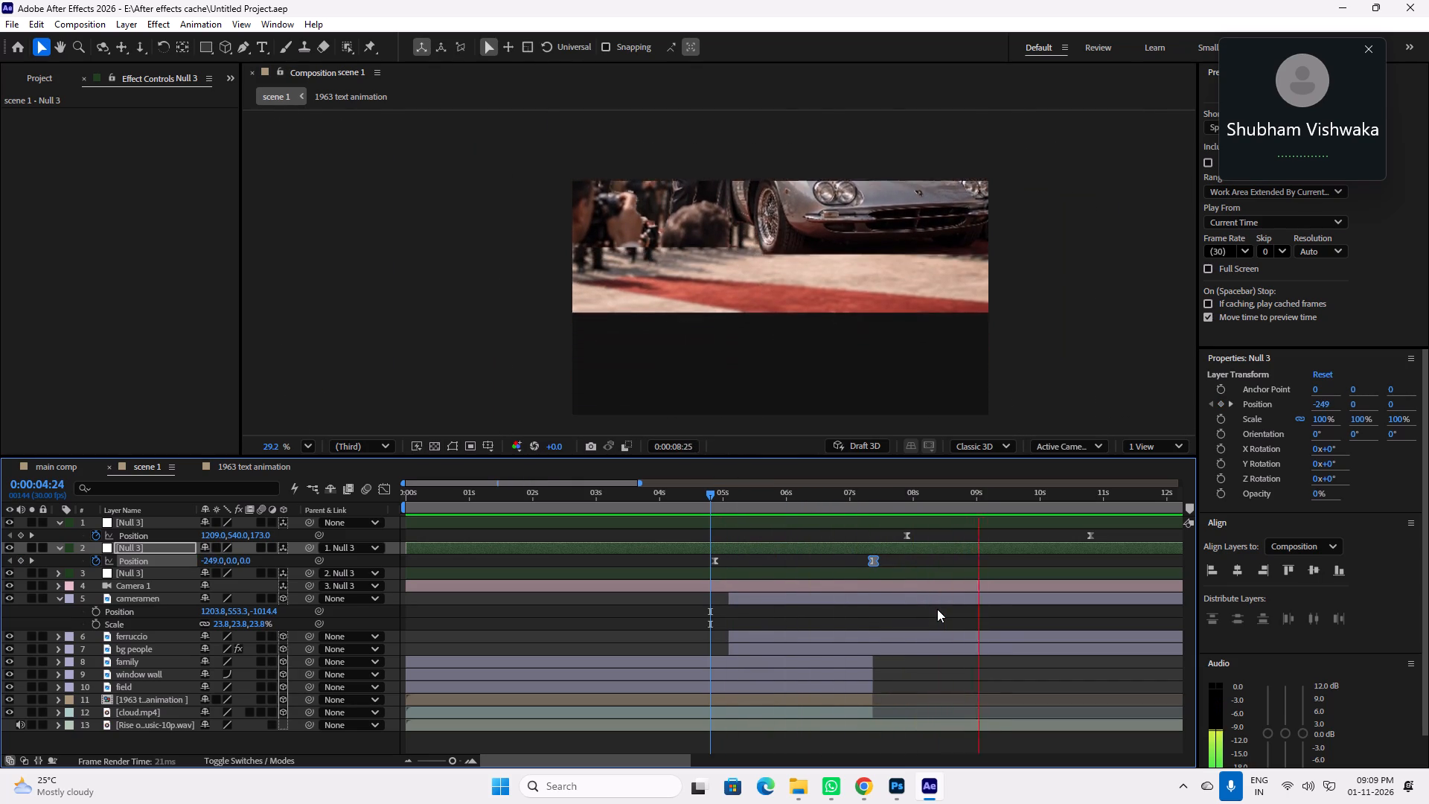
{"action": "key", "text": "space"}
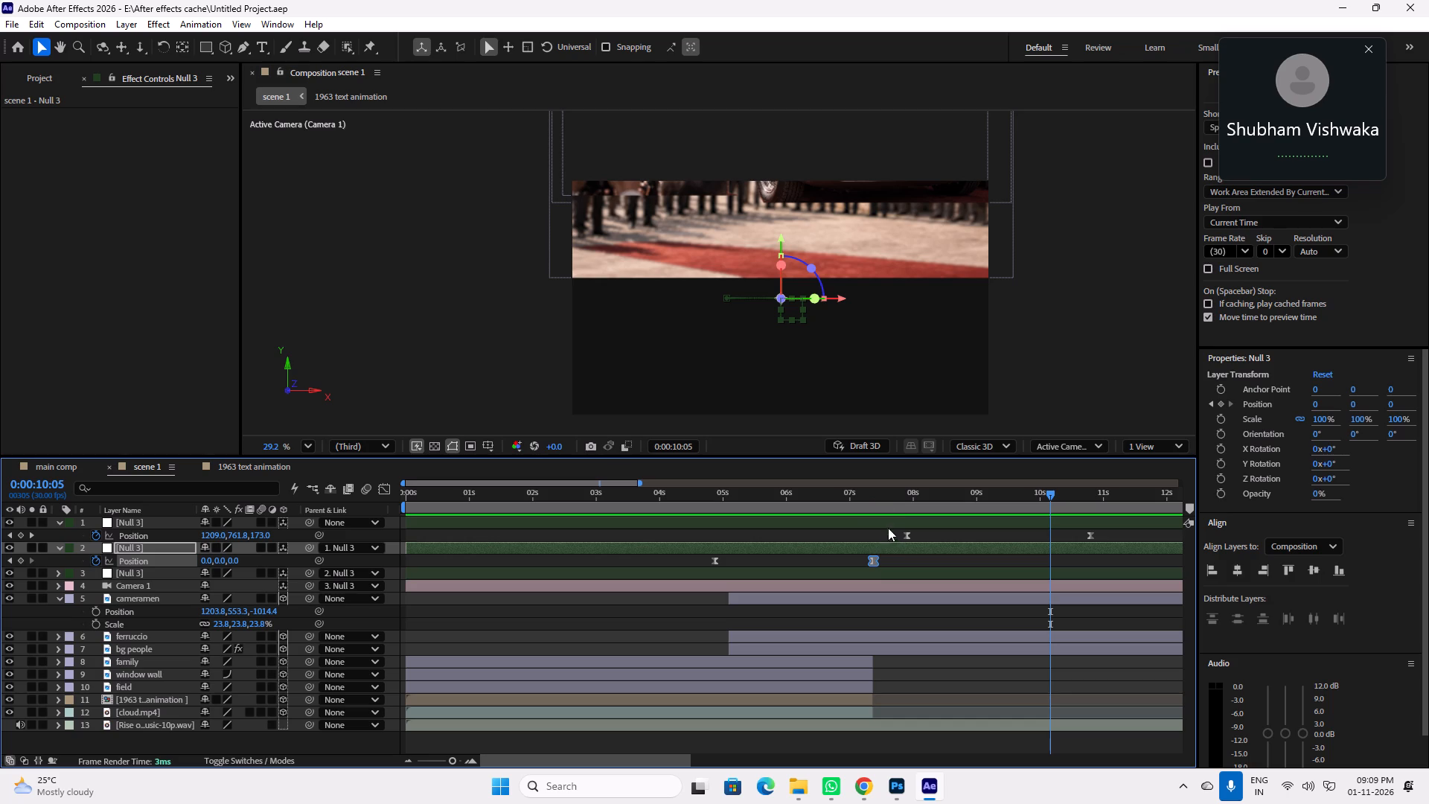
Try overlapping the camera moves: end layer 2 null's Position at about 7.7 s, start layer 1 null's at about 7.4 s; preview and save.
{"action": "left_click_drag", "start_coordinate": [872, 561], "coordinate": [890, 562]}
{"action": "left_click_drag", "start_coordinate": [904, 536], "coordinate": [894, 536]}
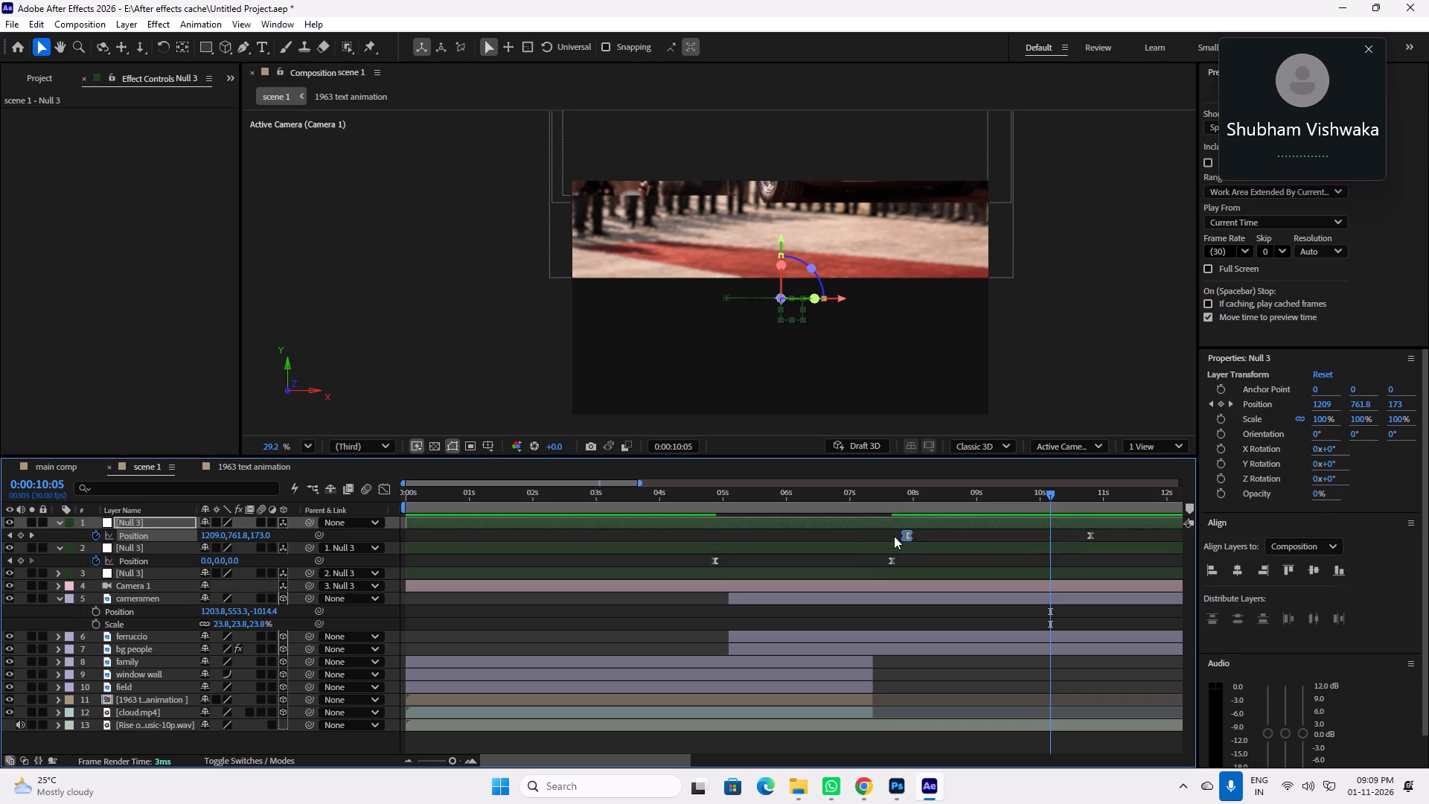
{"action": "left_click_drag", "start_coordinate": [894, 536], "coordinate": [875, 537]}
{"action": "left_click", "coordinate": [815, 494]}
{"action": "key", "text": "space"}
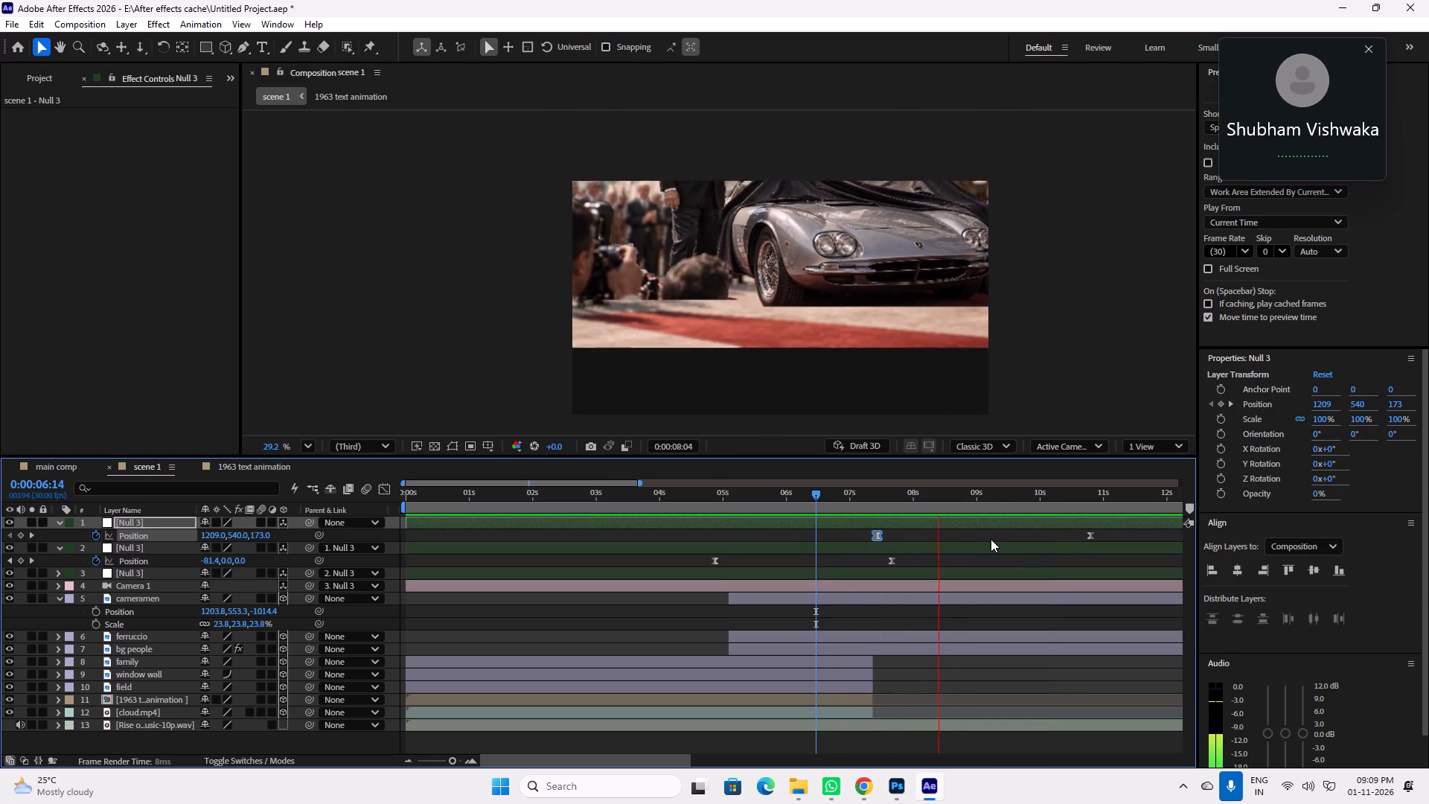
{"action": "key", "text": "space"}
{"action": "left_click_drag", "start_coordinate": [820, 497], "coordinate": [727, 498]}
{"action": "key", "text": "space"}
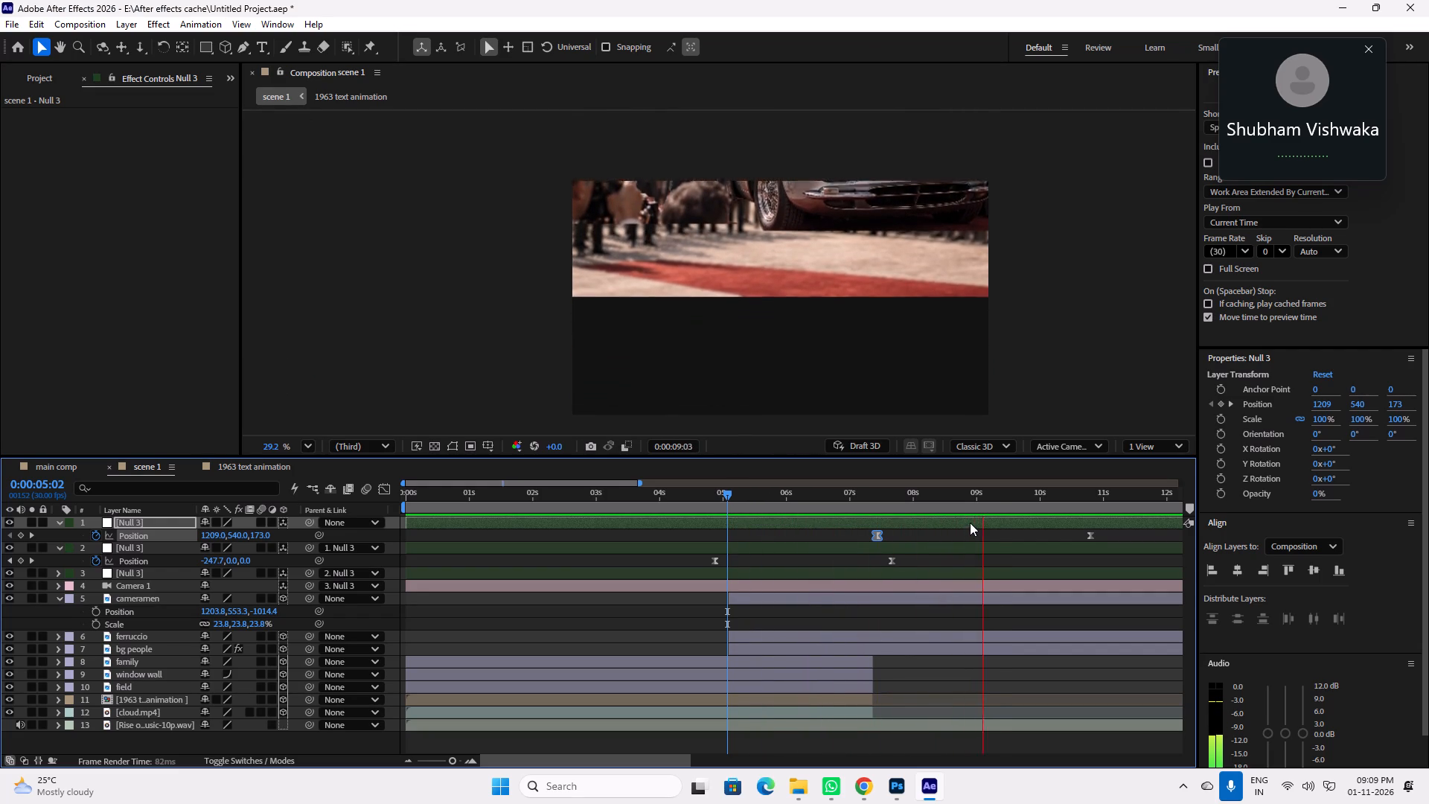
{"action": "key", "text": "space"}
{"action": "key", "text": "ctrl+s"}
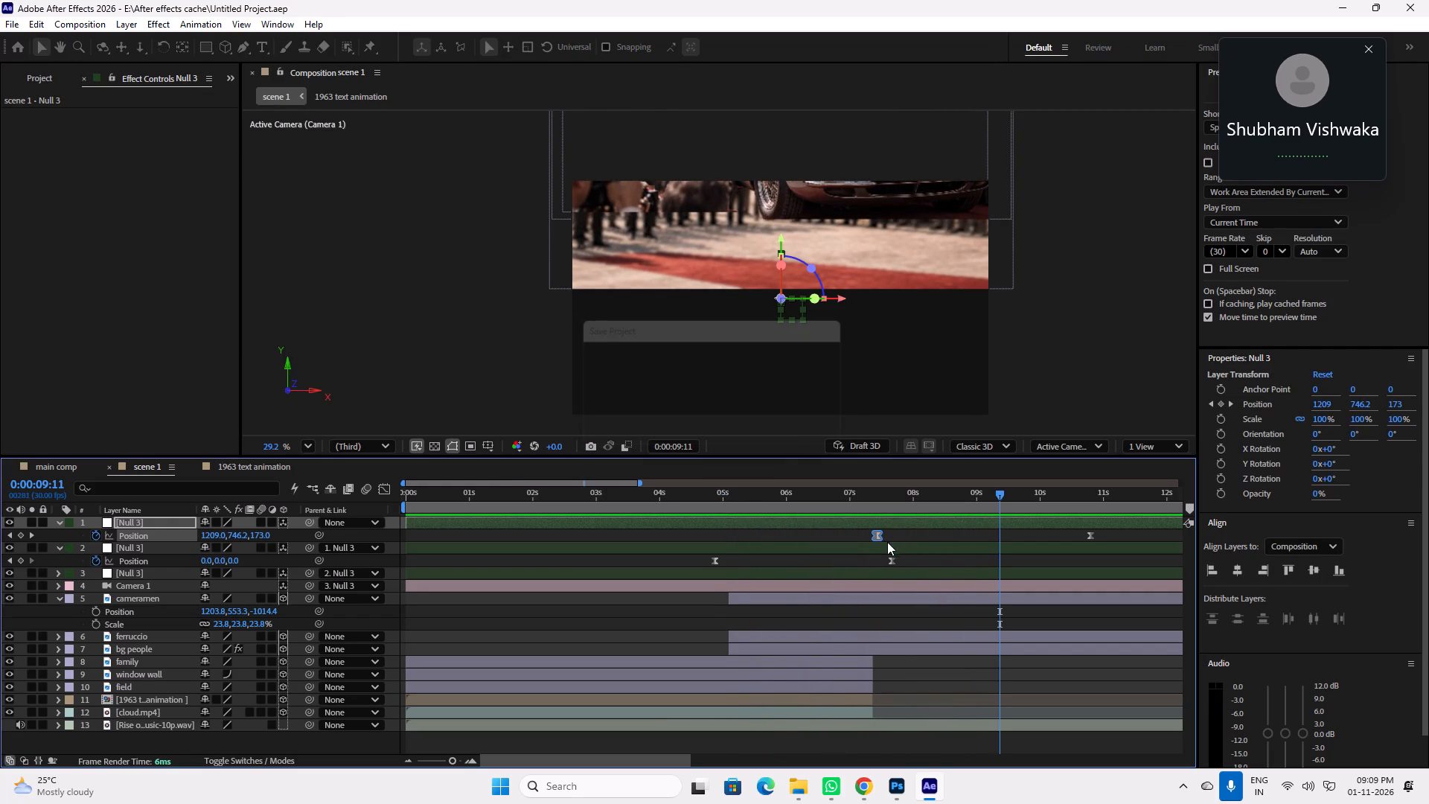
Move layer 2 null's ending and layer 1 null's starting Position keyframes both to about 7.9 s, and preview the handover.
{"action": "left_click_drag", "start_coordinate": [892, 563], "coordinate": [906, 564]}
{"action": "left_click_drag", "start_coordinate": [877, 538], "coordinate": [890, 540]}
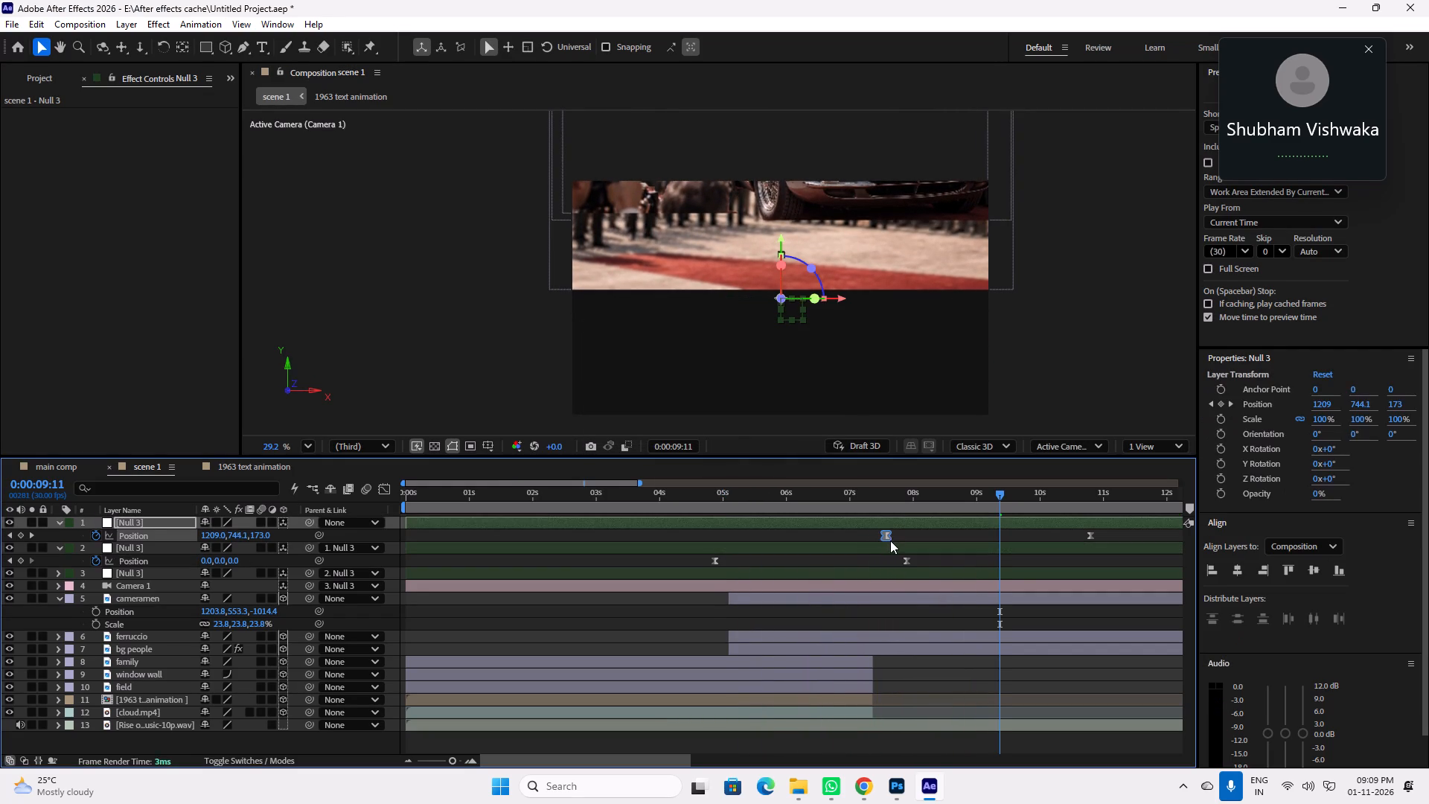
{"action": "left_click_drag", "start_coordinate": [890, 540], "coordinate": [897, 543]}
{"action": "left_click", "coordinate": [875, 491]}
{"action": "key", "text": "space"}
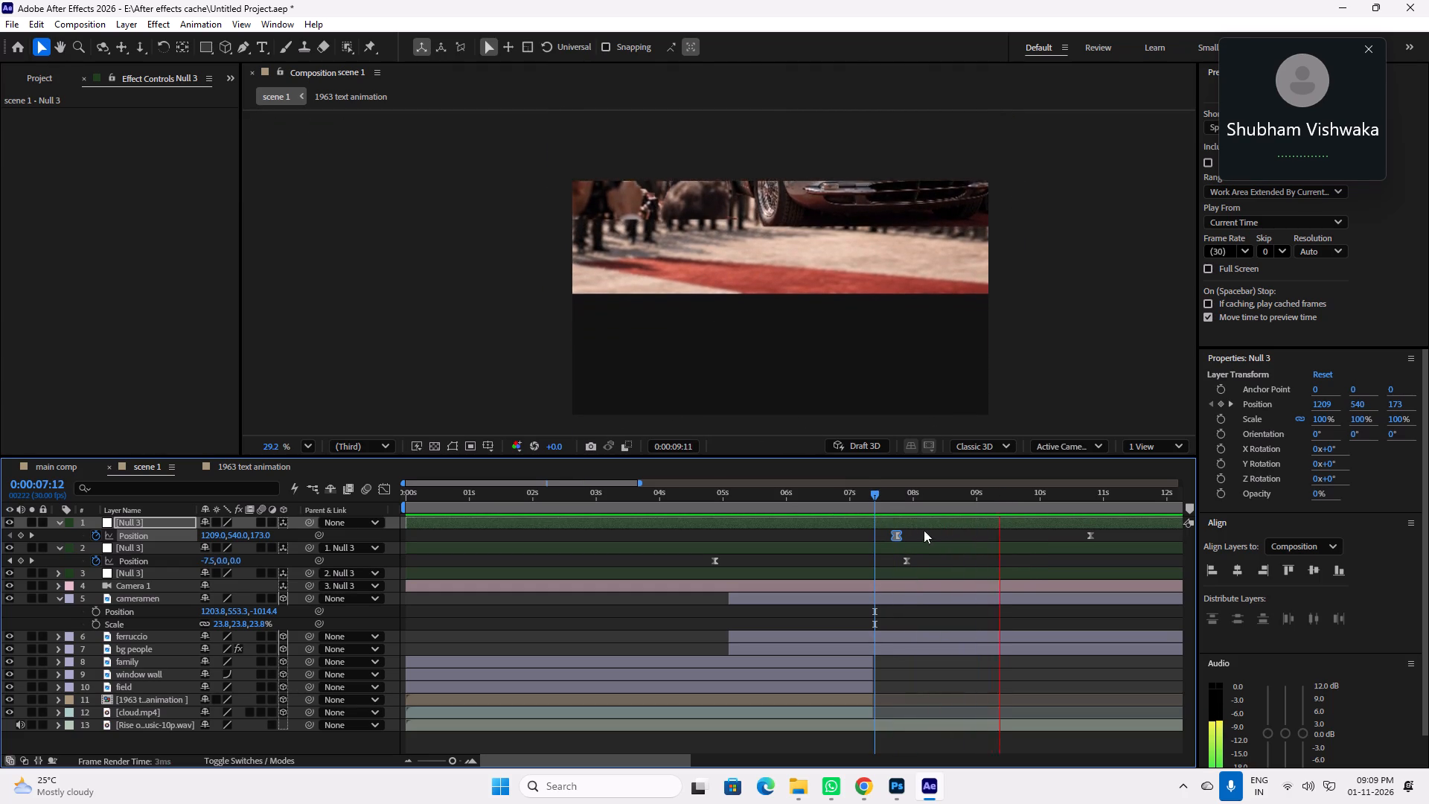
{"action": "key", "text": "space"}
{"action": "left_click_drag", "start_coordinate": [895, 537], "coordinate": [904, 538]}
{"action": "left_click", "coordinate": [851, 493]}
{"action": "key", "text": "space"}
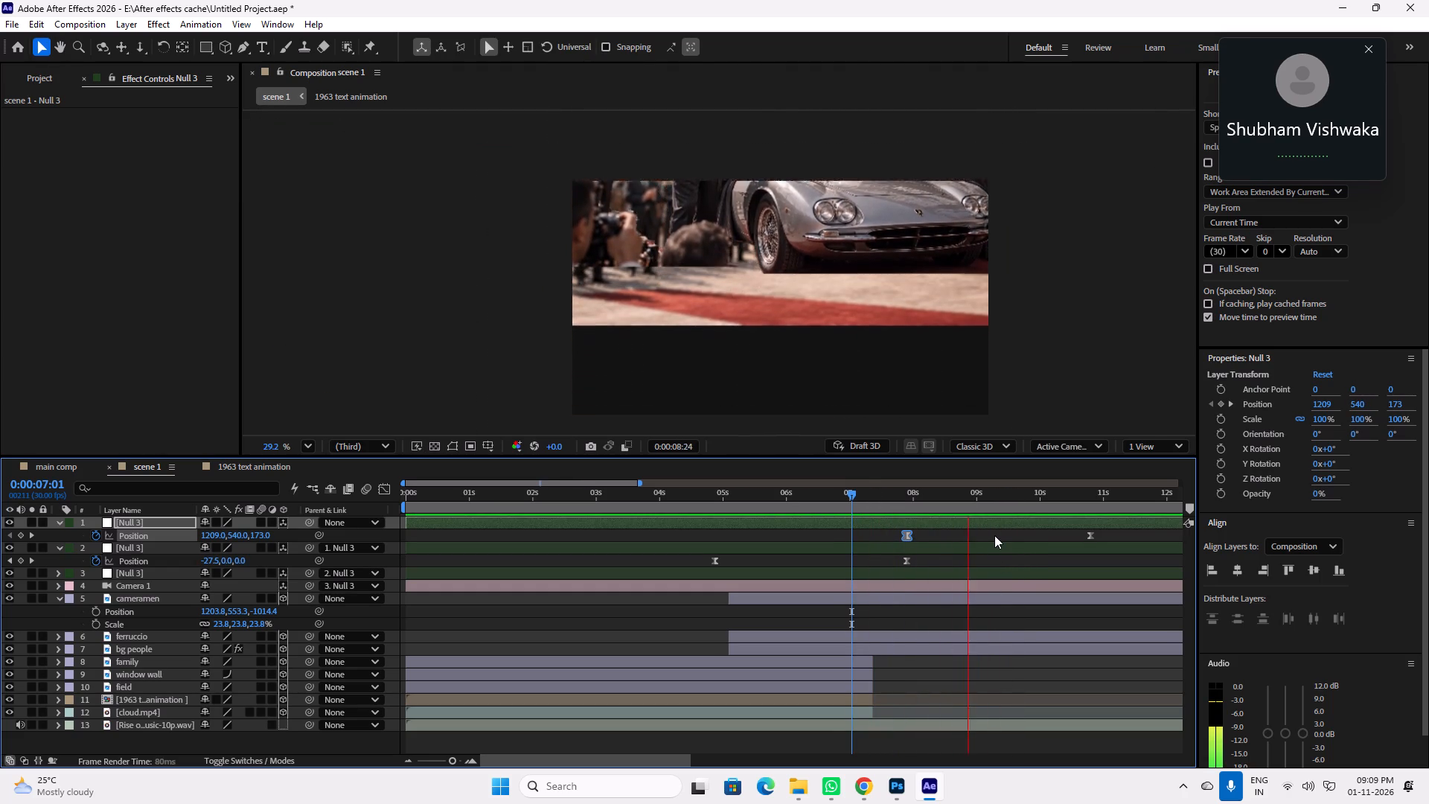
{"action": "key", "text": "space"}
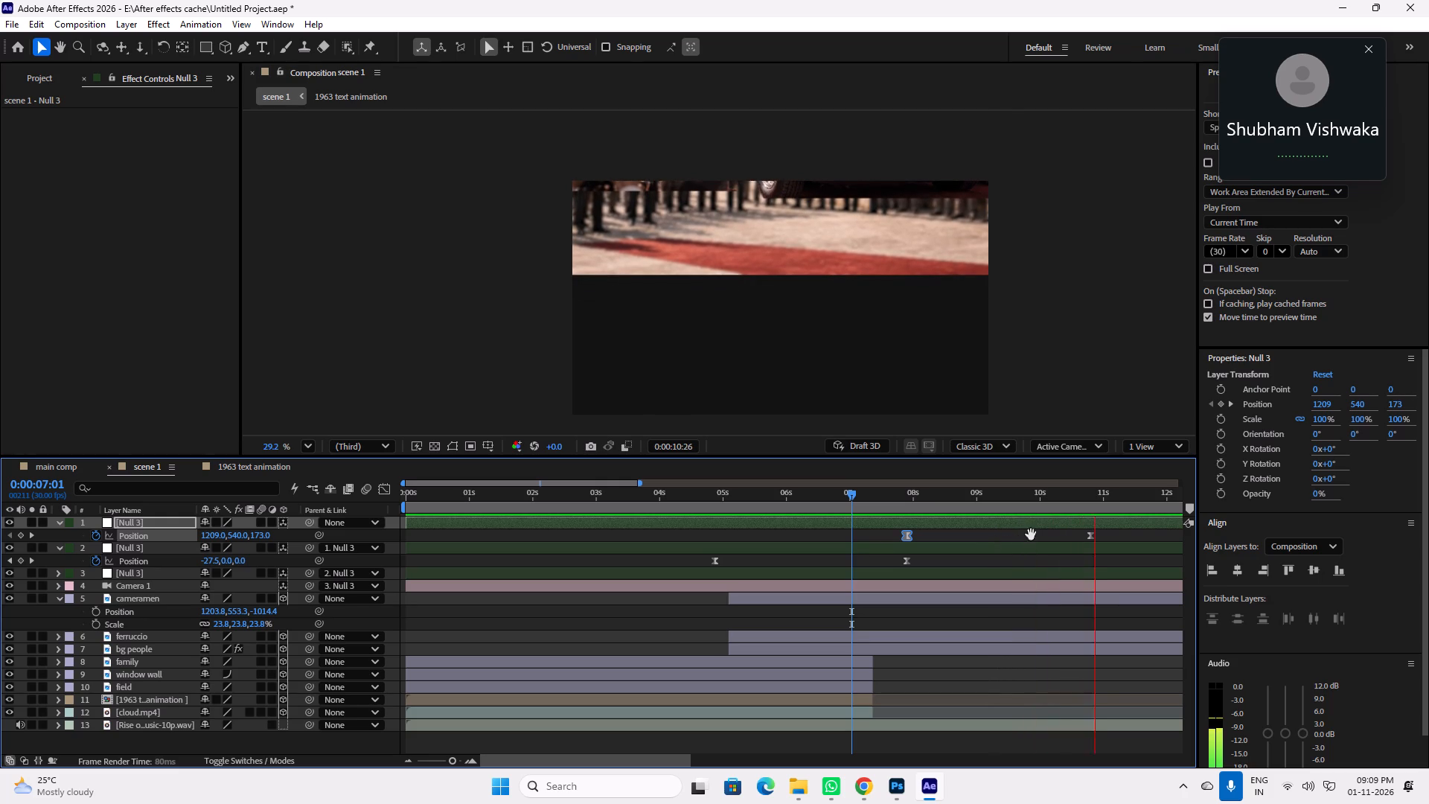
Set layer 1 null's Position Y to 781 at its ending keyframe at 10:24, and save the project.
{"action": "left_click", "coordinate": [1091, 535]}
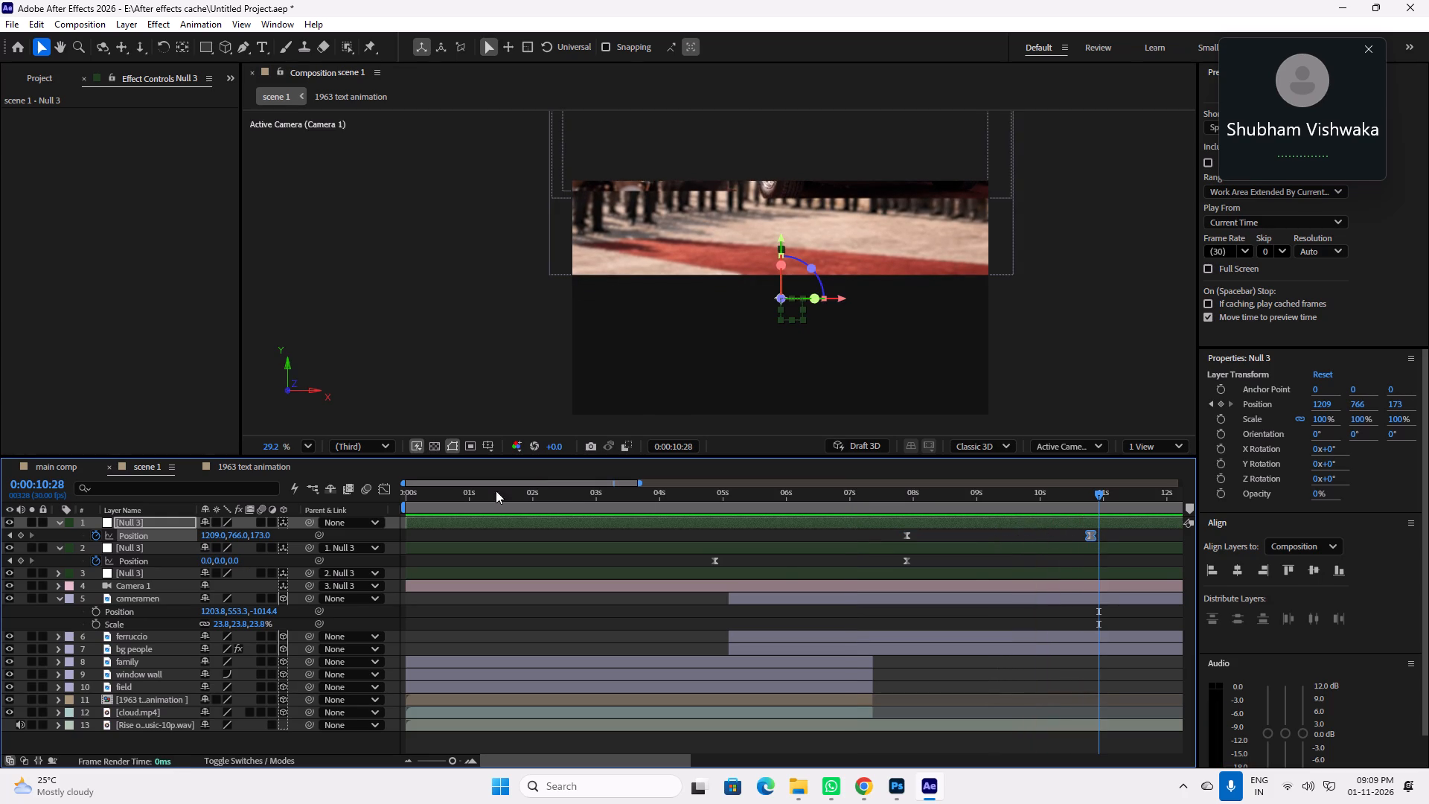
{"action": "left_click", "coordinate": [377, 487]}
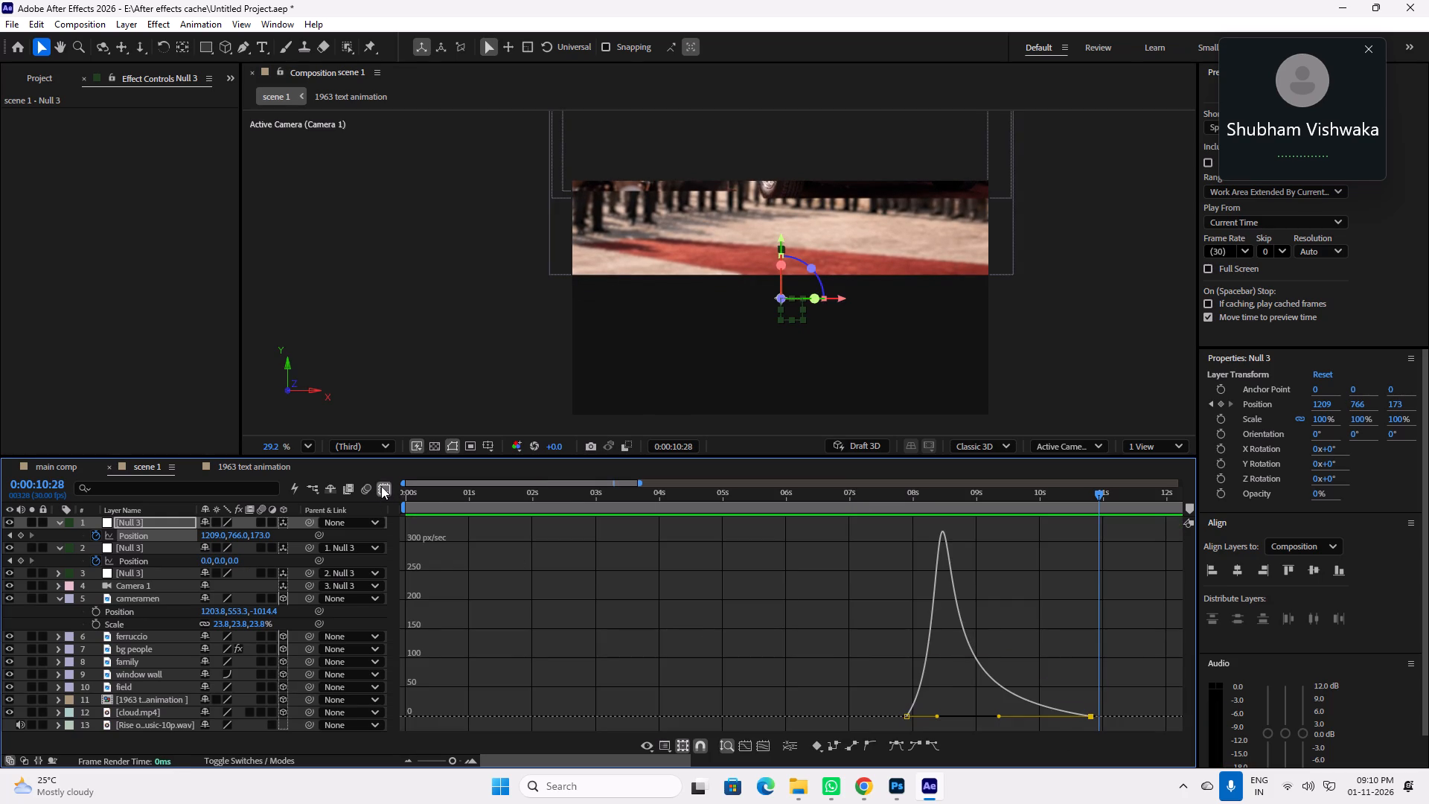
{"action": "left_click", "coordinate": [381, 486]}
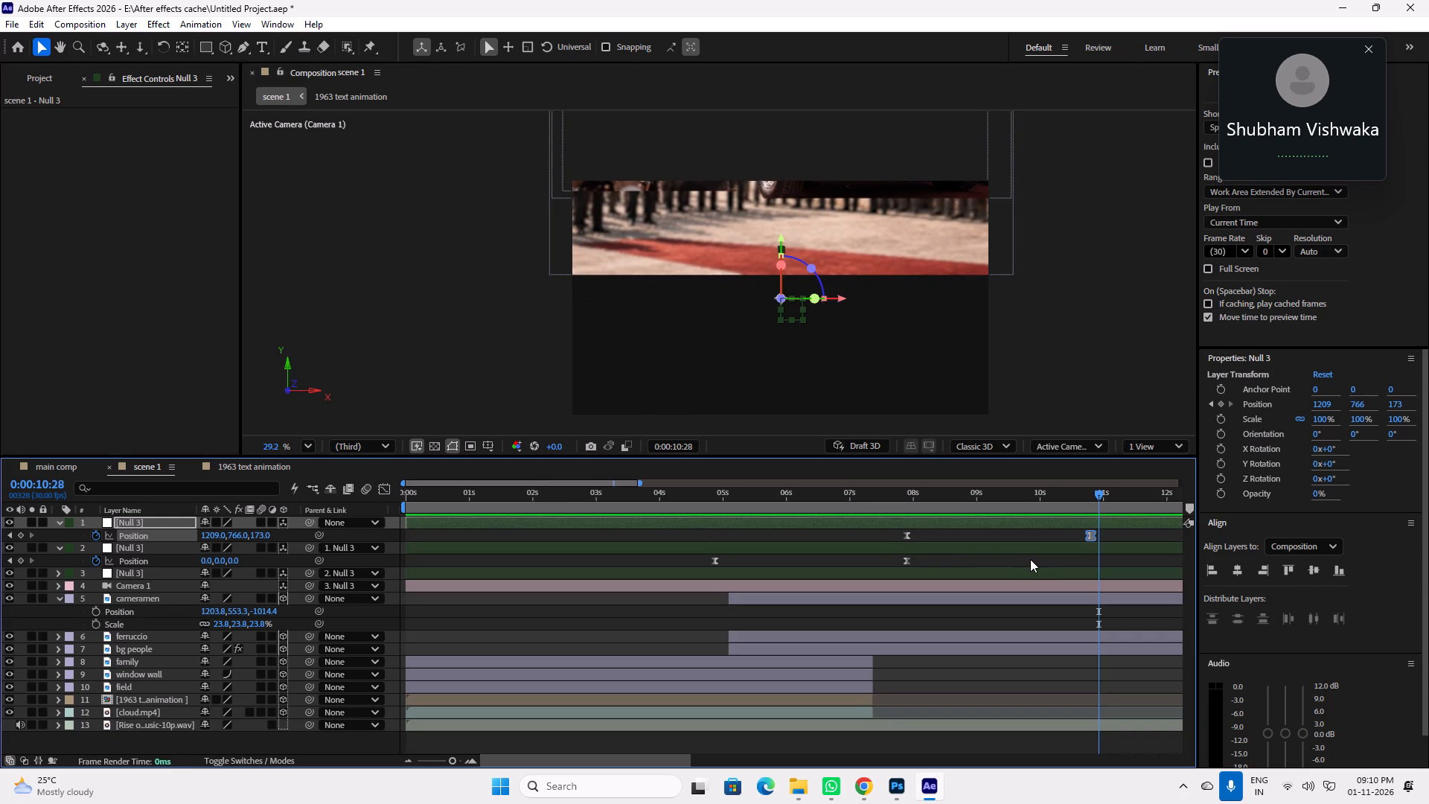
{"action": "left_click_drag", "start_coordinate": [1103, 497], "coordinate": [1089, 496]}
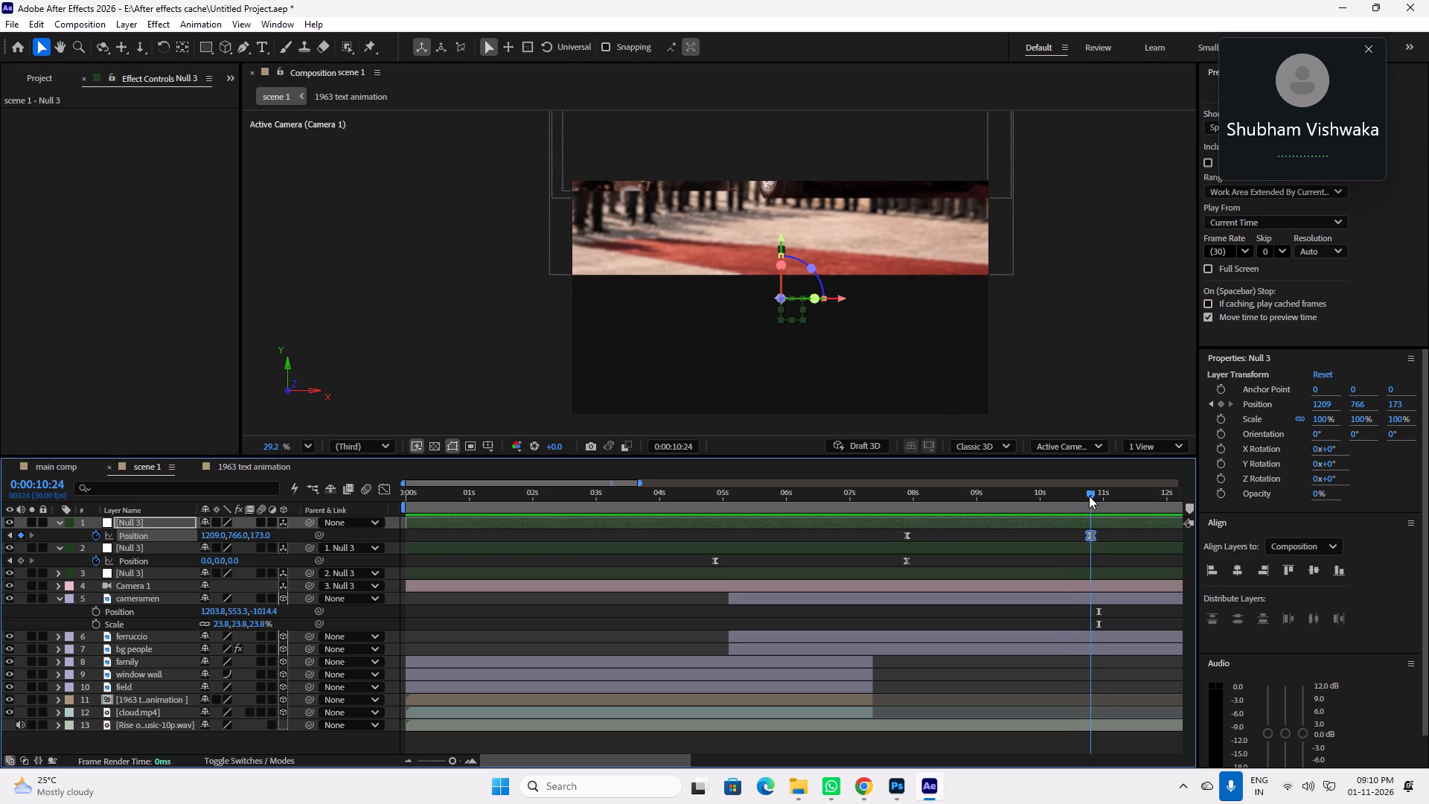
{"action": "left_click_drag", "start_coordinate": [1089, 496], "coordinate": [1090, 497]}
{"action": "left_click_drag", "start_coordinate": [236, 536], "coordinate": [242, 537]}
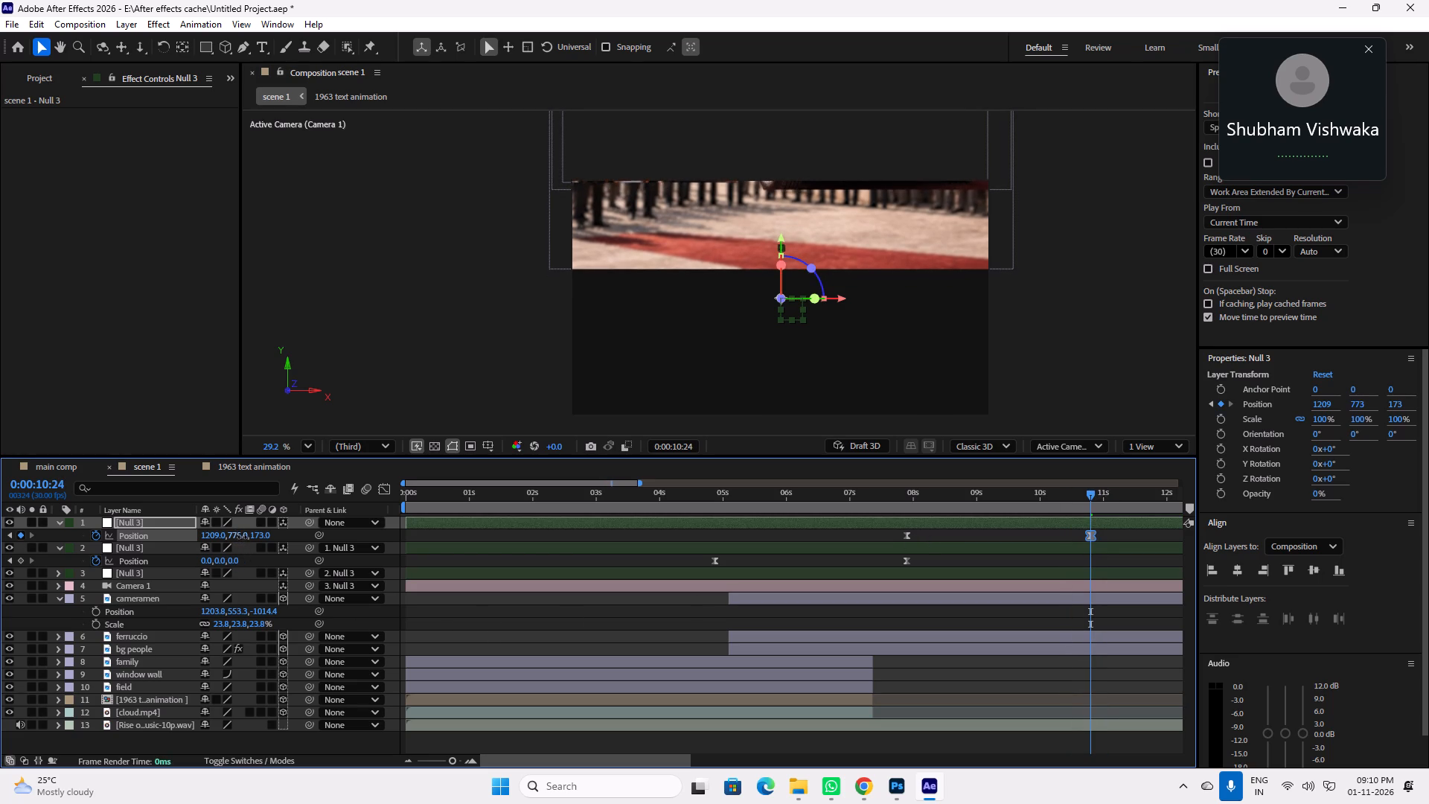
{"action": "left_click_drag", "start_coordinate": [242, 537], "coordinate": [246, 537]}
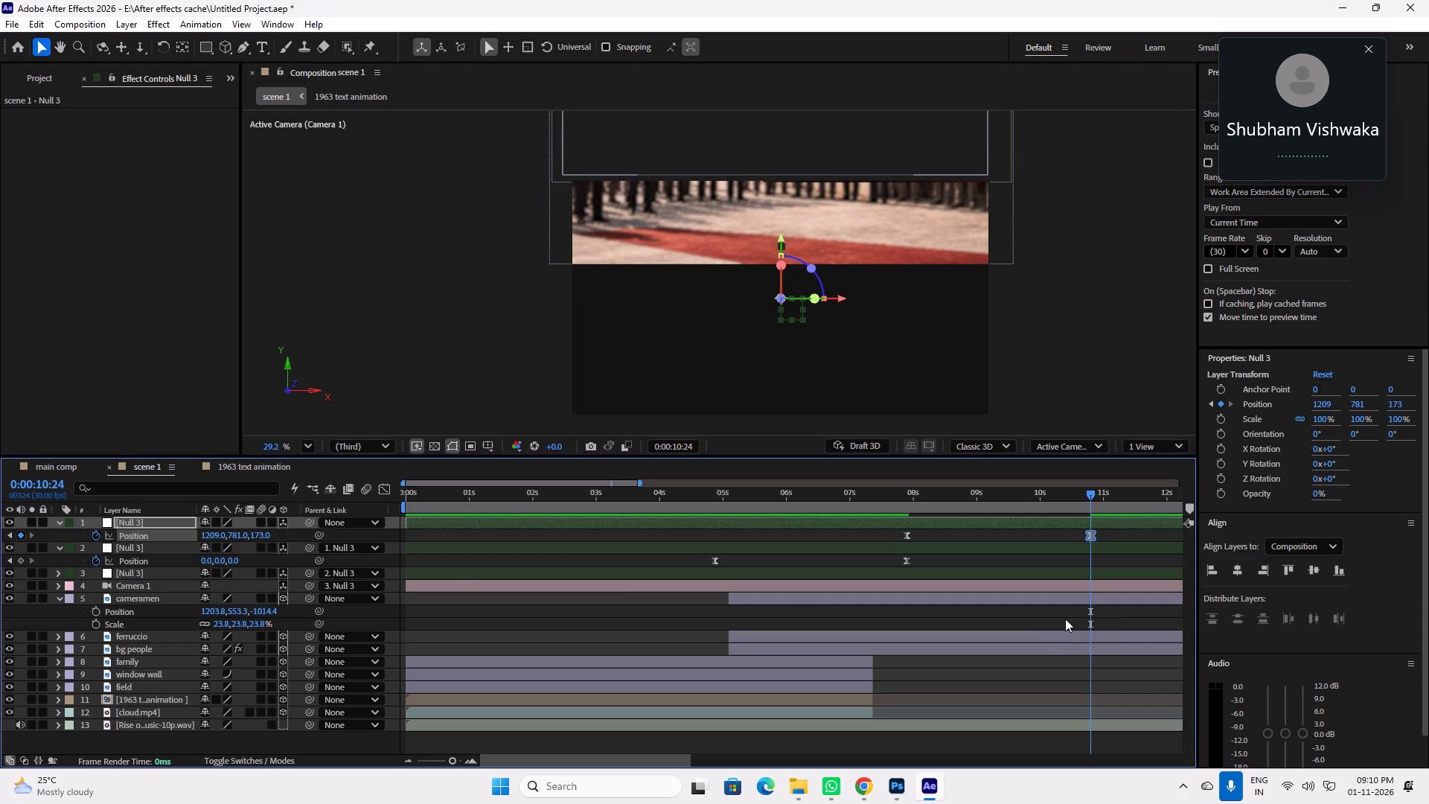
{"action": "left_click", "coordinate": [1035, 619]}
{"action": "key", "text": "ctrl+s"}
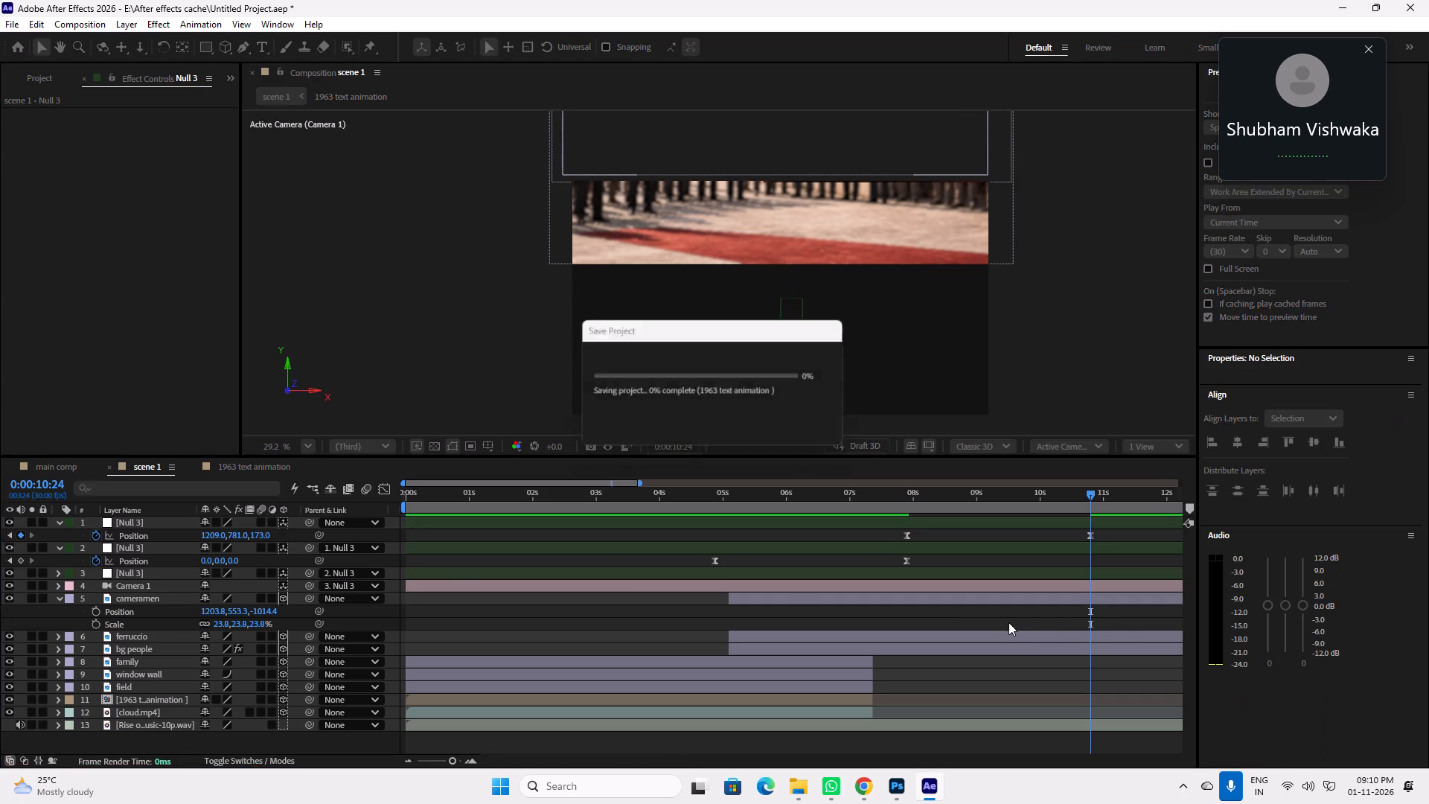
Show the project's list of footage and compositions.
{"action": "left_click", "coordinate": [49, 84]}
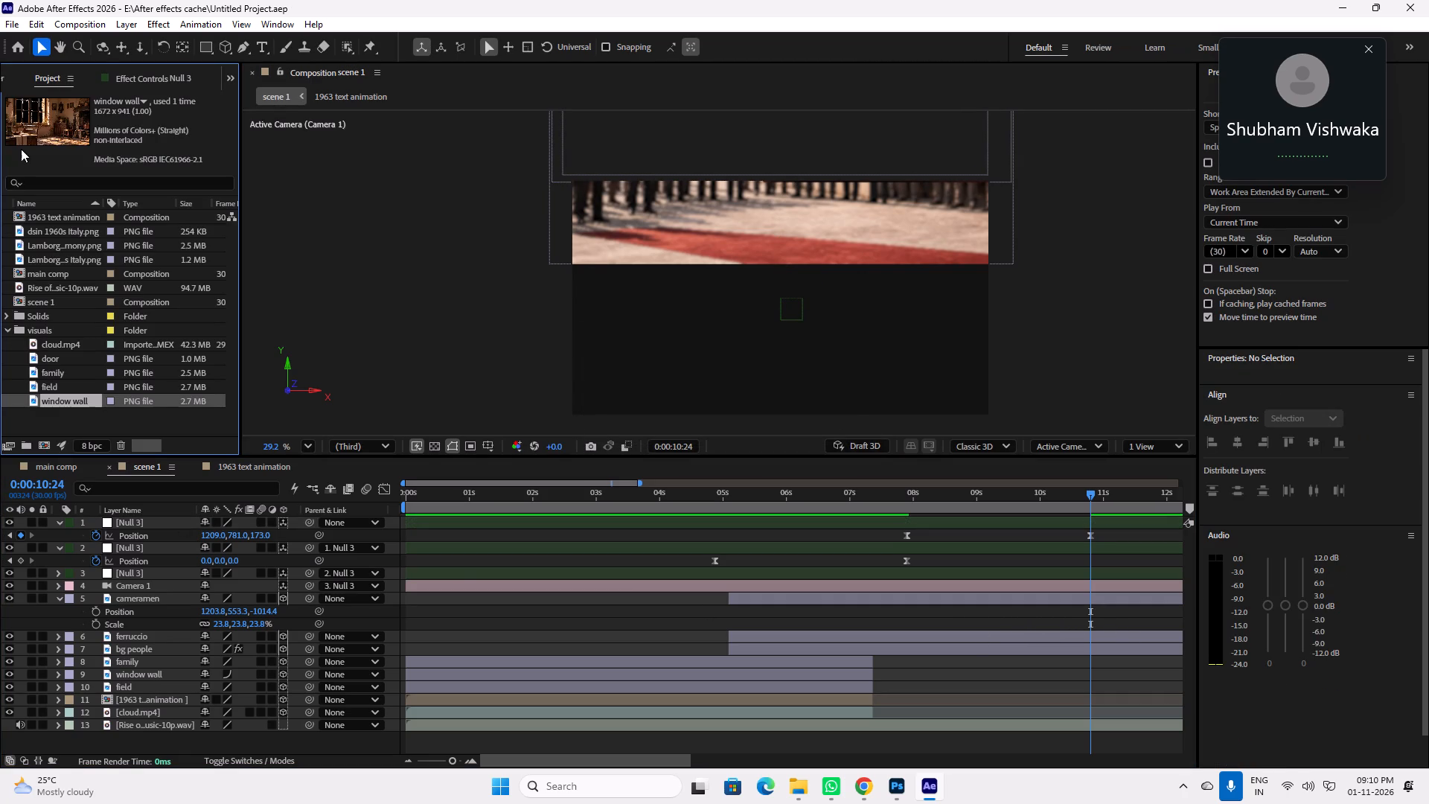
Import "Vintage Tractor Workshop in Golden Light.png" and "Golden-Hour Mediterranean Repair Workshop (1).png" from Downloads as footage.
{"action": "double_click", "coordinate": [20, 363]}
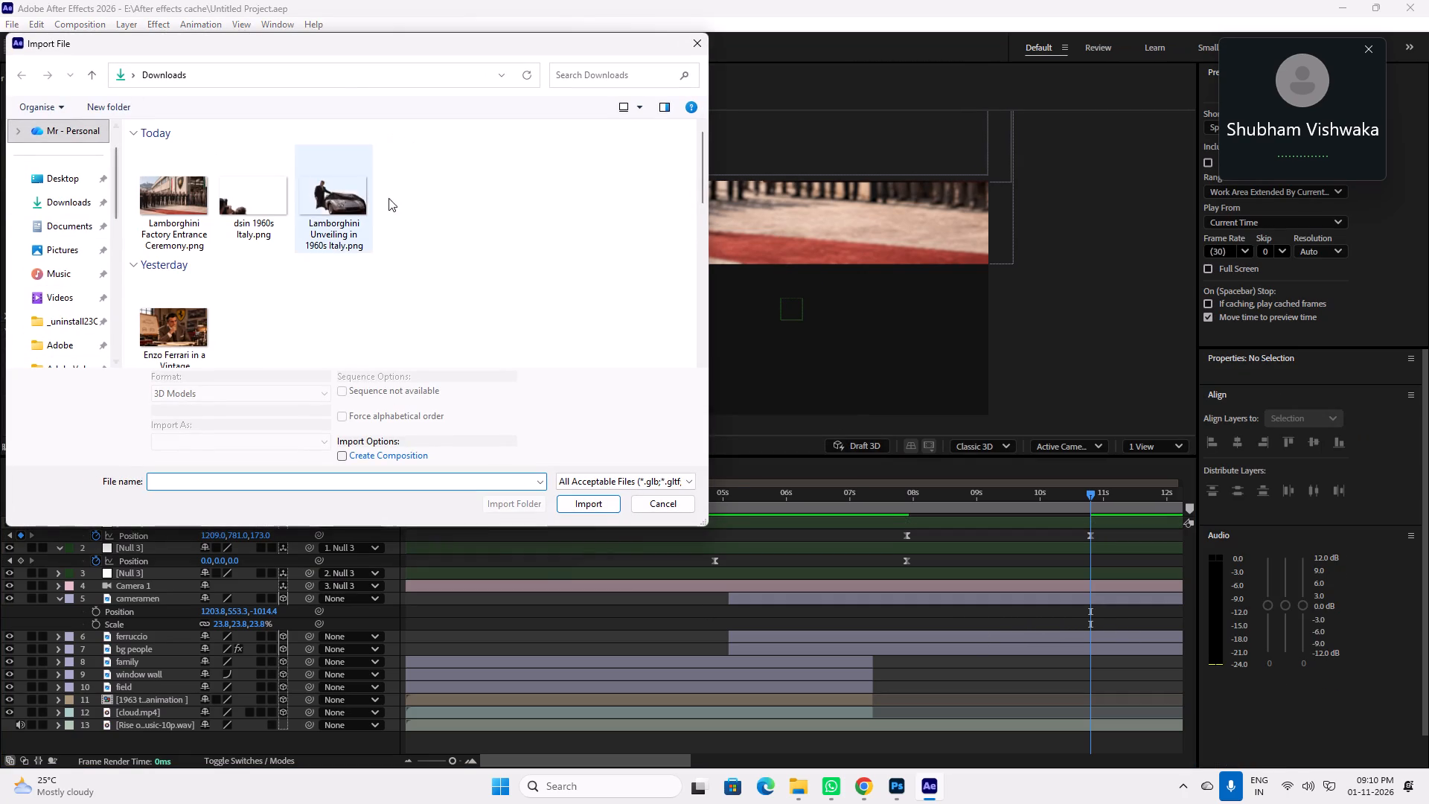
{"action": "scroll", "coordinate": [399, 272], "scroll_direction": "down", "scroll_amount": 3}
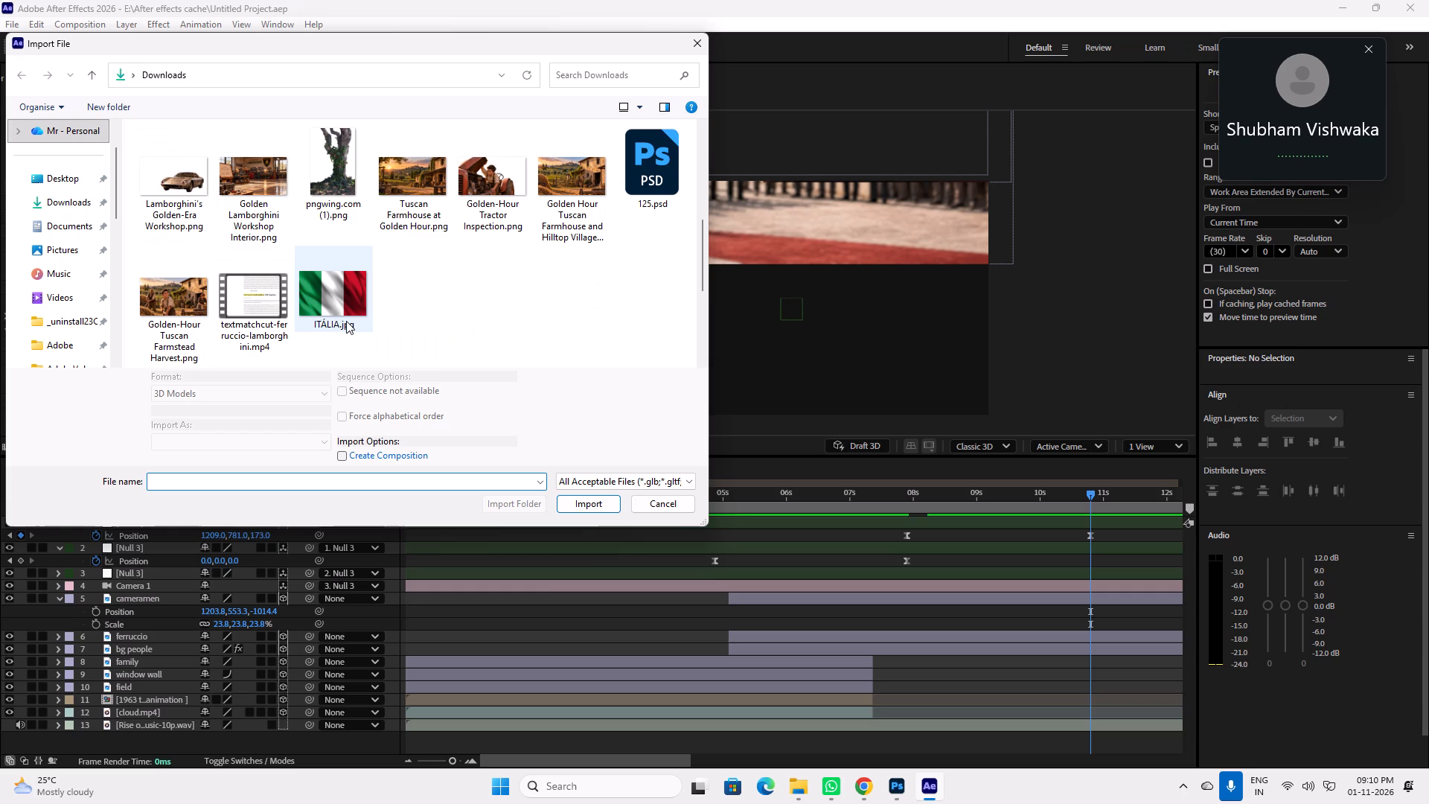
{"action": "scroll", "coordinate": [440, 307], "scroll_direction": "down", "scroll_amount": 3}
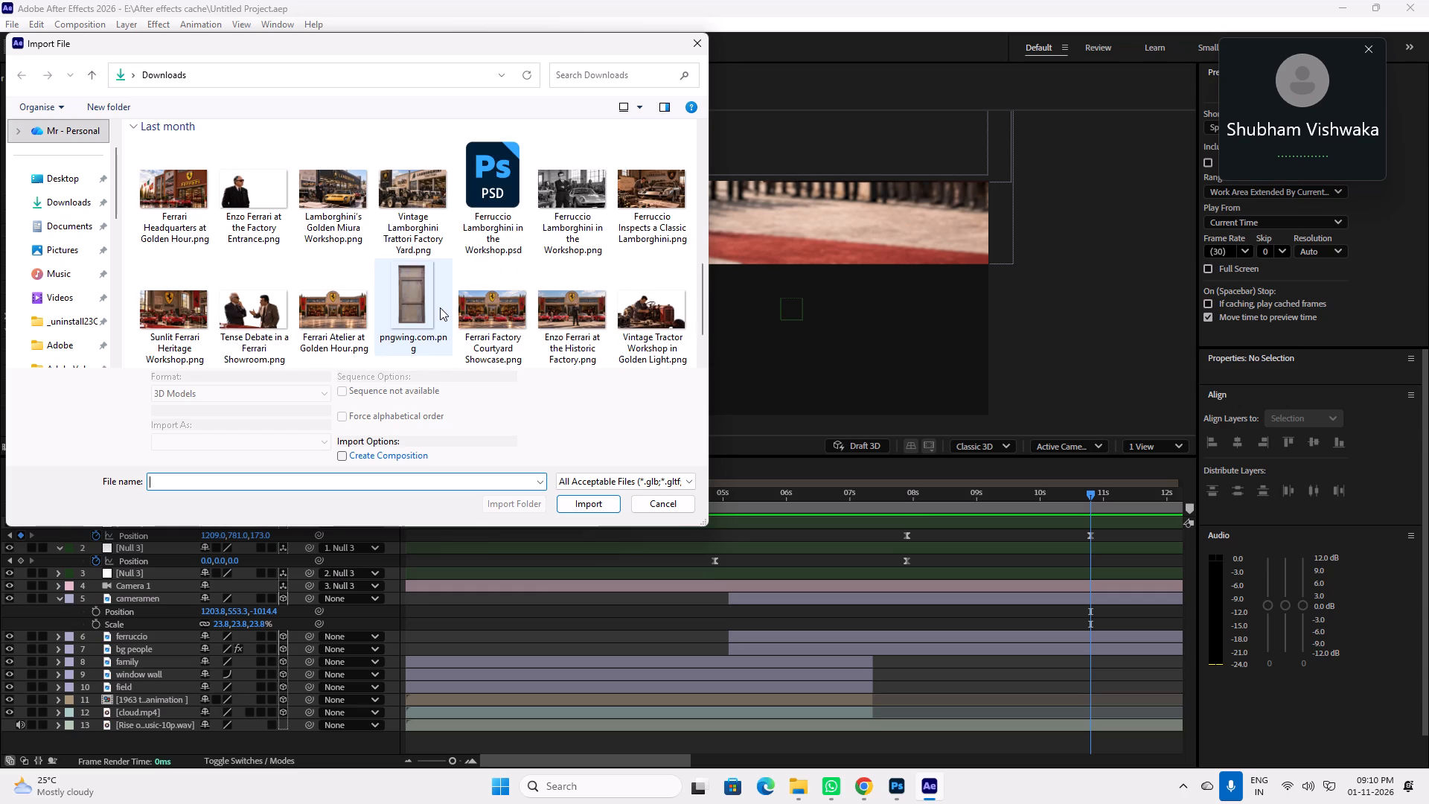
{"action": "left_click", "coordinate": [639, 323]}
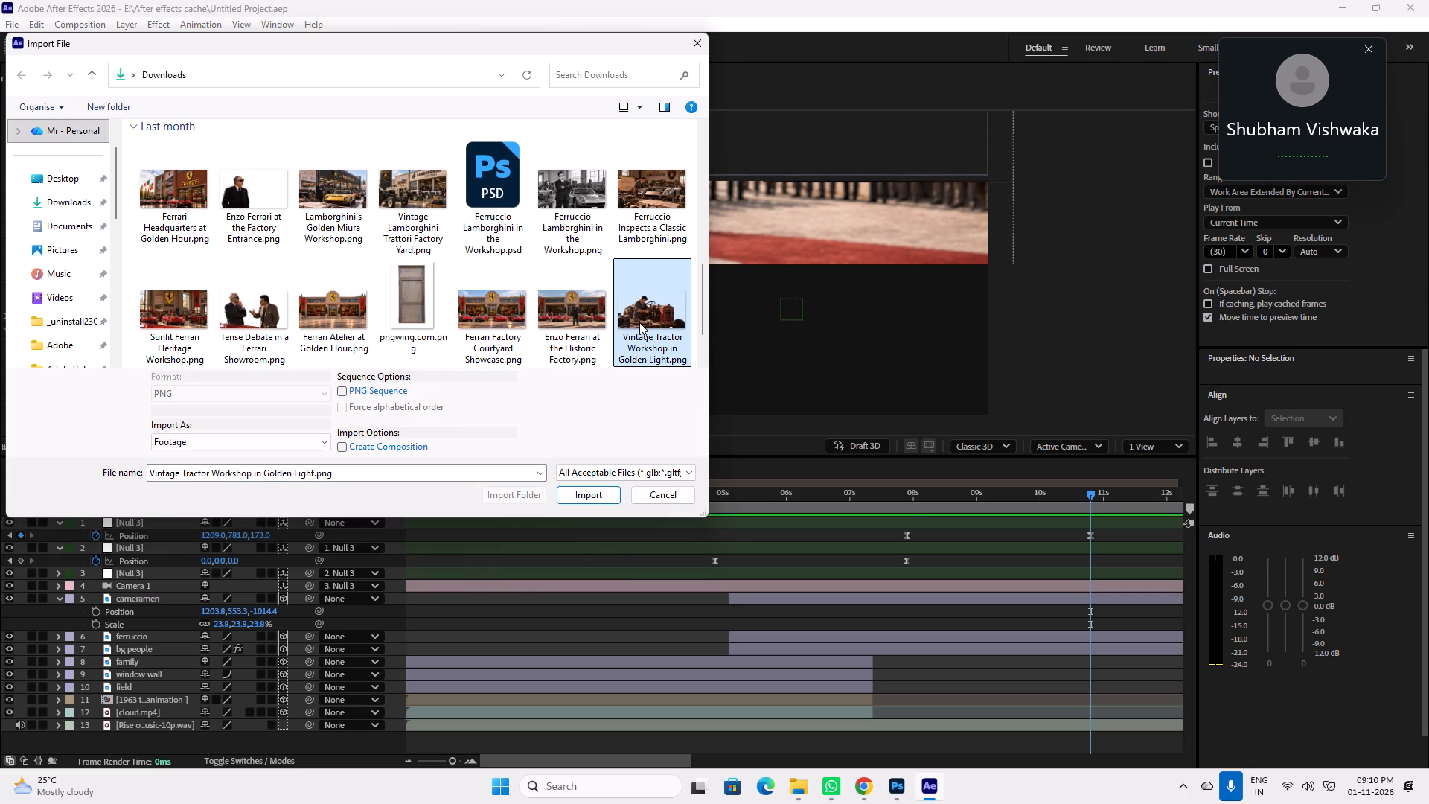
{"action": "scroll", "coordinate": [639, 325], "scroll_direction": "down", "scroll_amount": 2}
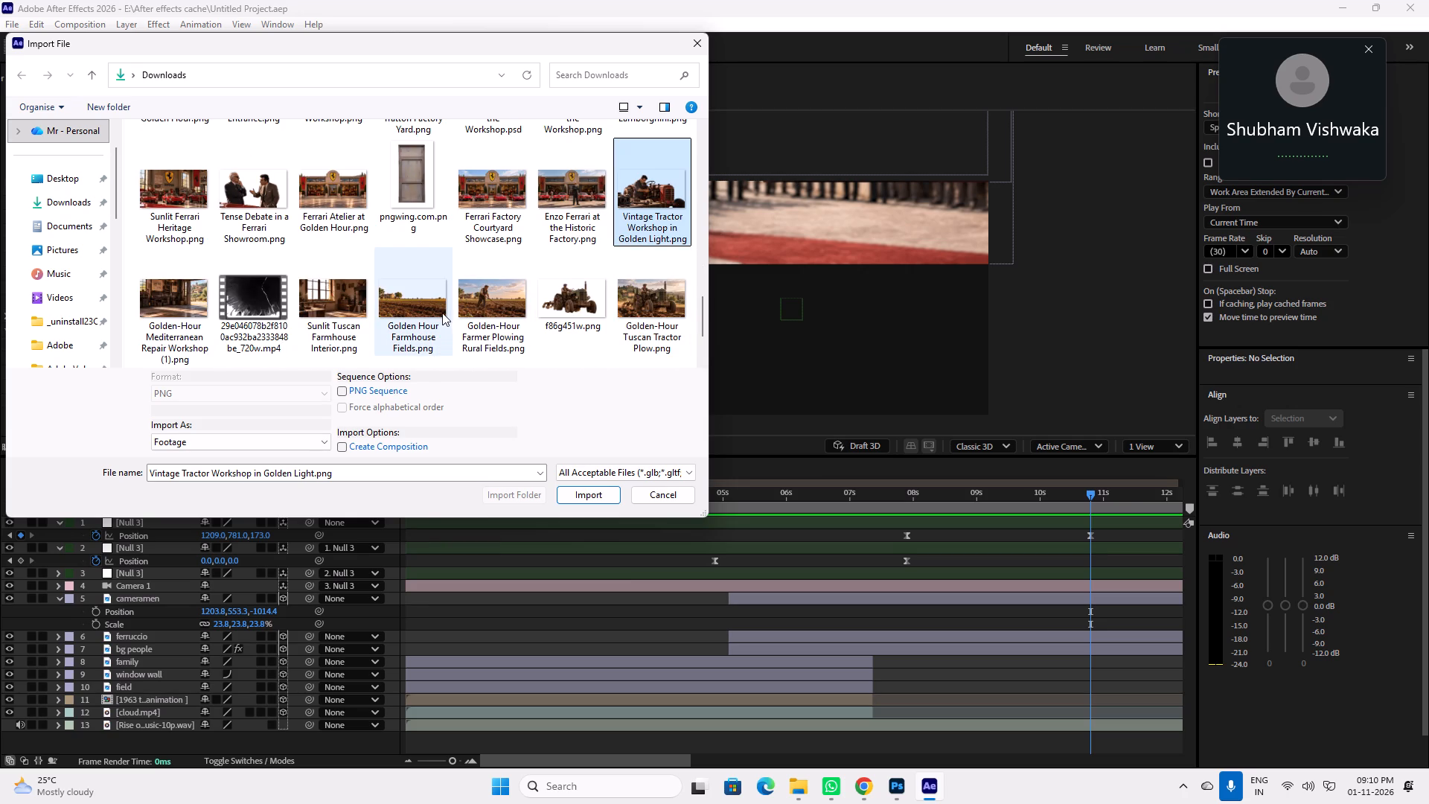
{"action": "left_click", "coordinate": [179, 310], "text": "ctrl"}
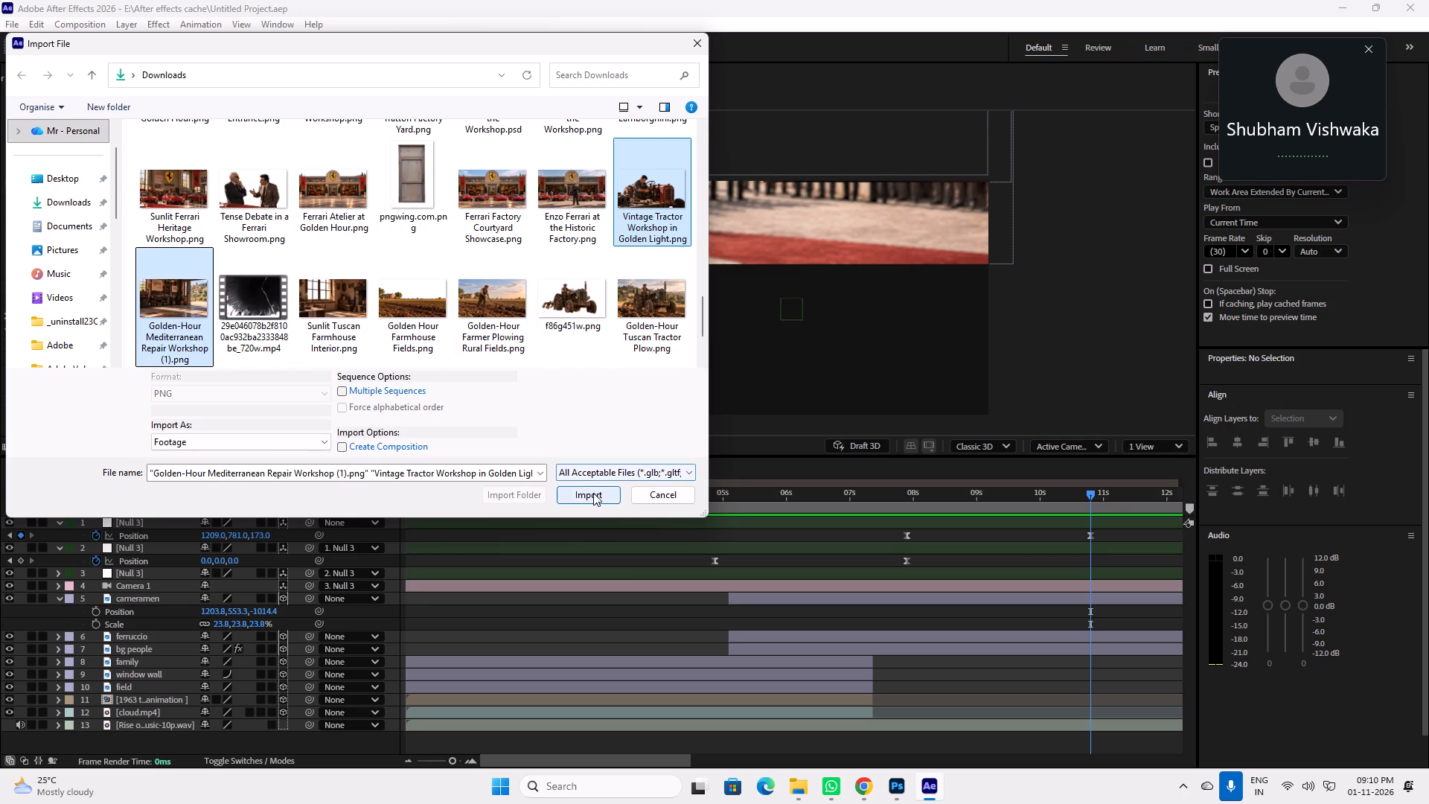
{"action": "left_click", "coordinate": [593, 494]}
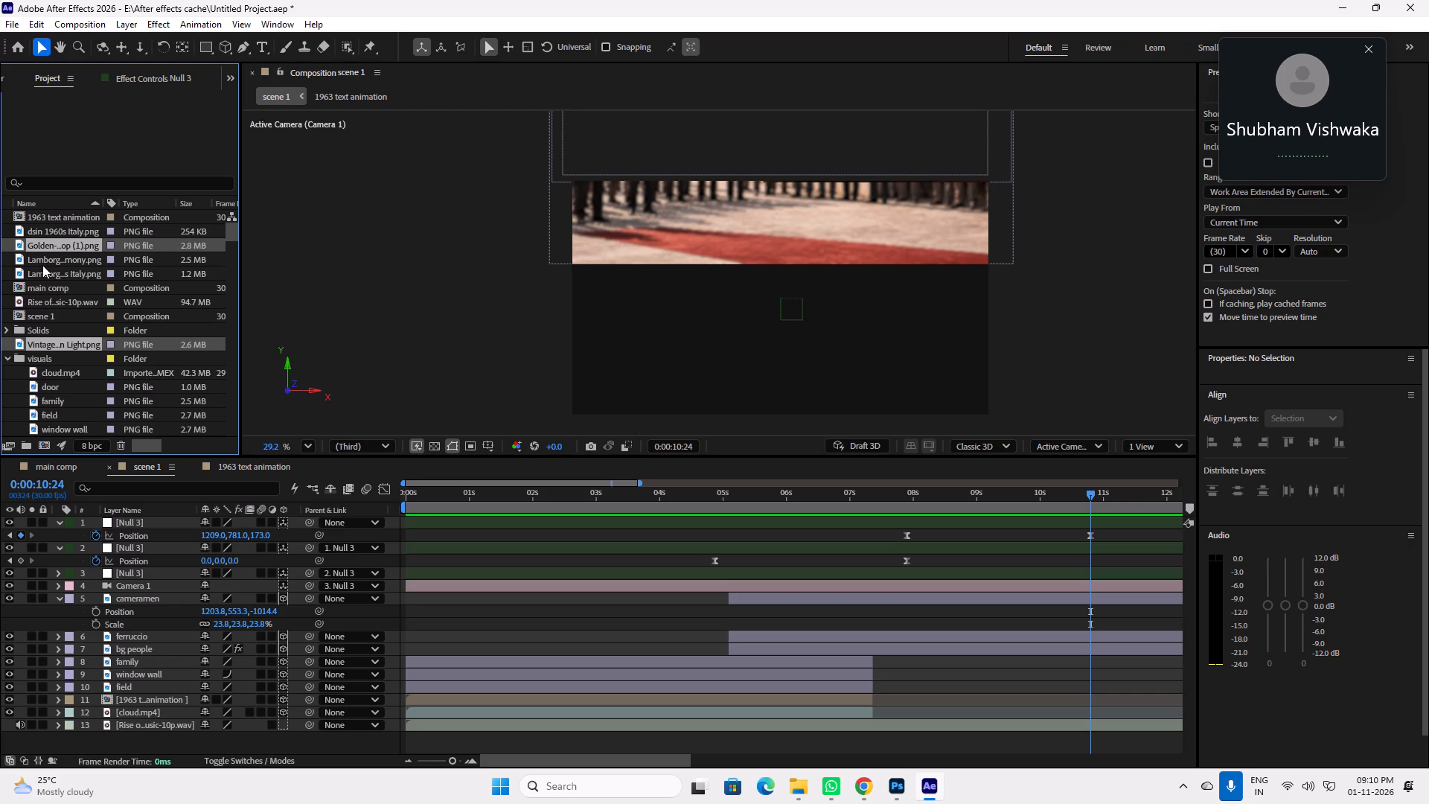
Add the two imported workshop images to scene 1 between Camera 1 and cameramen, starting at about 10.4 s.
{"action": "left_click_drag", "start_coordinate": [51, 342], "coordinate": [445, 448]}
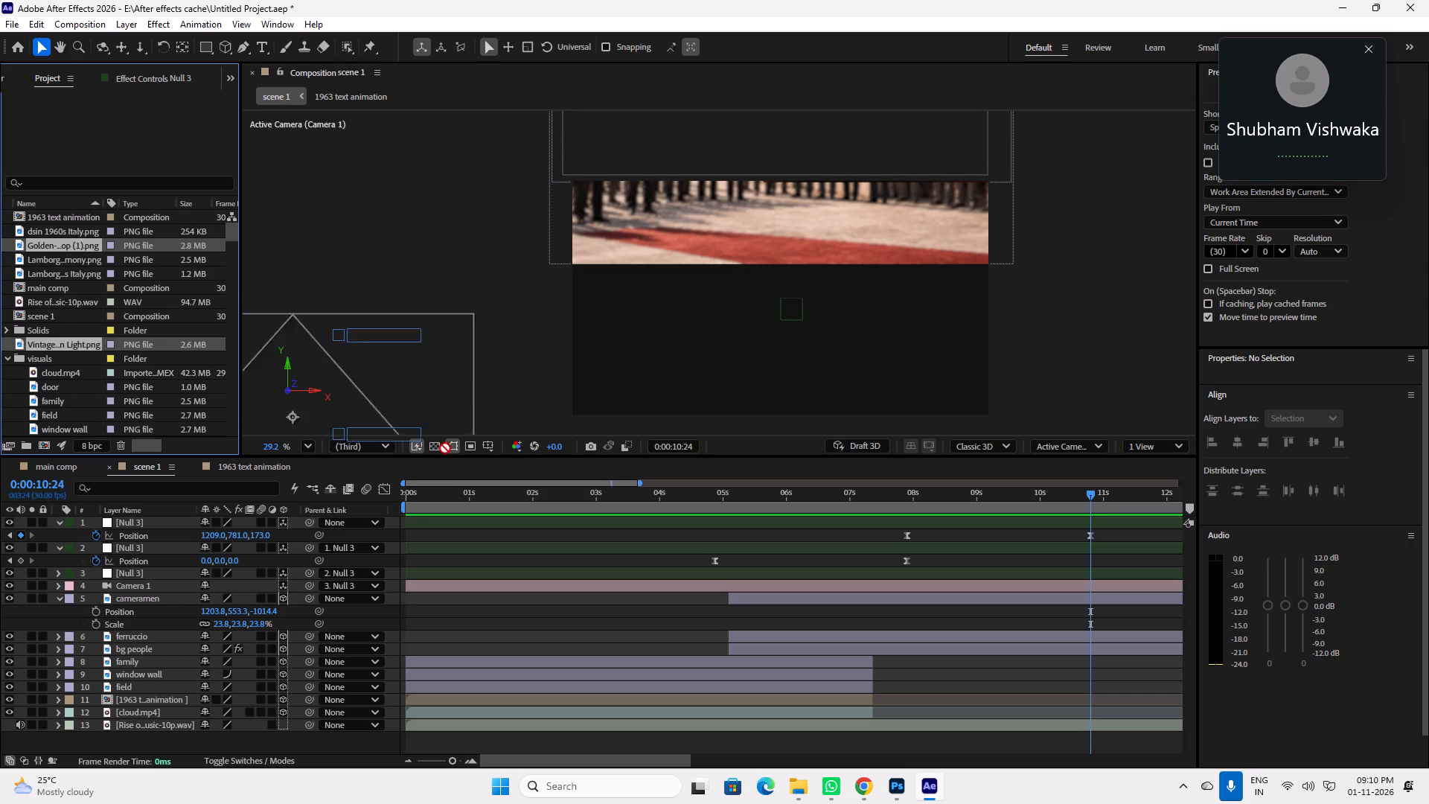
{"action": "left_click_drag", "start_coordinate": [445, 448], "coordinate": [1063, 592]}
Switch to the full window of the ongoing WhatsApp call.
{"action": "left_click", "coordinate": [1287, 116]}
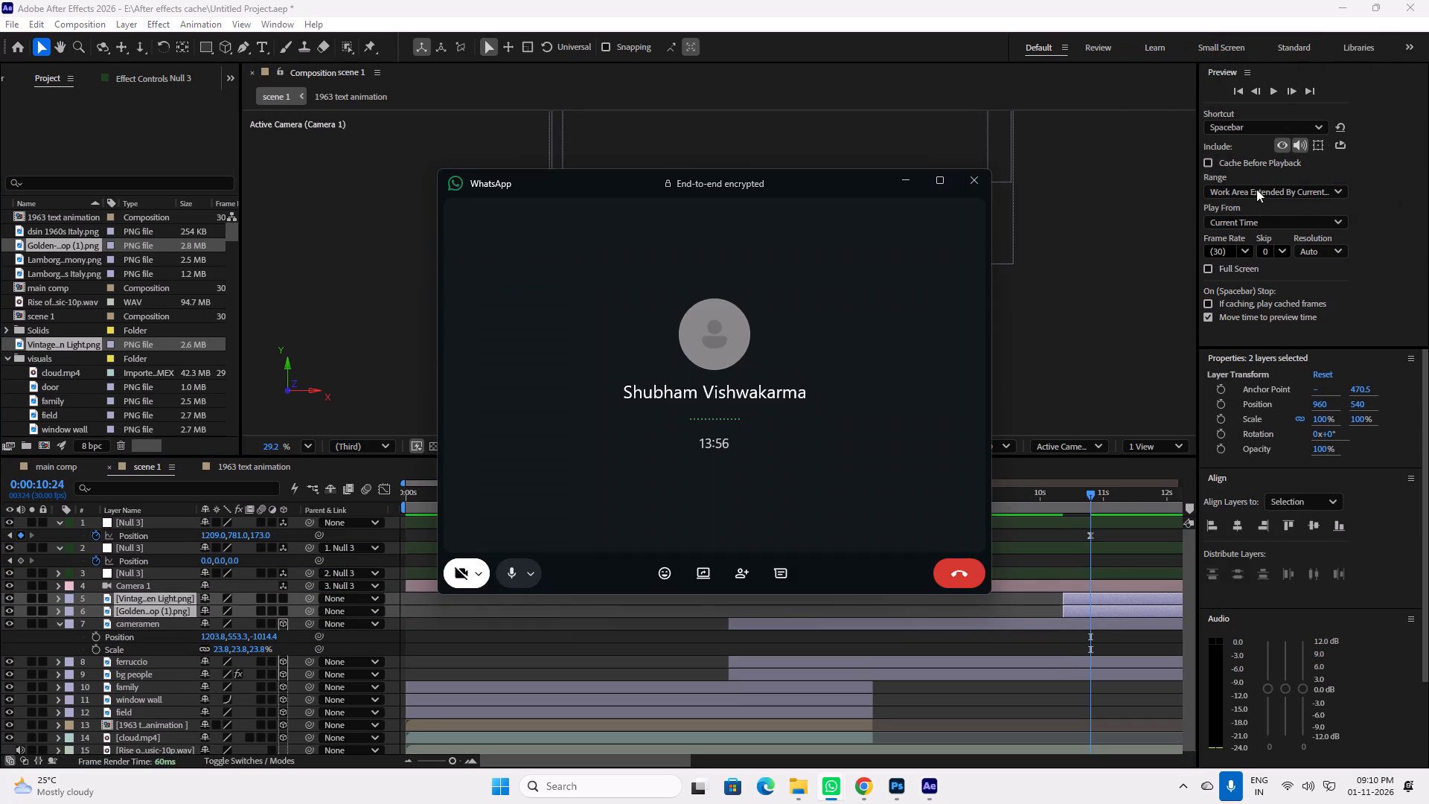
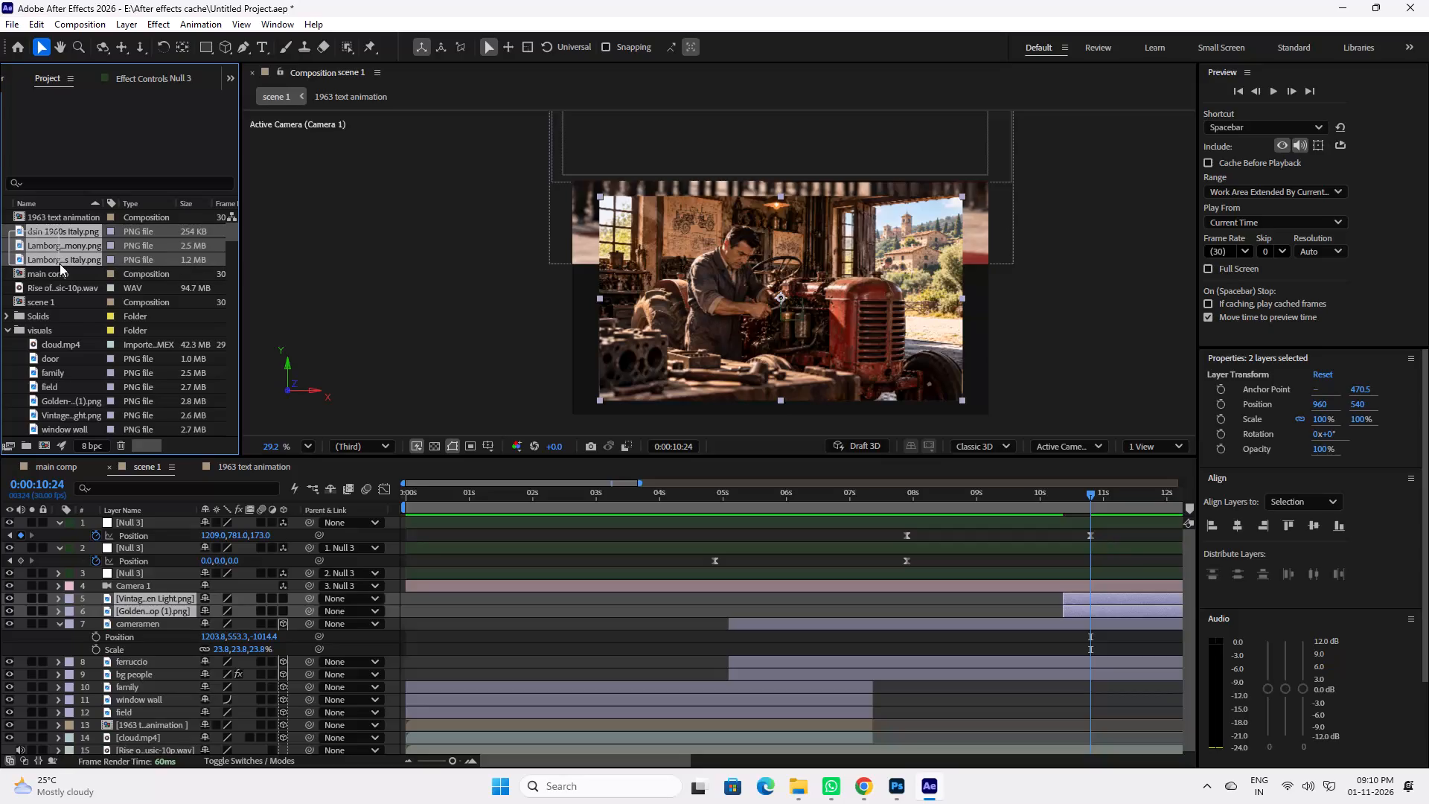
Move the three loose PNG images, dsin 1960s Italy and the two Lamborghini ones, into the visuals folder and collapse it.
{"action": "left_click_drag", "start_coordinate": [49, 259], "coordinate": [63, 328]}
{"action": "left_click", "coordinate": [16, 313]}
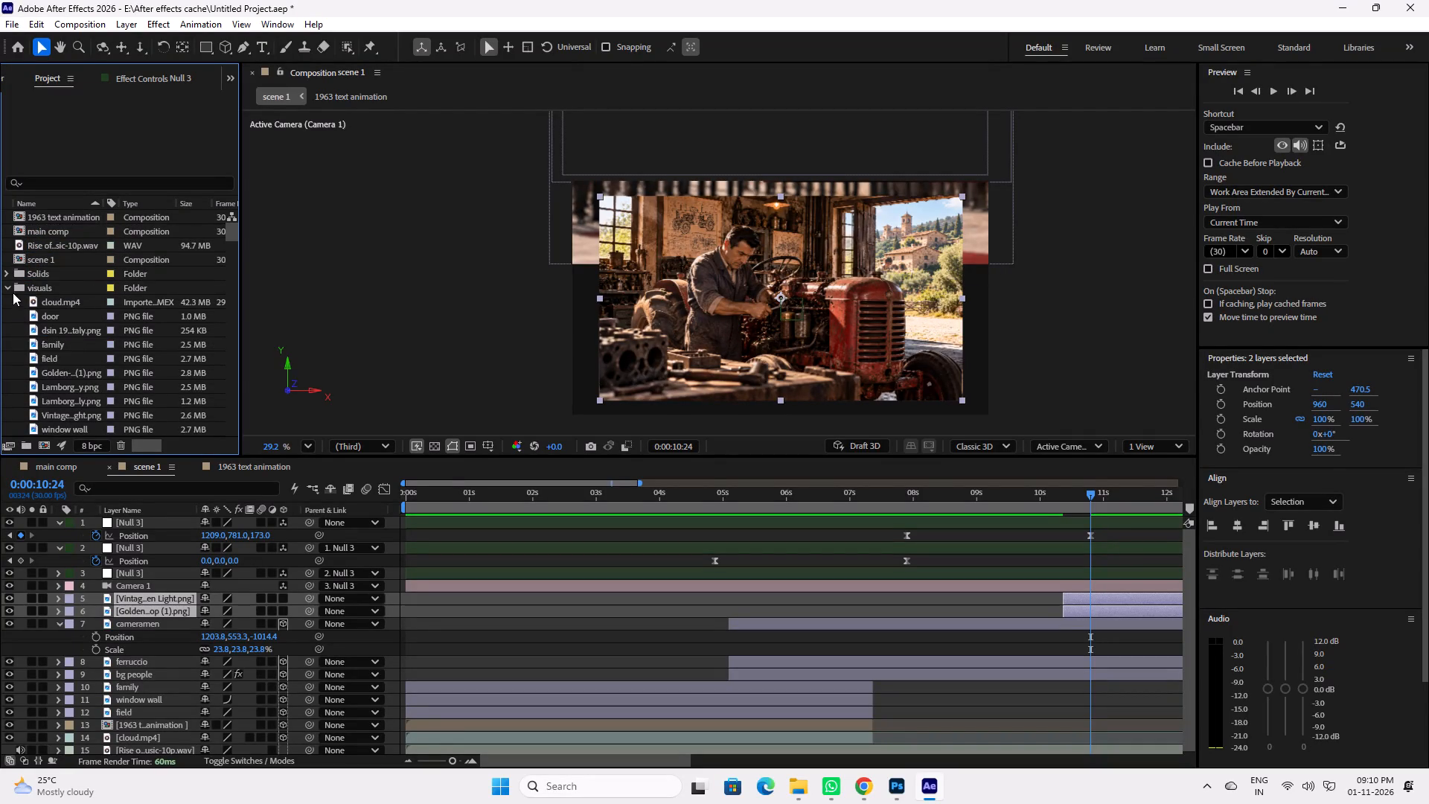
{"action": "scroll", "coordinate": [12, 346], "scroll_direction": "down", "scroll_amount": 5}
{"action": "scroll", "coordinate": [12, 350], "scroll_direction": "up", "scroll_amount": 2}
{"action": "left_click", "coordinate": [4, 272]}
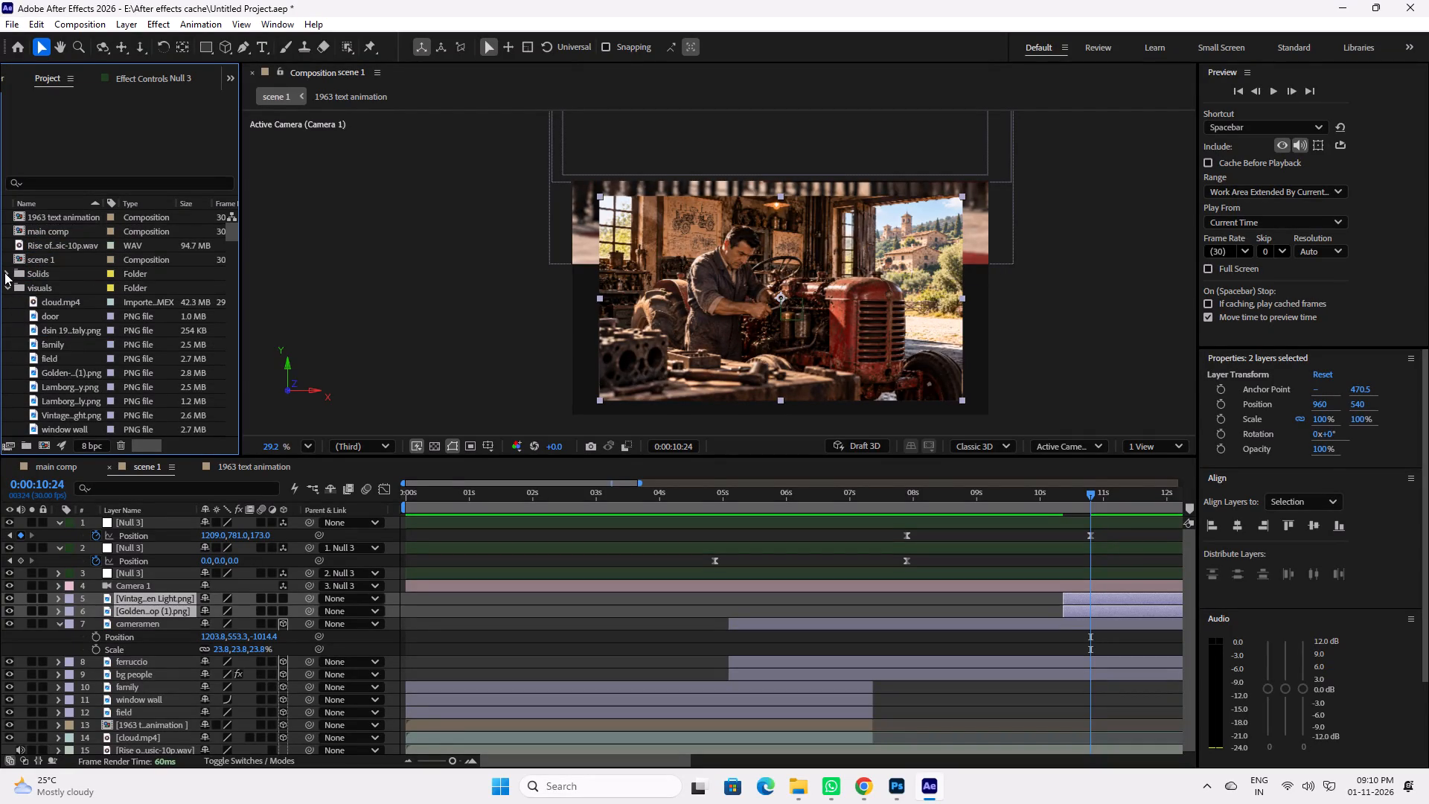
{"action": "left_click", "coordinate": [7, 272]}
{"action": "left_click", "coordinate": [6, 291]}
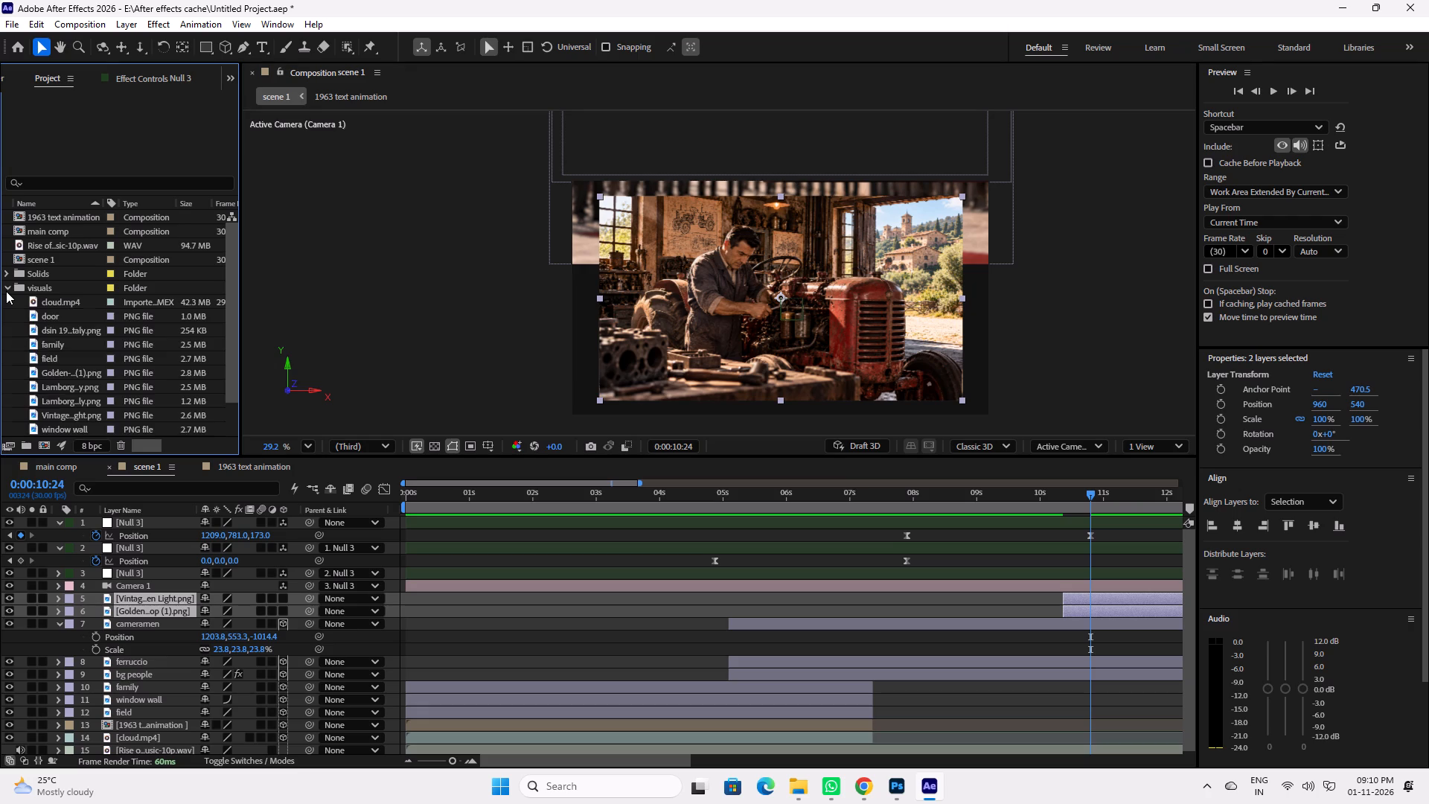
{"action": "left_click", "coordinate": [65, 325]}
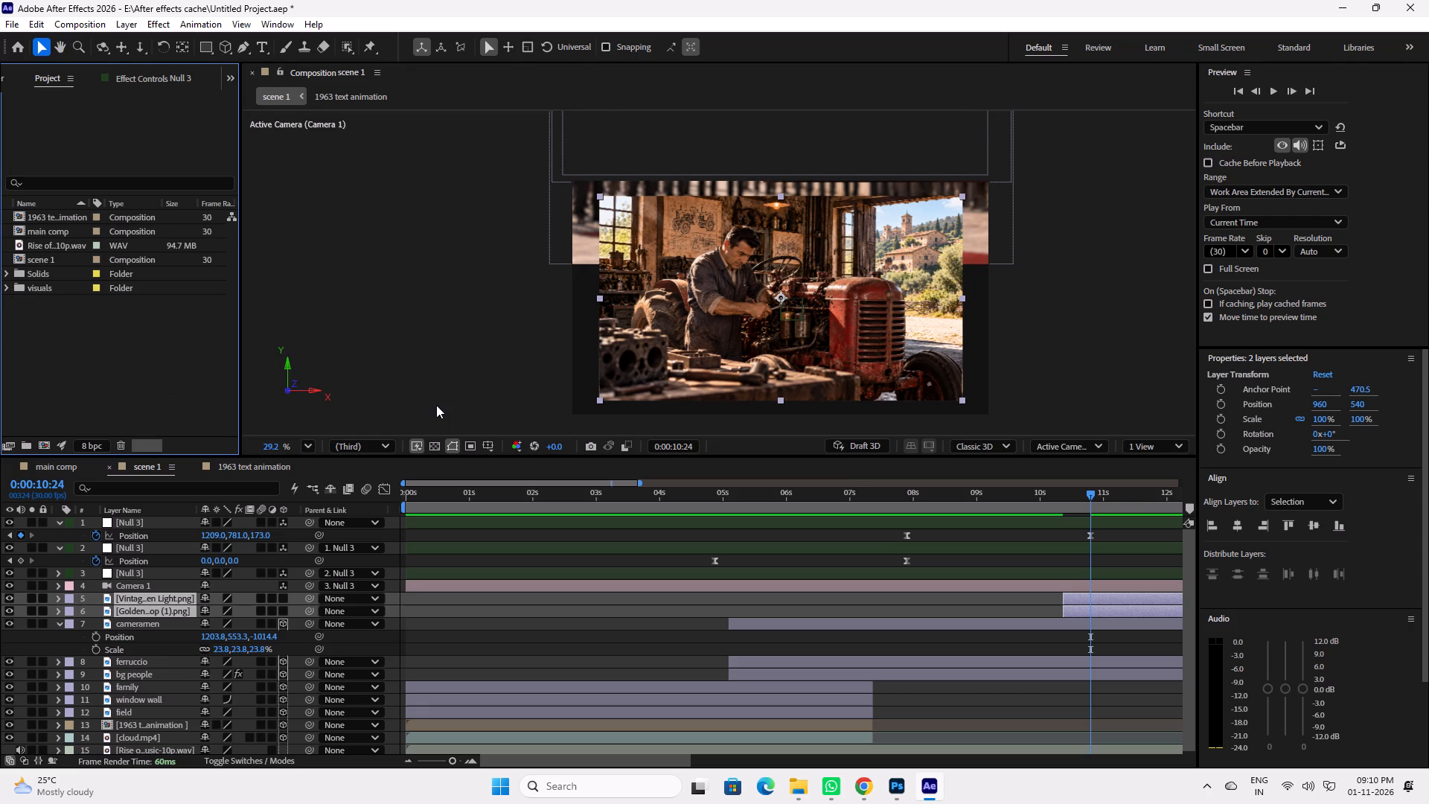
Save the project, and fit the two workshop image layers, 5 and 6, to the composition width.
{"action": "key", "text": "ctrl+s"}
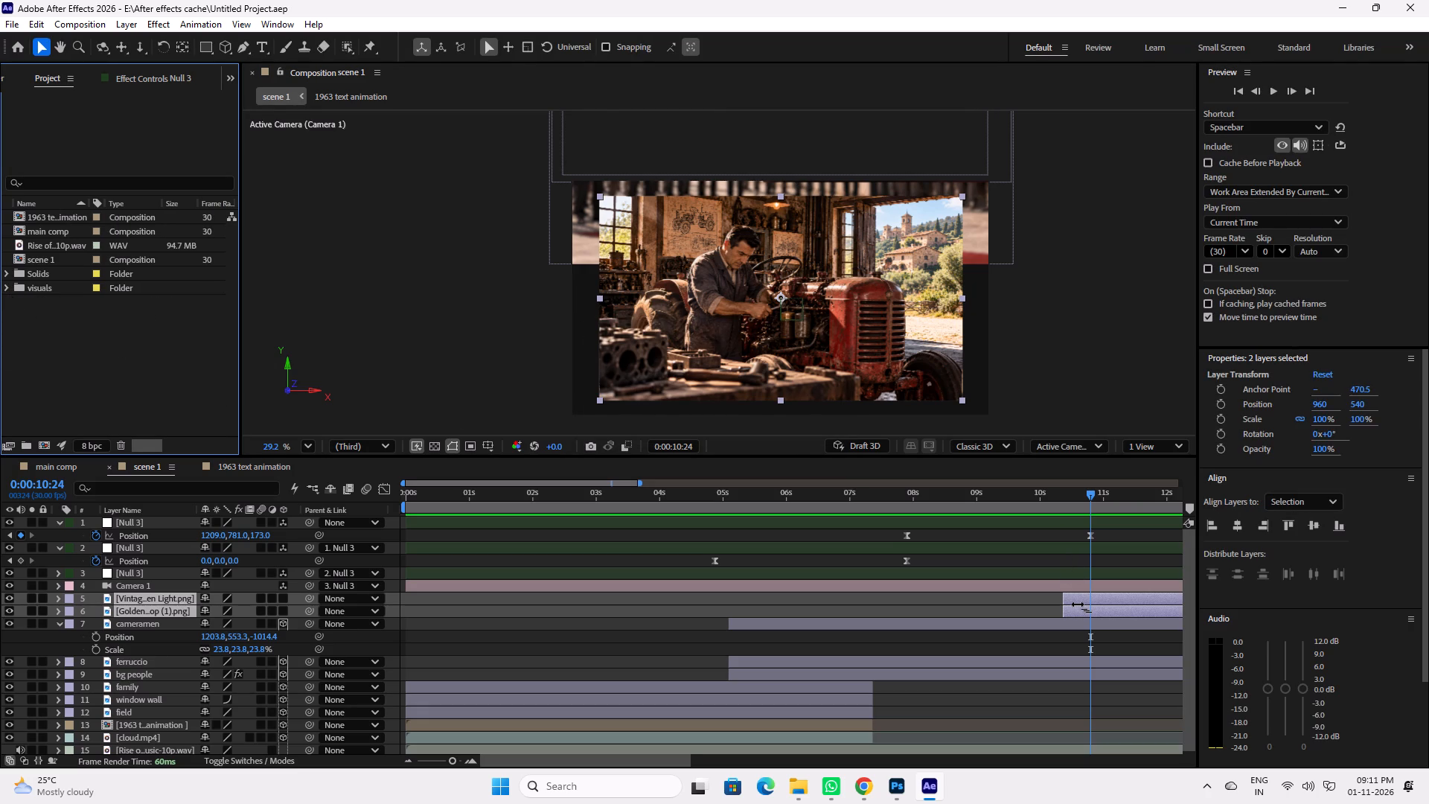
{"action": "key", "text": "ctrl+alt+shift+h"}
{"action": "key", "text": "ctrl+alt+shift+h"}
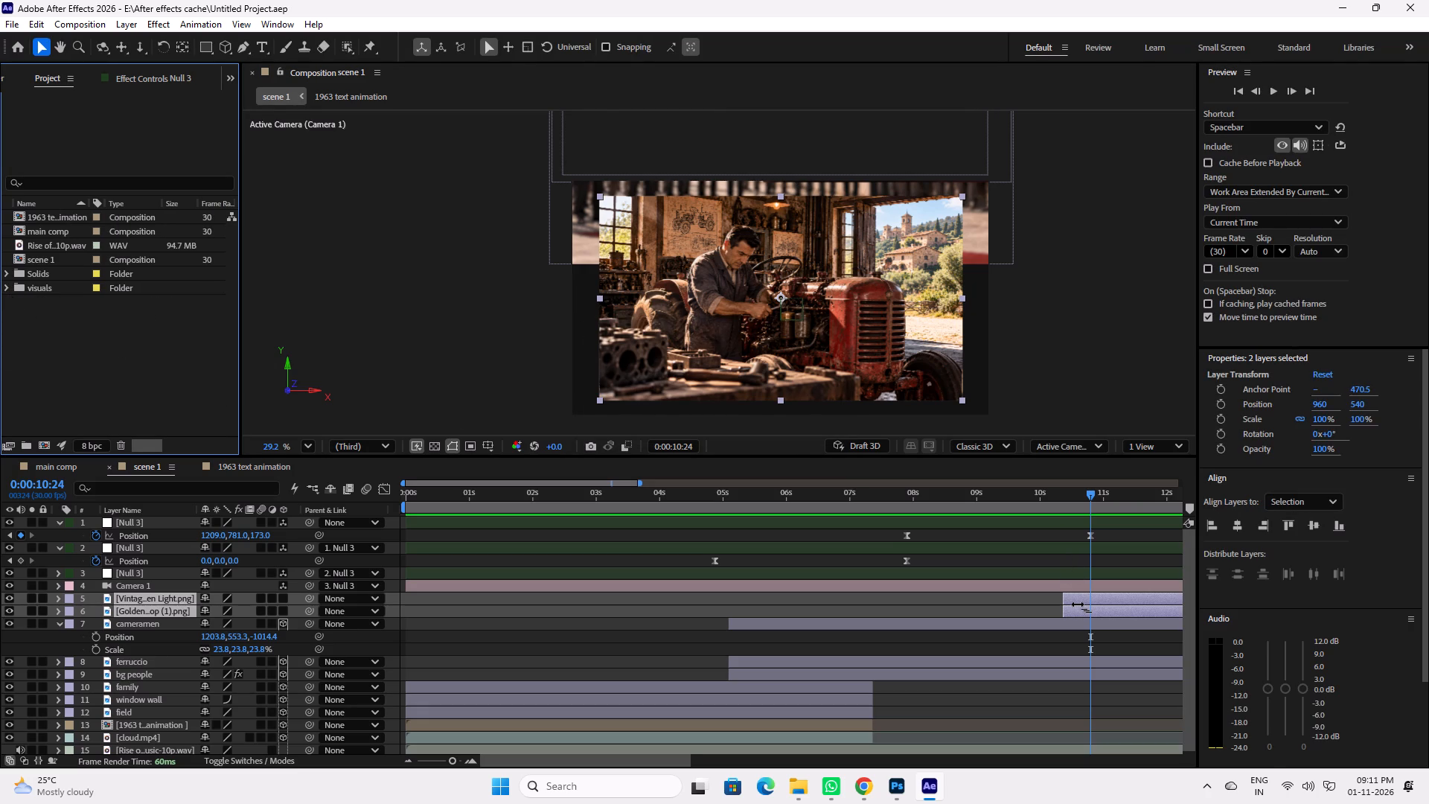
{"action": "left_click", "coordinate": [1029, 596]}
{"action": "left_click", "coordinate": [1080, 607]}
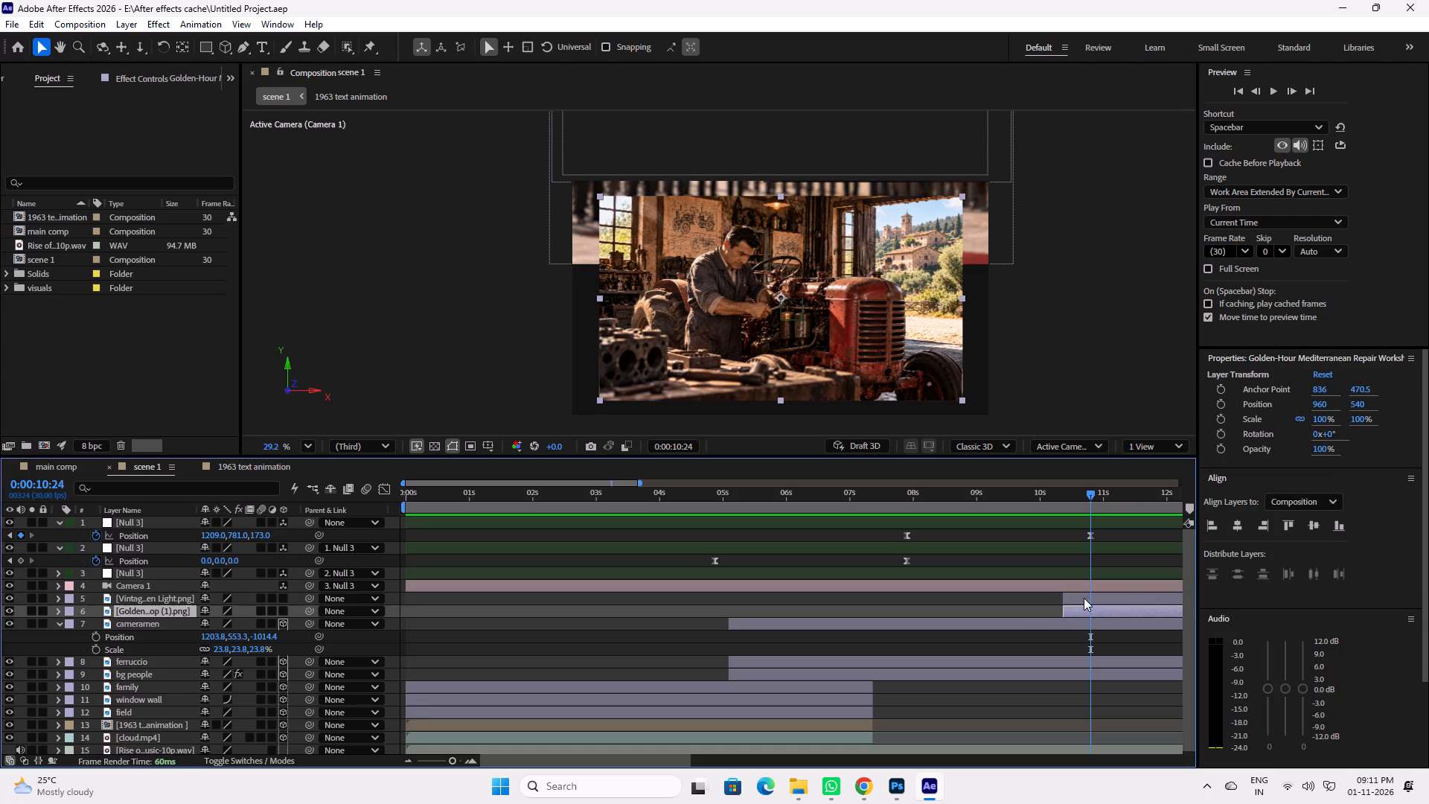
{"action": "left_click", "coordinate": [1084, 598], "text": "ctrl"}
{"action": "key", "text": "ctrl+alt+shift+h"}
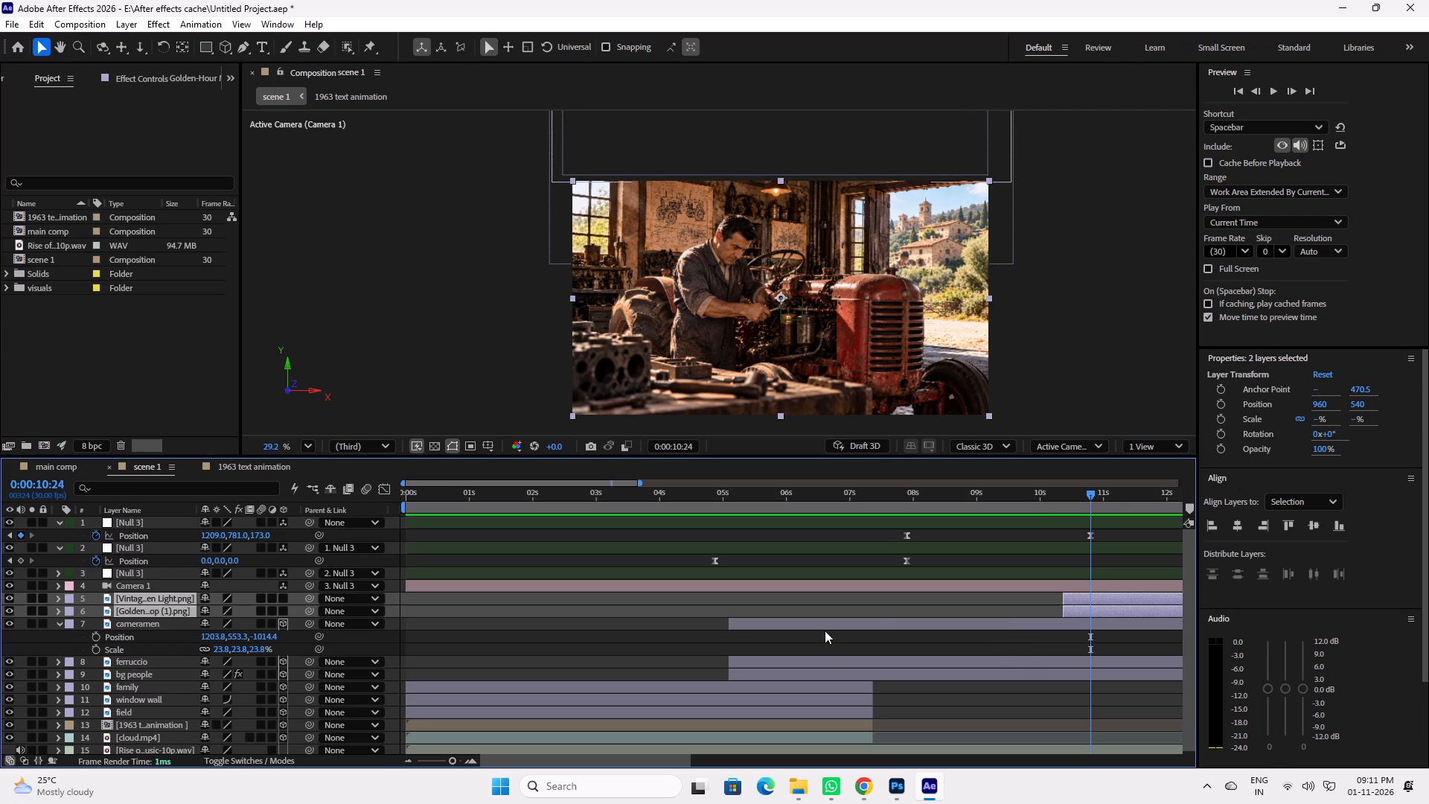
Shift image layers 5 and 6 earlier together so both start at 7:27, at layer 1 null's first Position keyframe.
{"action": "left_click_drag", "start_coordinate": [964, 500], "coordinate": [920, 503]}
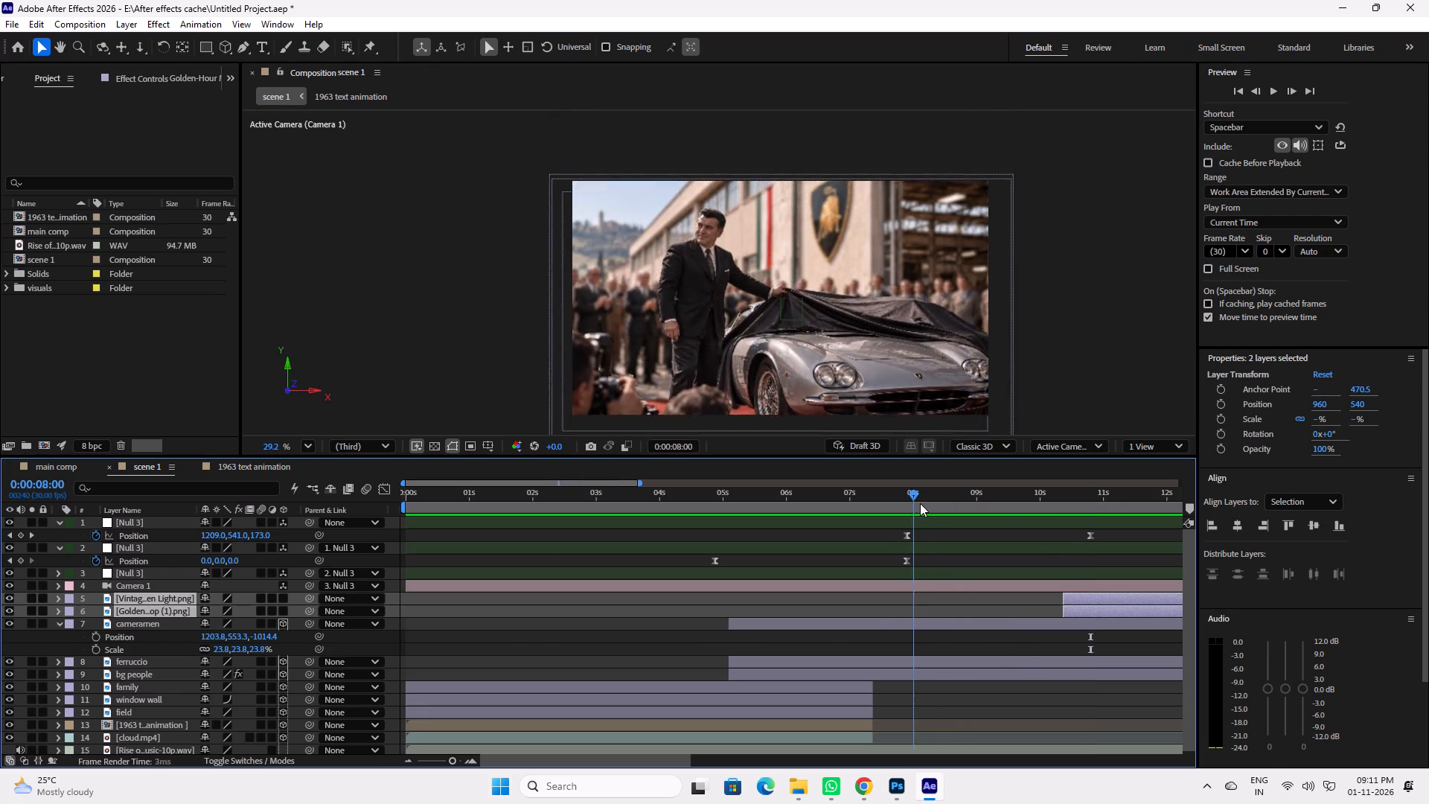
{"action": "left_click_drag", "start_coordinate": [920, 503], "coordinate": [969, 511]}
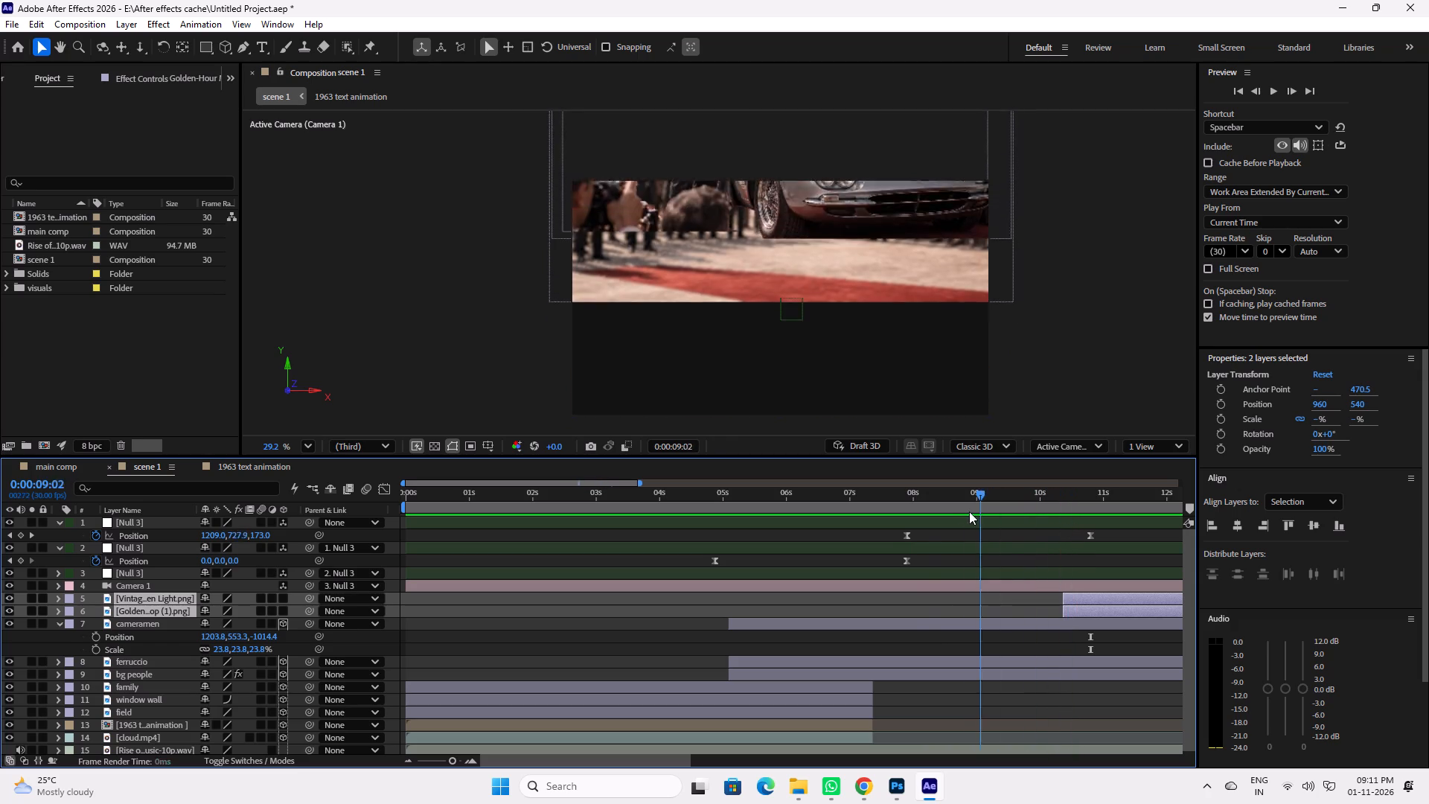
{"action": "left_click_drag", "start_coordinate": [969, 511], "coordinate": [936, 510]}
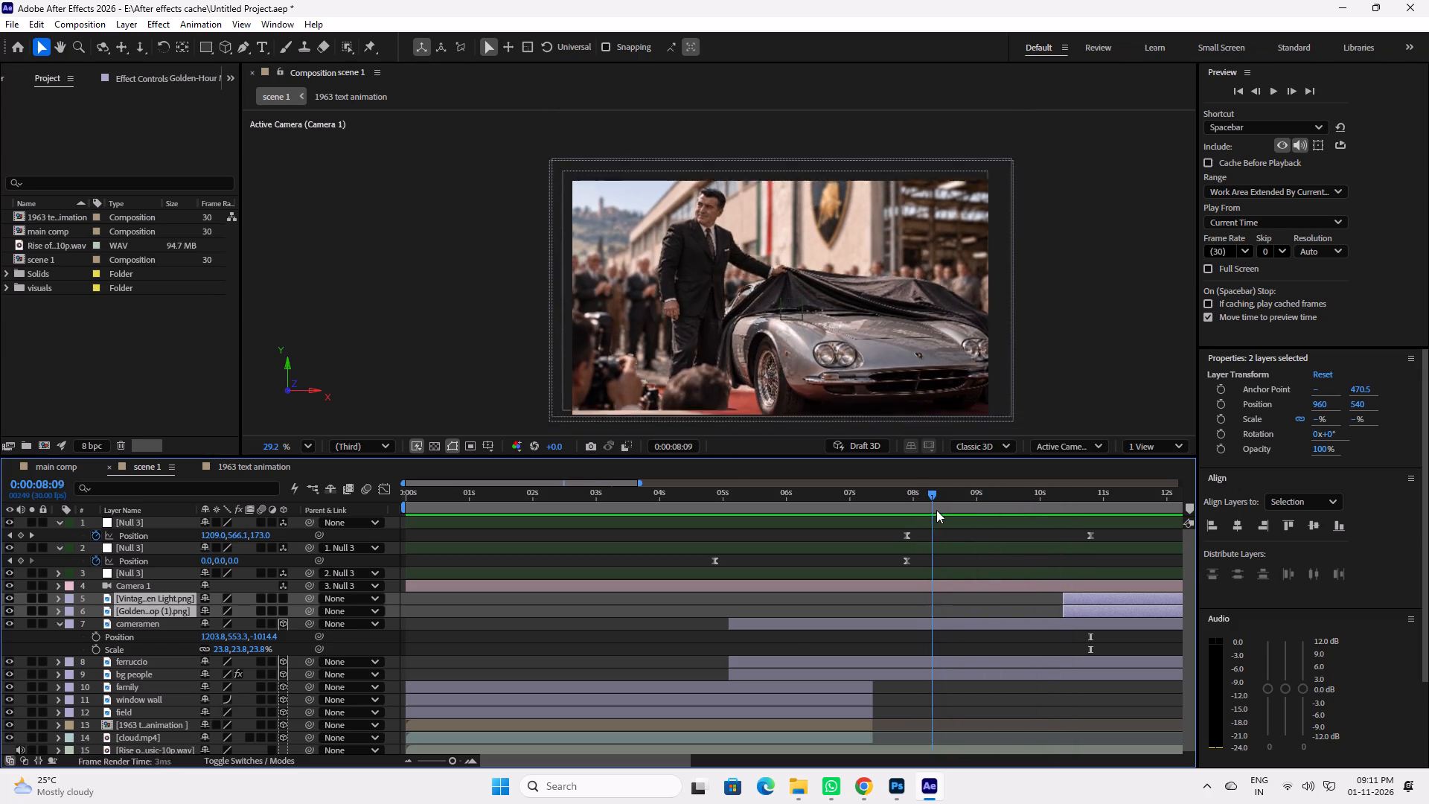
{"action": "left_click_drag", "start_coordinate": [936, 510], "coordinate": [913, 511]}
{"action": "left_click_drag", "start_coordinate": [1096, 602], "coordinate": [1074, 599]}
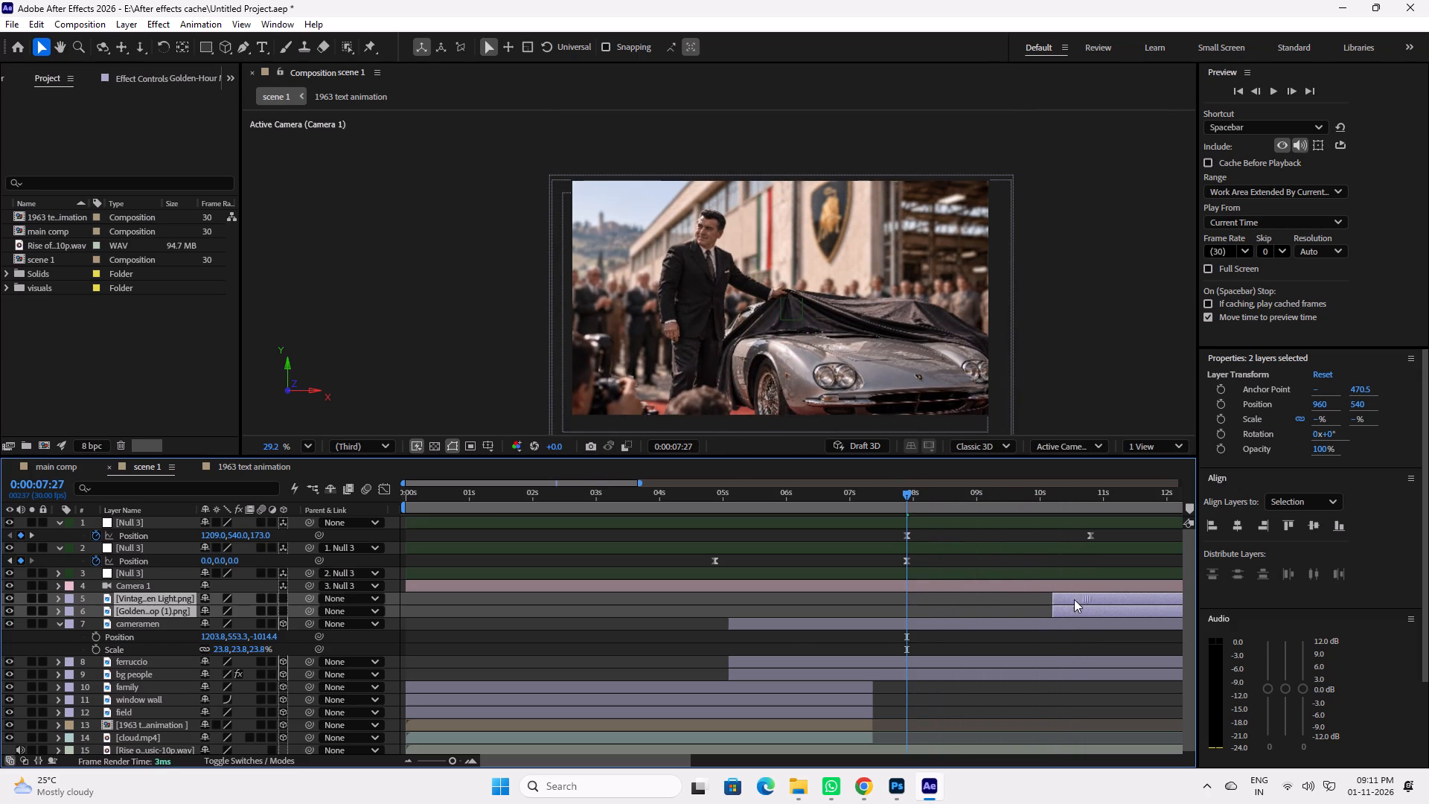
{"action": "left_click_drag", "start_coordinate": [1074, 599], "coordinate": [951, 595]}
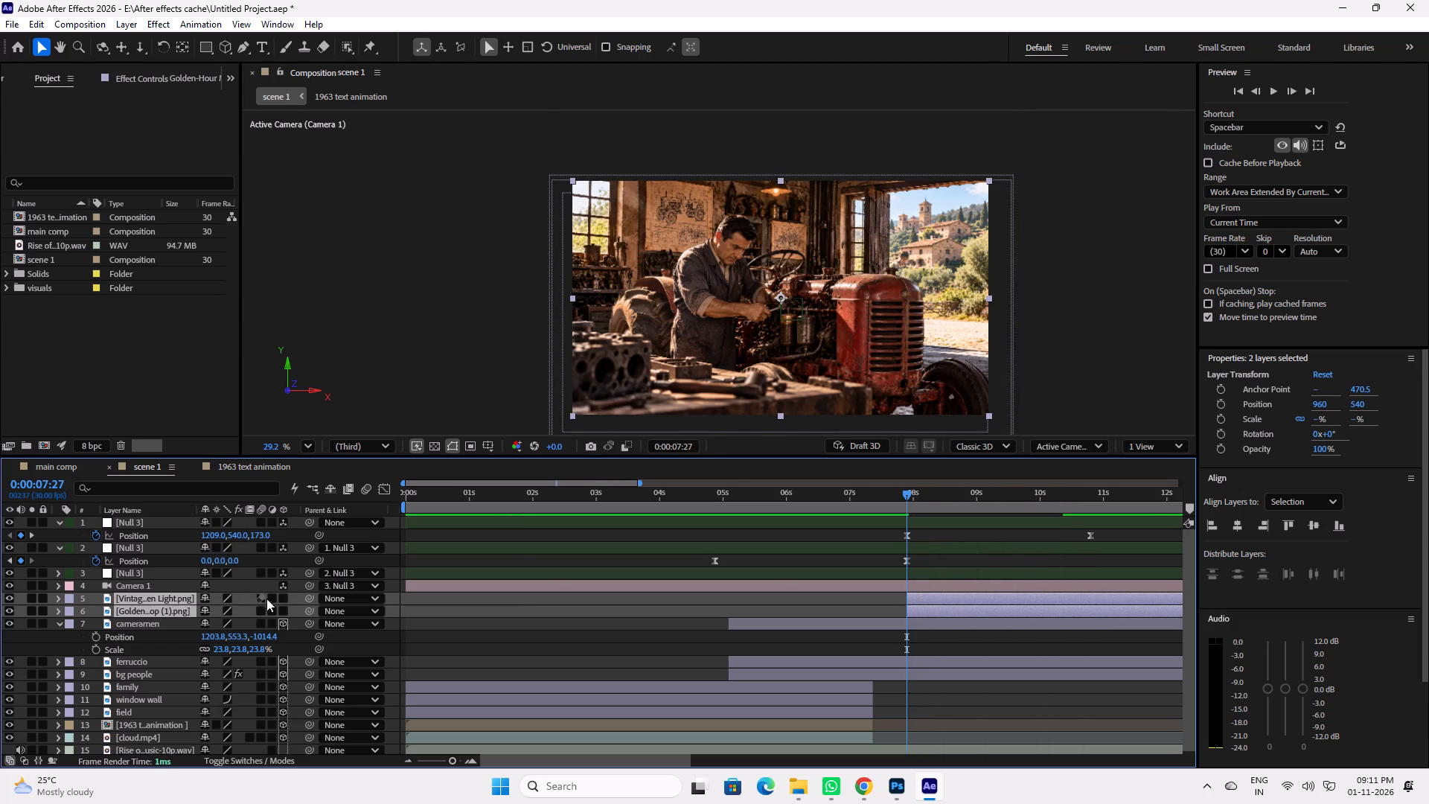
Make image layers 5 and 6 3D layers and center both in the active camera's view.
{"action": "left_click_drag", "start_coordinate": [283, 599], "coordinate": [281, 608]}
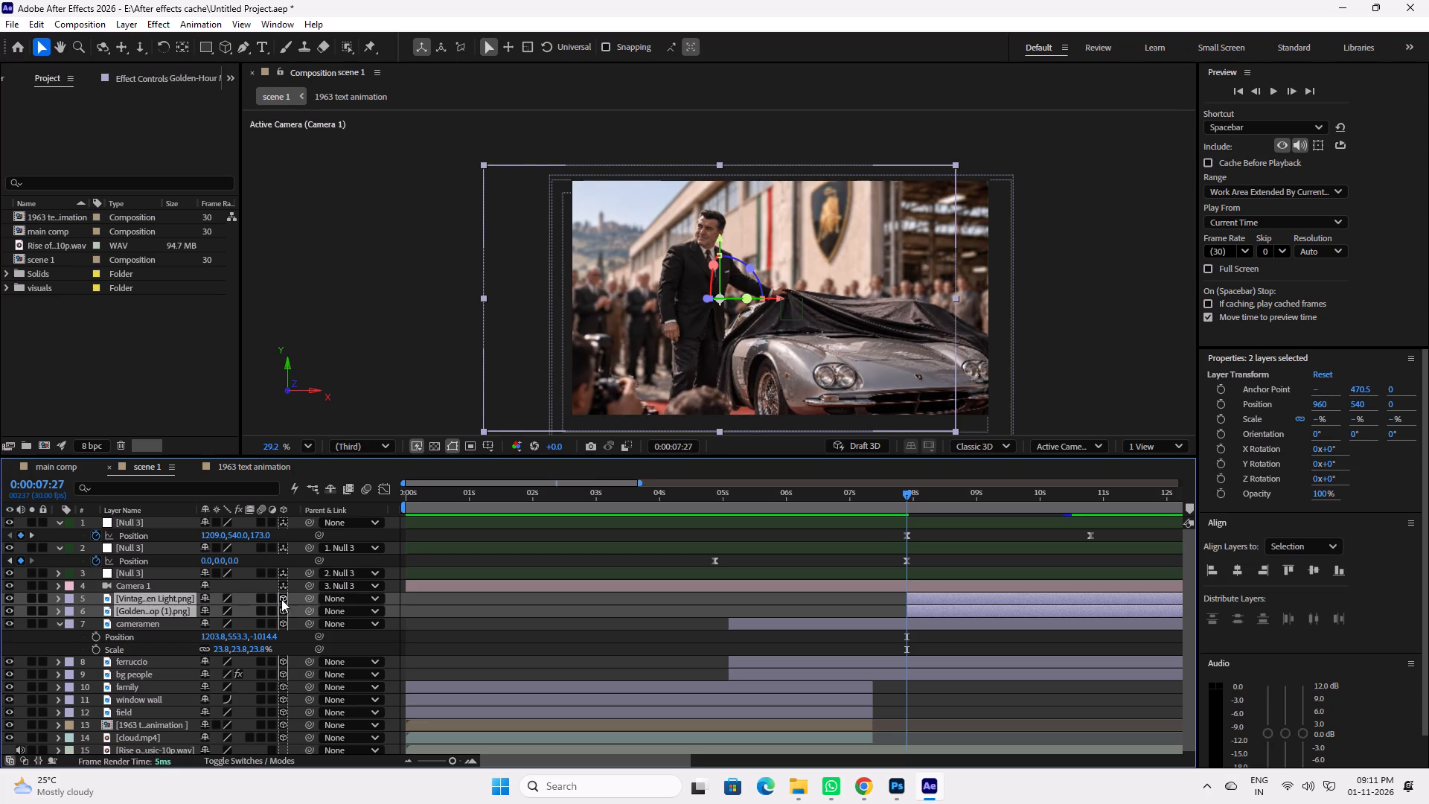
{"action": "right_click", "coordinate": [186, 597]}
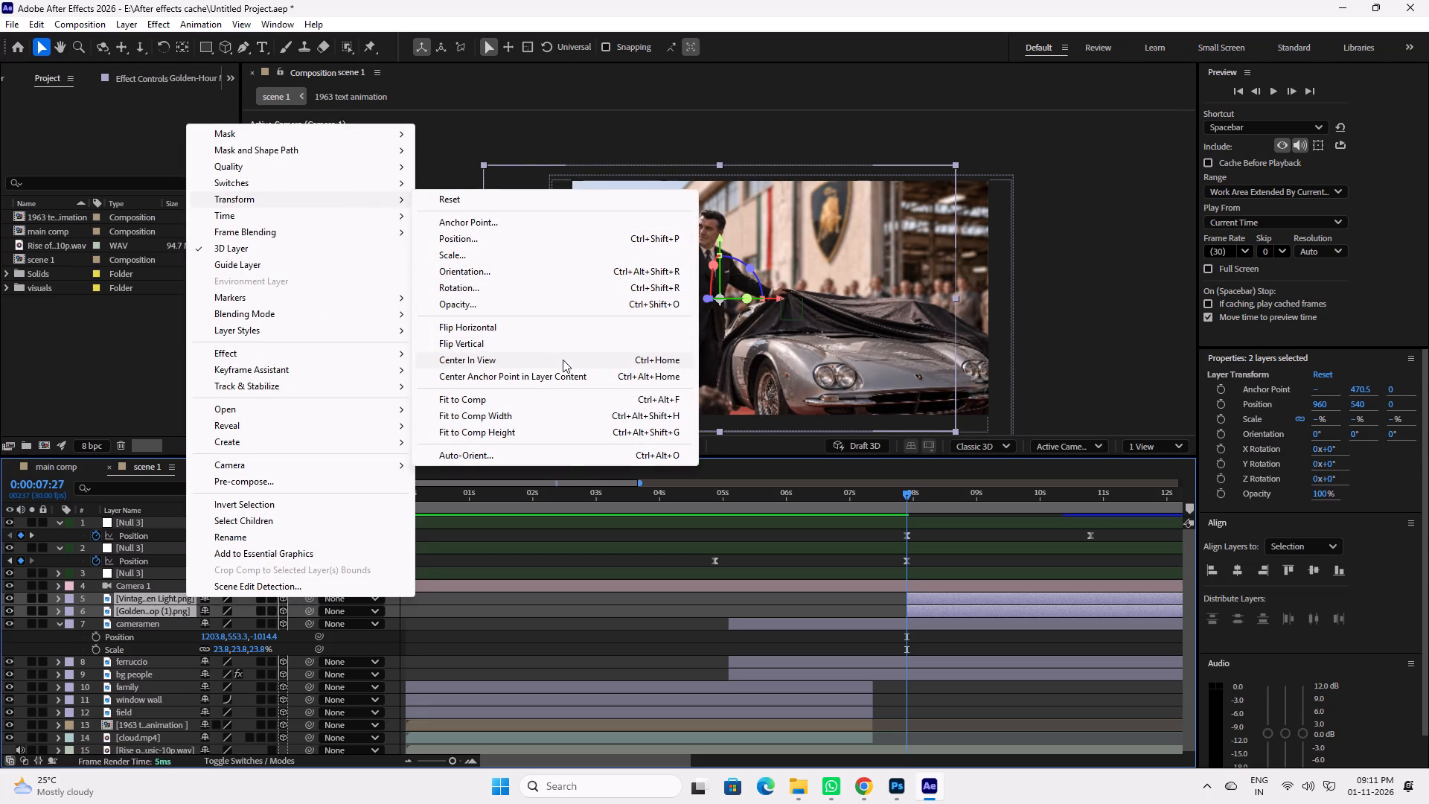
{"action": "left_click", "coordinate": [563, 360]}
Switch the composition display to a two-view layout with Custom View 1 beside the active camera.
{"action": "left_click", "coordinate": [1148, 444]}
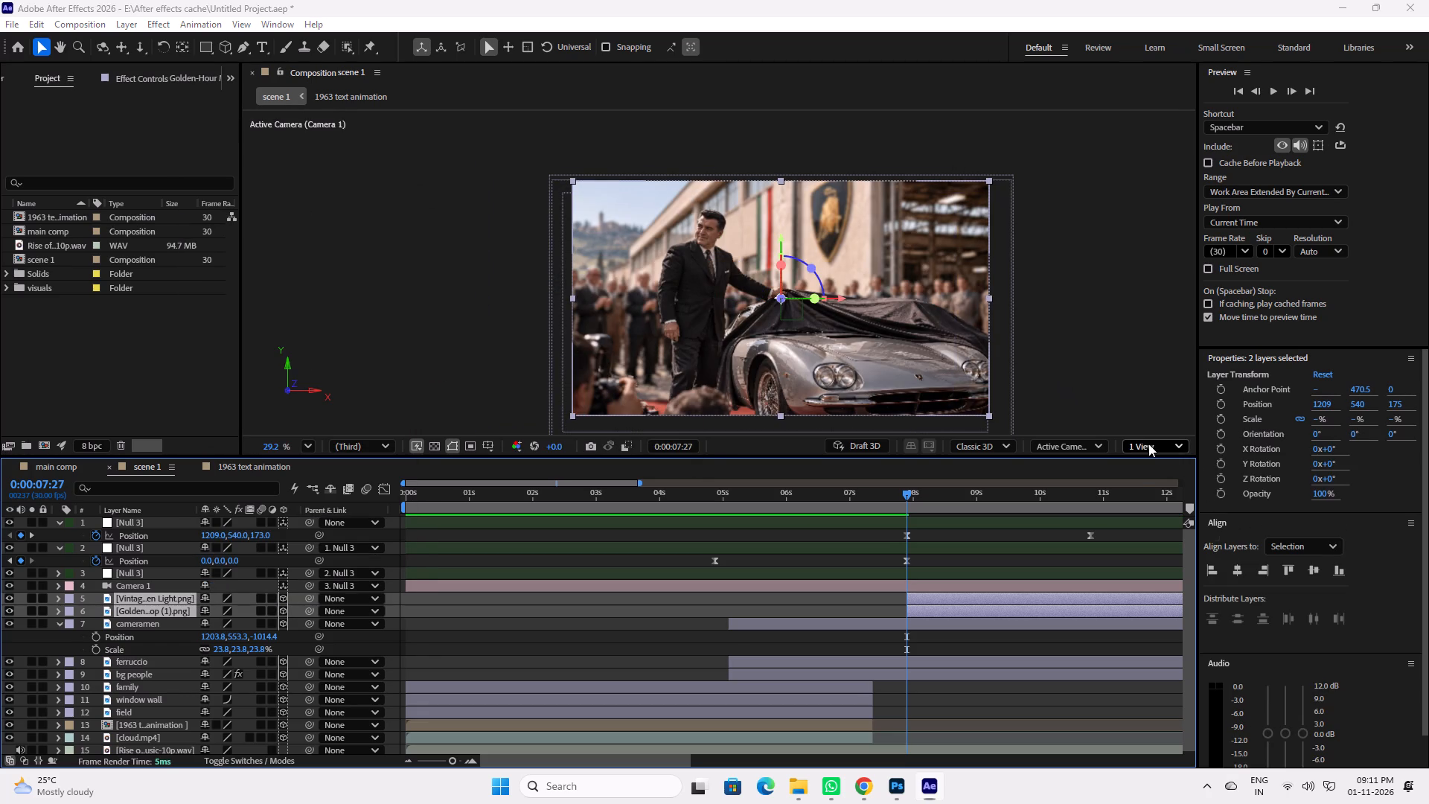
{"action": "left_click", "coordinate": [1163, 484]}
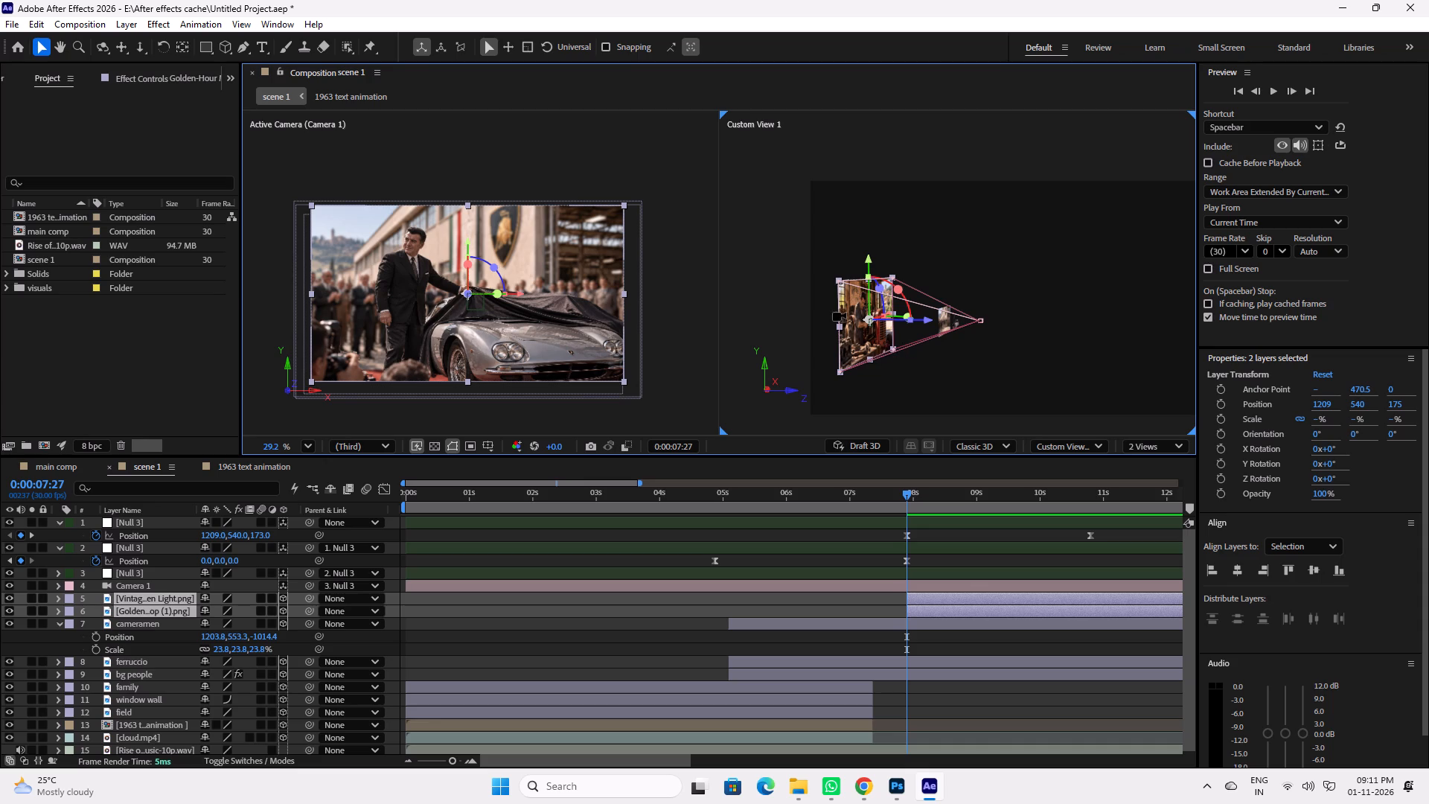
Move image layers 5 and 6 together along Z toward the camera, to a Z position of about -1017.7.
{"action": "key", "text": "space"}
{"action": "key", "text": "space"}
{"action": "key", "text": "space"}
{"action": "key", "text": "space"}
{"action": "key", "text": "space"}
{"action": "key", "text": "space"}
{"action": "key", "text": "space"}
{"action": "key", "text": "space"}
{"action": "key", "text": "space"}
{"action": "key", "text": "space"}
{"action": "key", "text": "space"}
{"action": "key", "text": "space"}
{"action": "key", "text": "space"}
{"action": "key", "text": "space"}
{"action": "key", "text": "space"}
{"action": "key", "text": "space"}
{"action": "key", "text": "space"}
{"action": "key", "text": "space"}
{"action": "key", "text": "space"}
{"action": "key", "text": "space"}
{"action": "left_click_drag", "start_coordinate": [829, 304], "coordinate": [796, 287]}
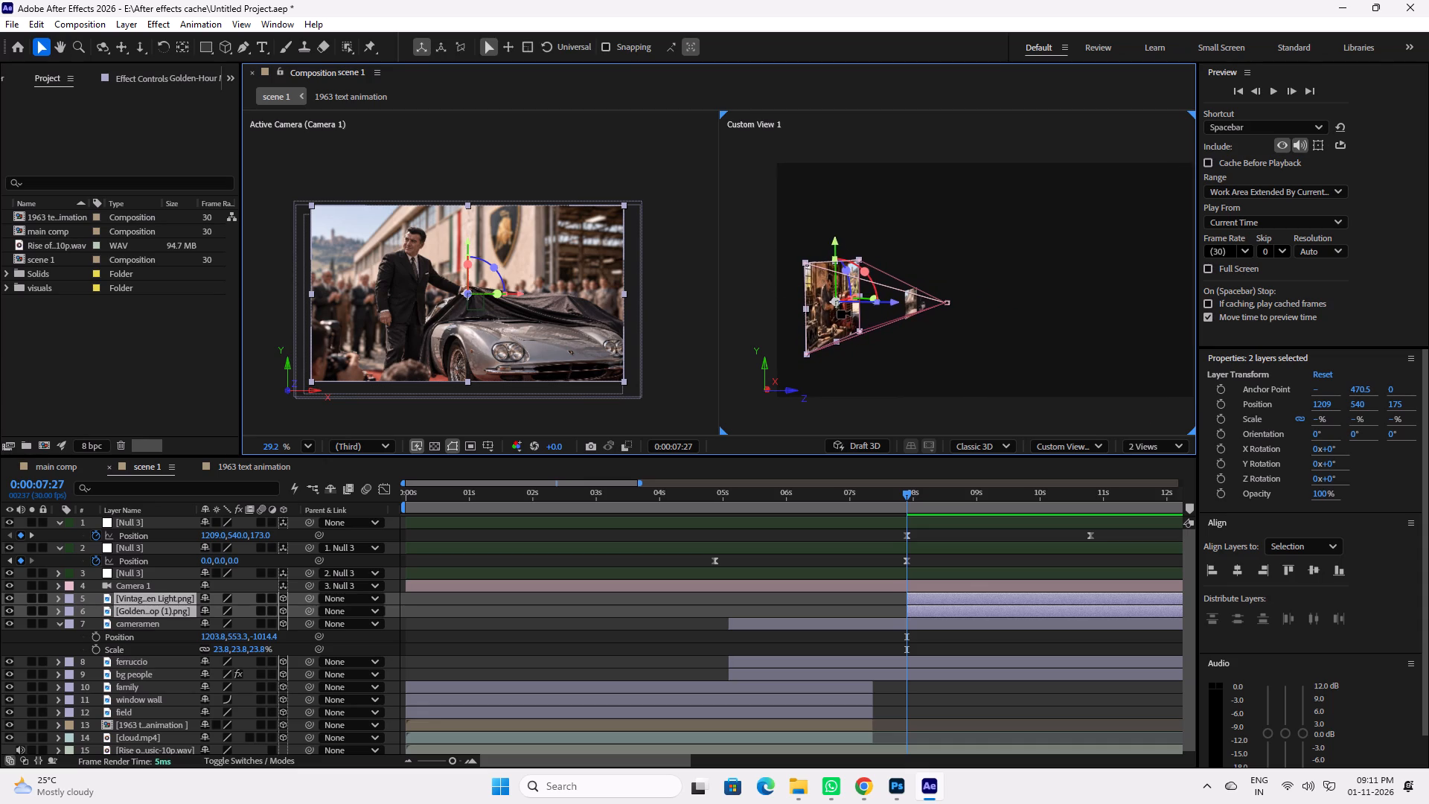
{"action": "left_click", "coordinate": [842, 317], "text": "alt"}
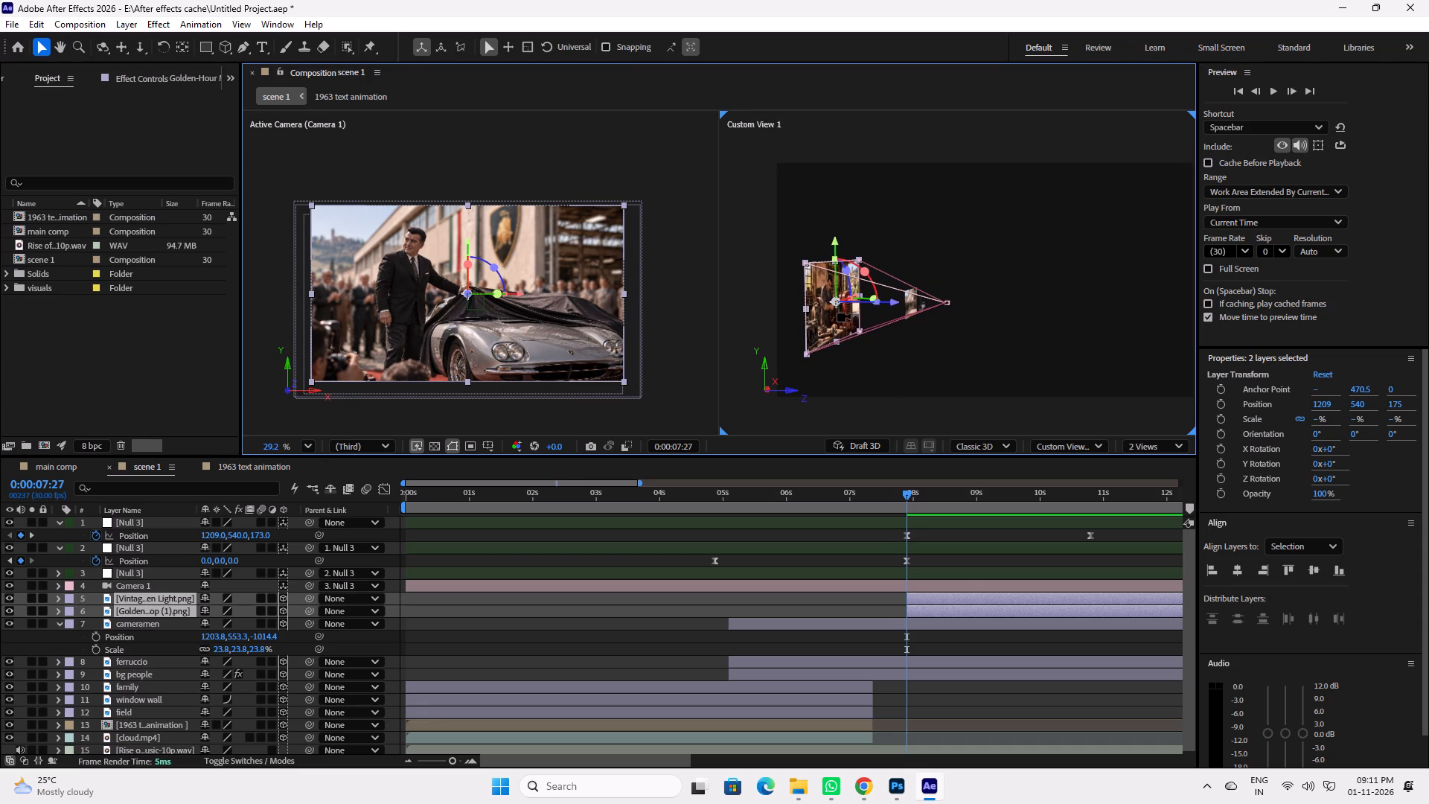
{"action": "left_click", "coordinate": [842, 317], "text": "alt"}
{"action": "triple_click", "coordinate": [842, 317], "text": "alt"}
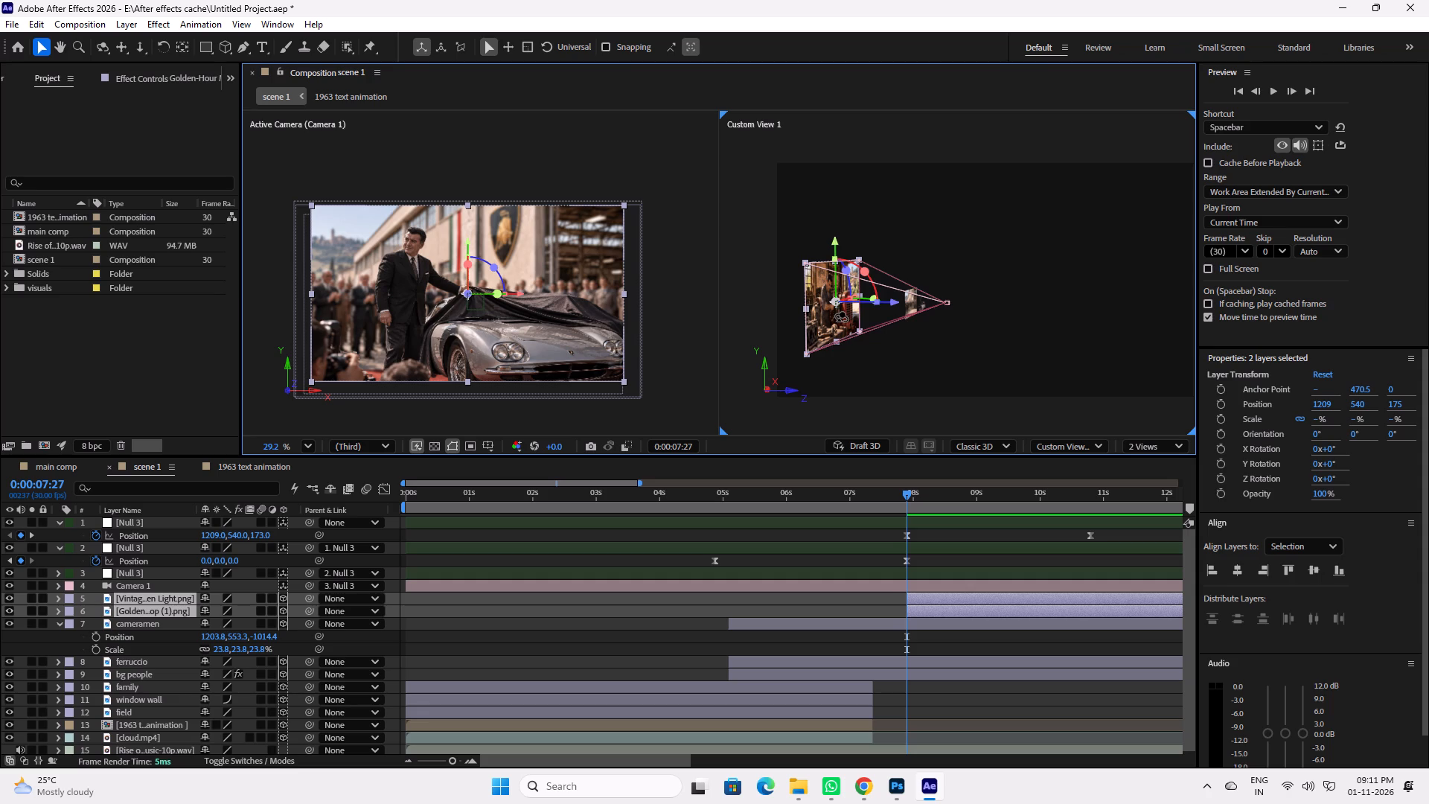
{"action": "left_click", "coordinate": [842, 317], "text": "alt"}
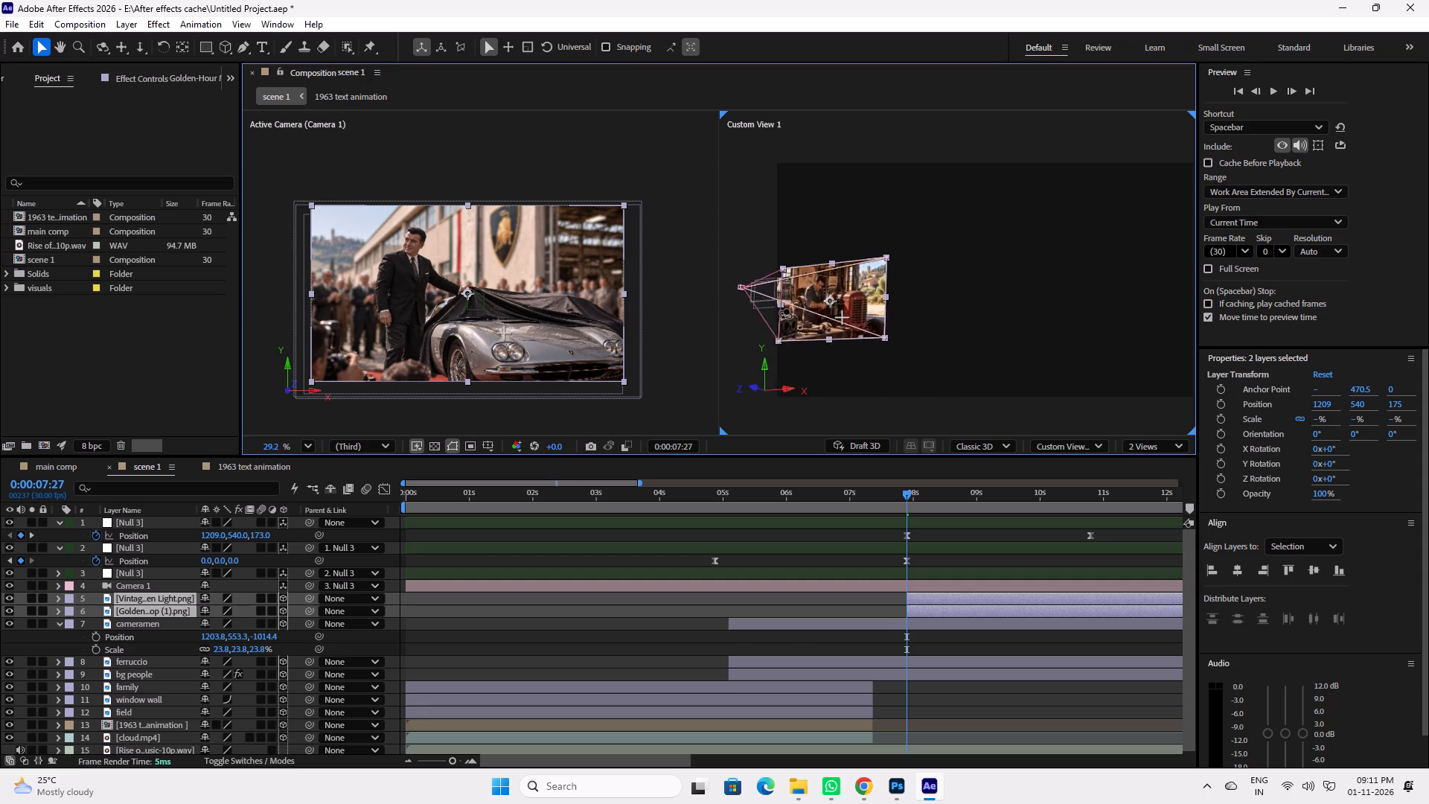
{"action": "left_click", "coordinate": [827, 319], "text": "alt"}
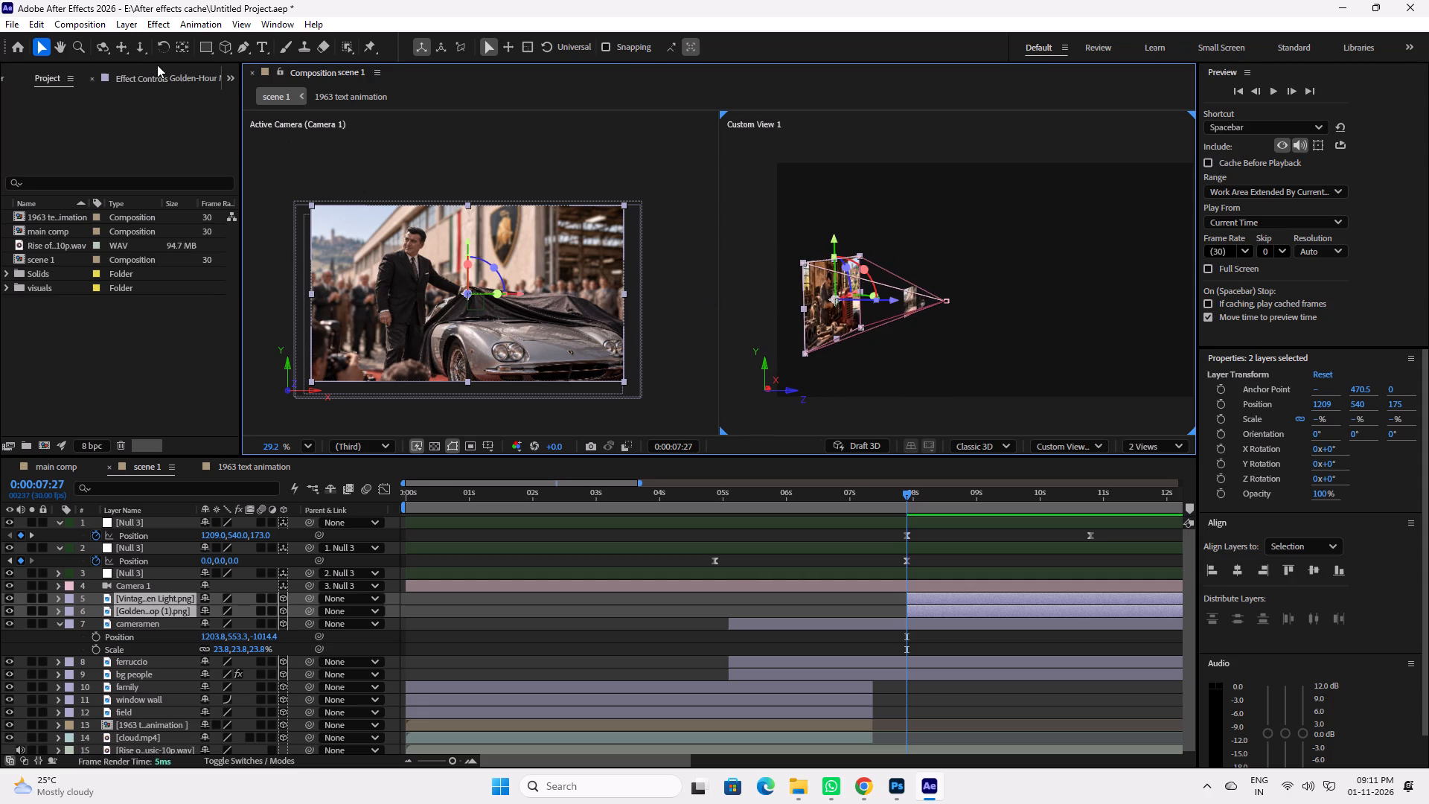
{"action": "left_click", "coordinate": [100, 49], "text": "alt"}
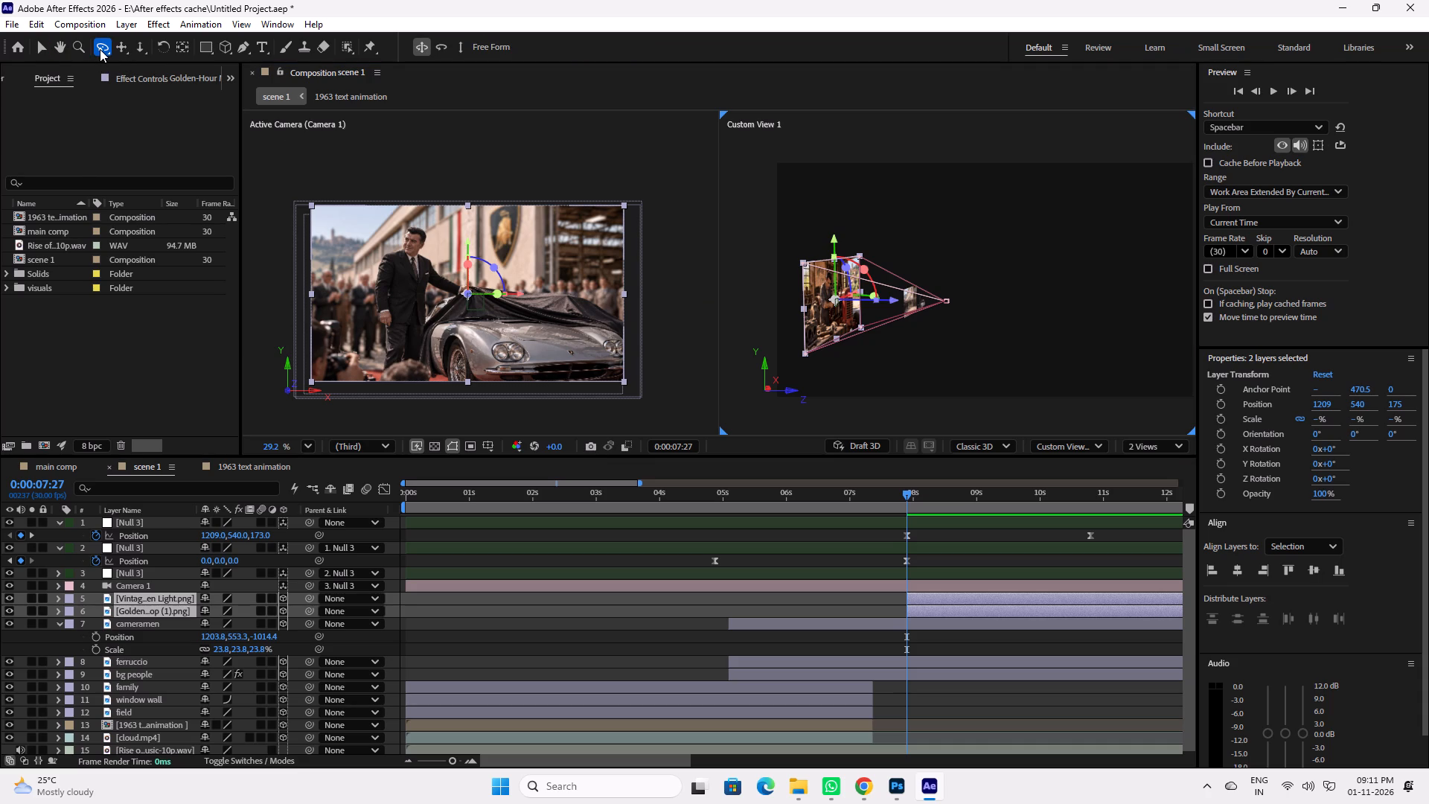
{"action": "left_click", "coordinate": [100, 49], "text": "alt"}
{"action": "left_click", "coordinate": [822, 319], "text": "alt"}
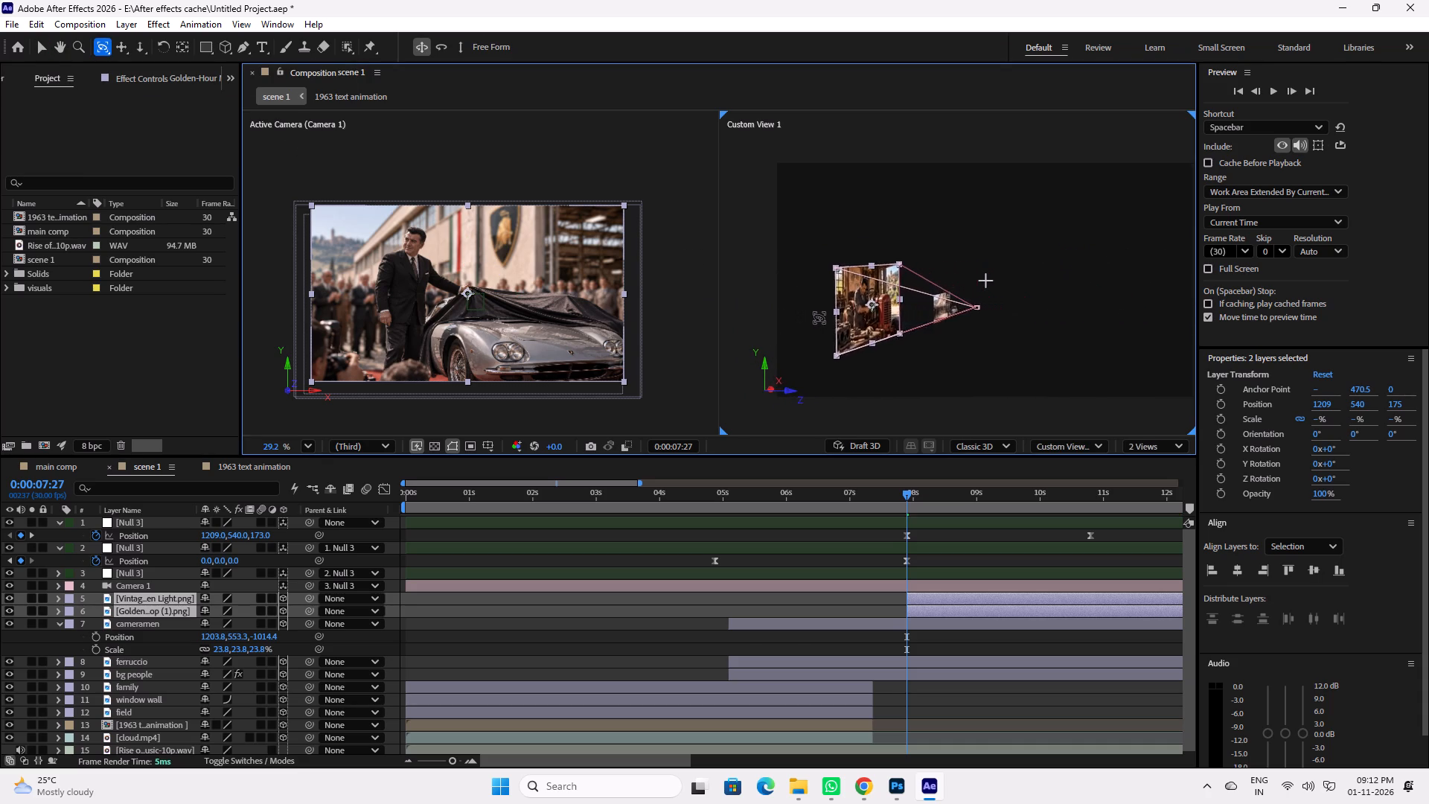
{"action": "left_click", "coordinate": [103, 50], "text": "alt"}
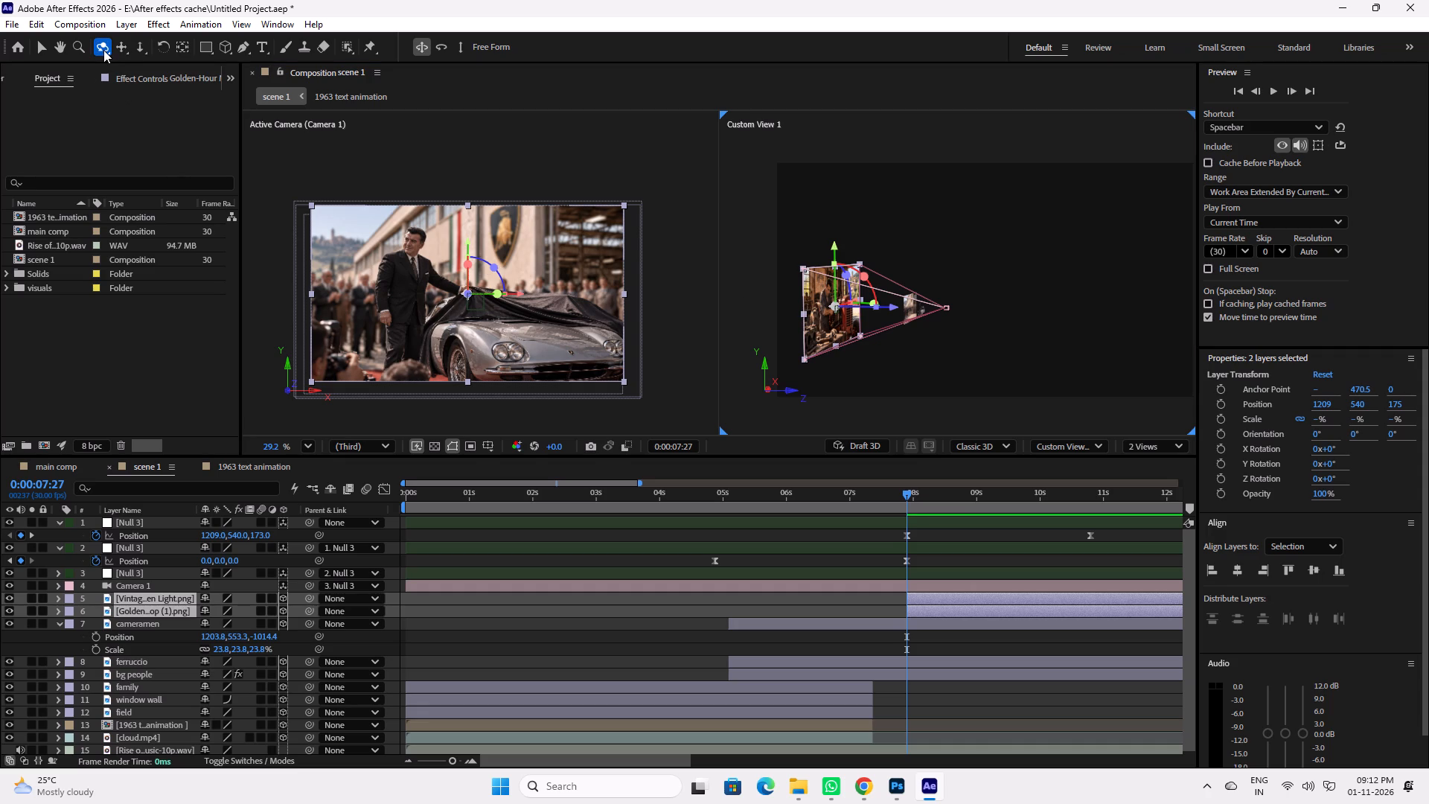
{"action": "left_click", "coordinate": [105, 51], "text": "alt"}
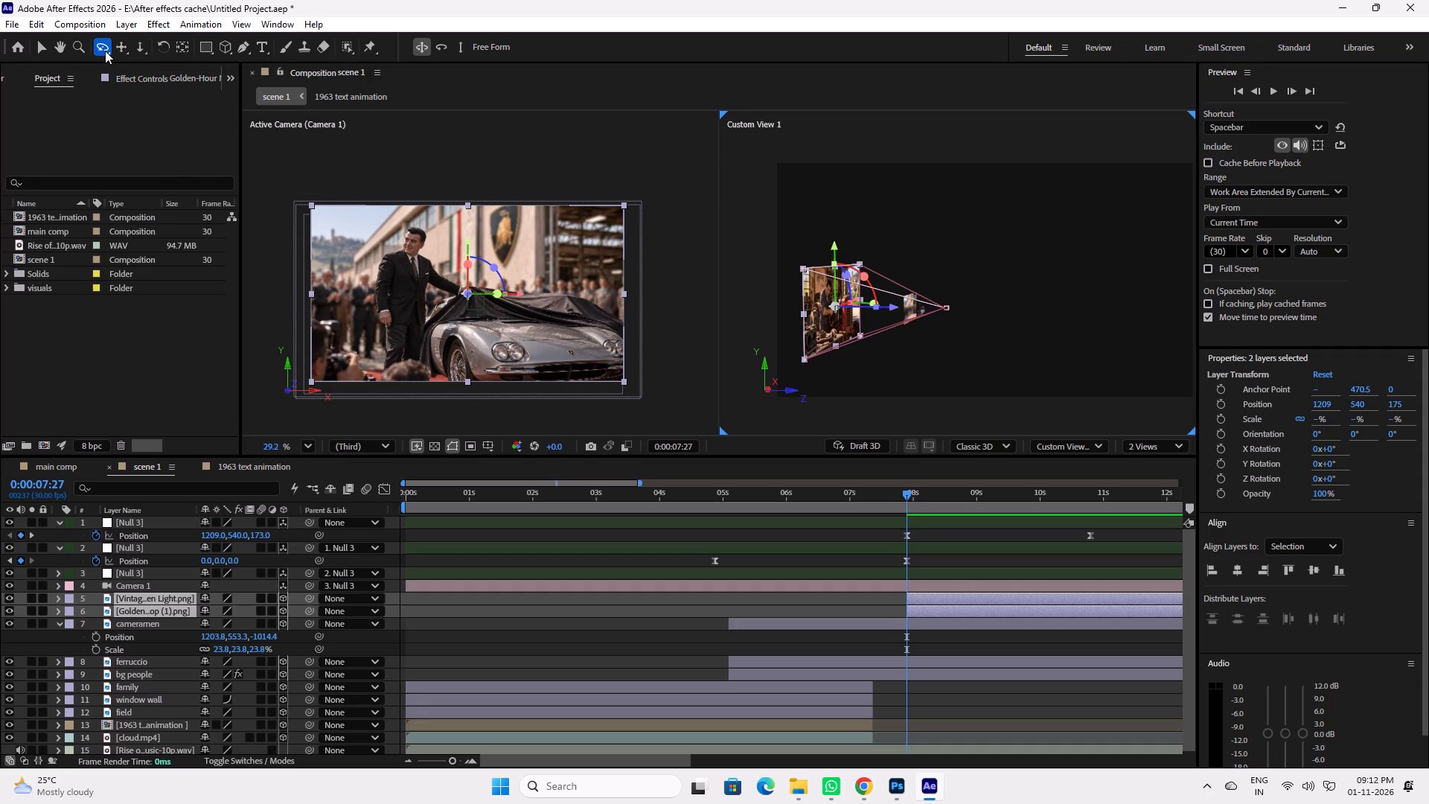
{"action": "left_click", "coordinate": [101, 48], "text": "alt"}
{"action": "left_click_drag", "start_coordinate": [826, 328], "coordinate": [944, 333], "text": "alt"}
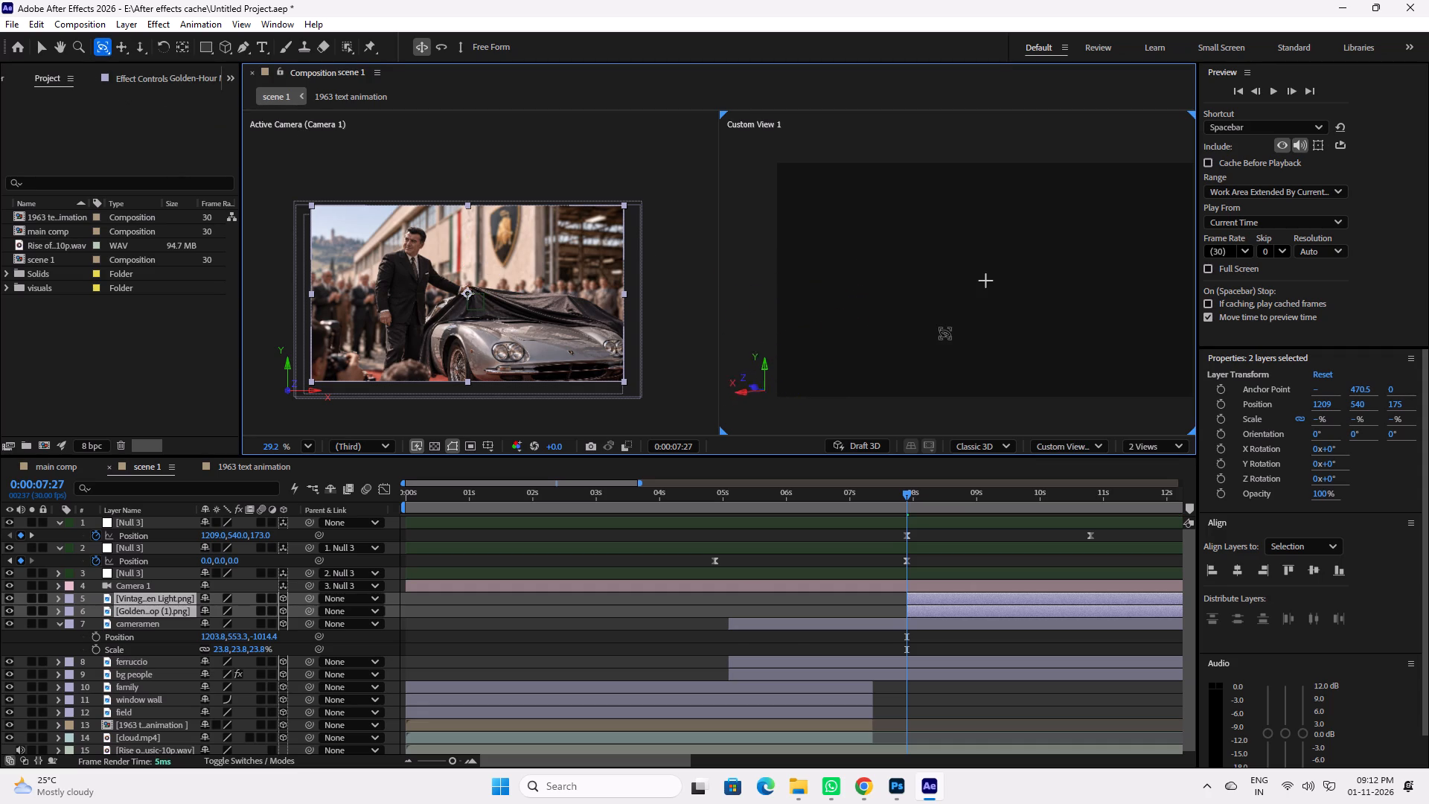
{"action": "left_click_drag", "start_coordinate": [944, 333], "coordinate": [1107, 334], "text": "alt"}
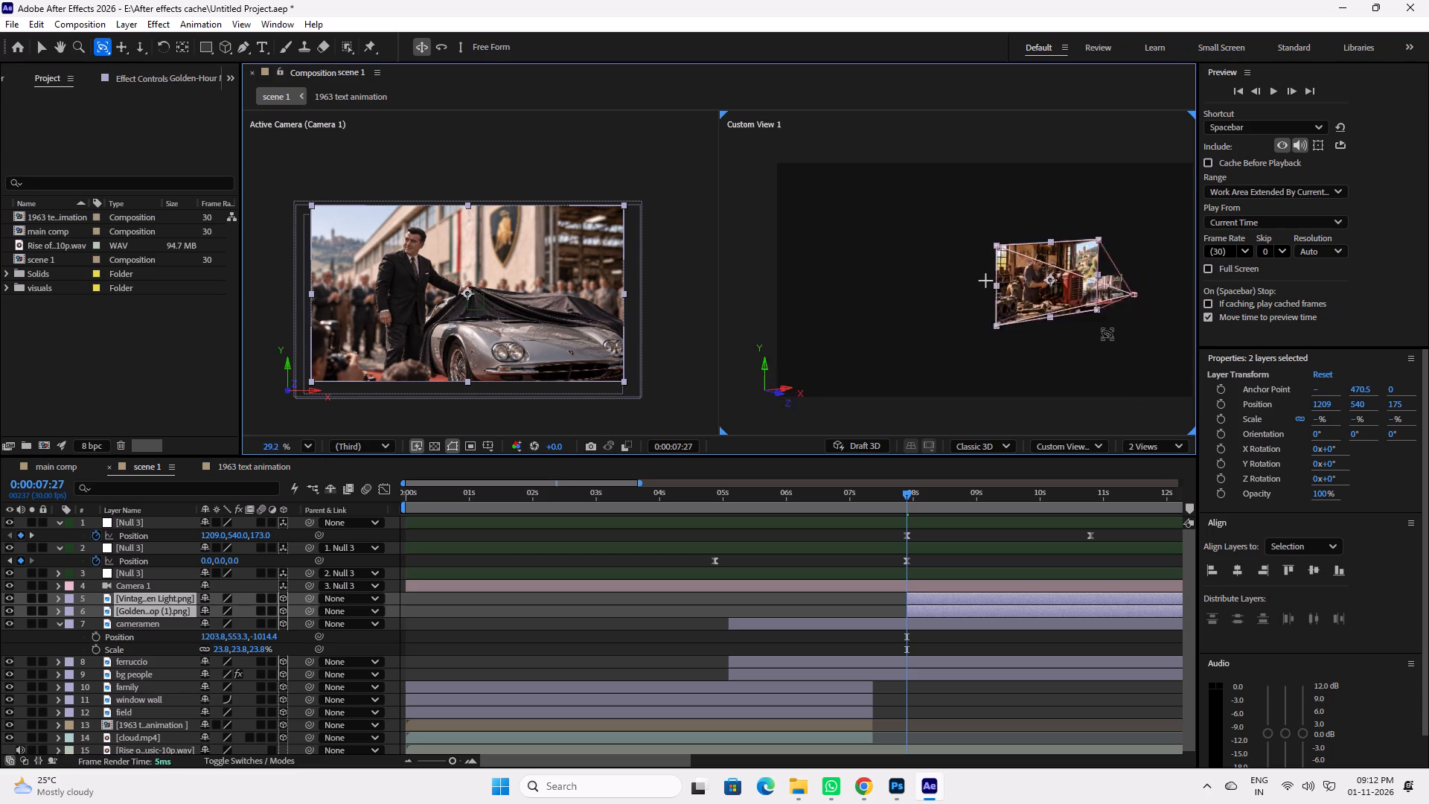
{"action": "left_click_drag", "start_coordinate": [1107, 334], "coordinate": [1131, 325], "text": "alt"}
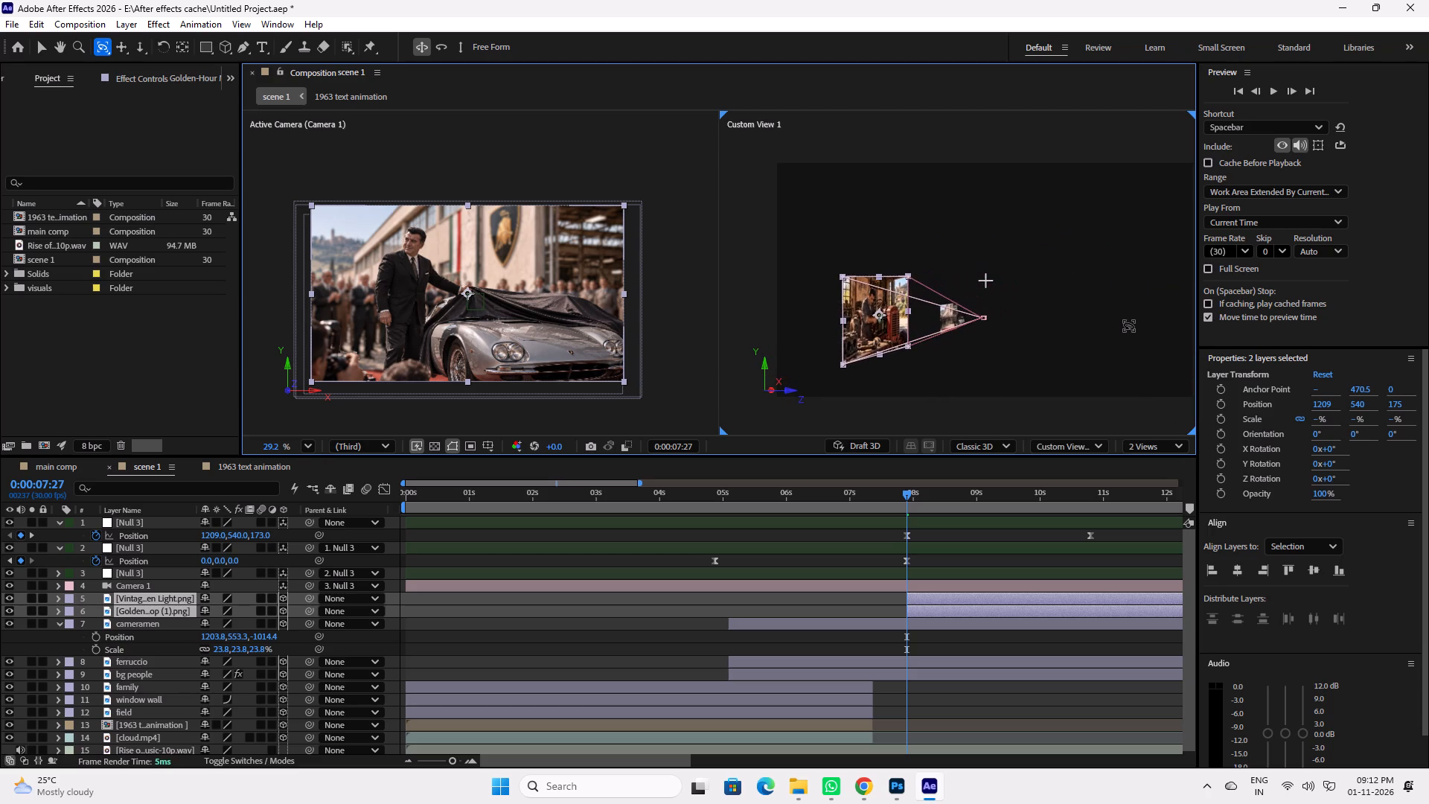
{"action": "scroll", "coordinate": [875, 319], "scroll_direction": "up", "scroll_amount": 4}
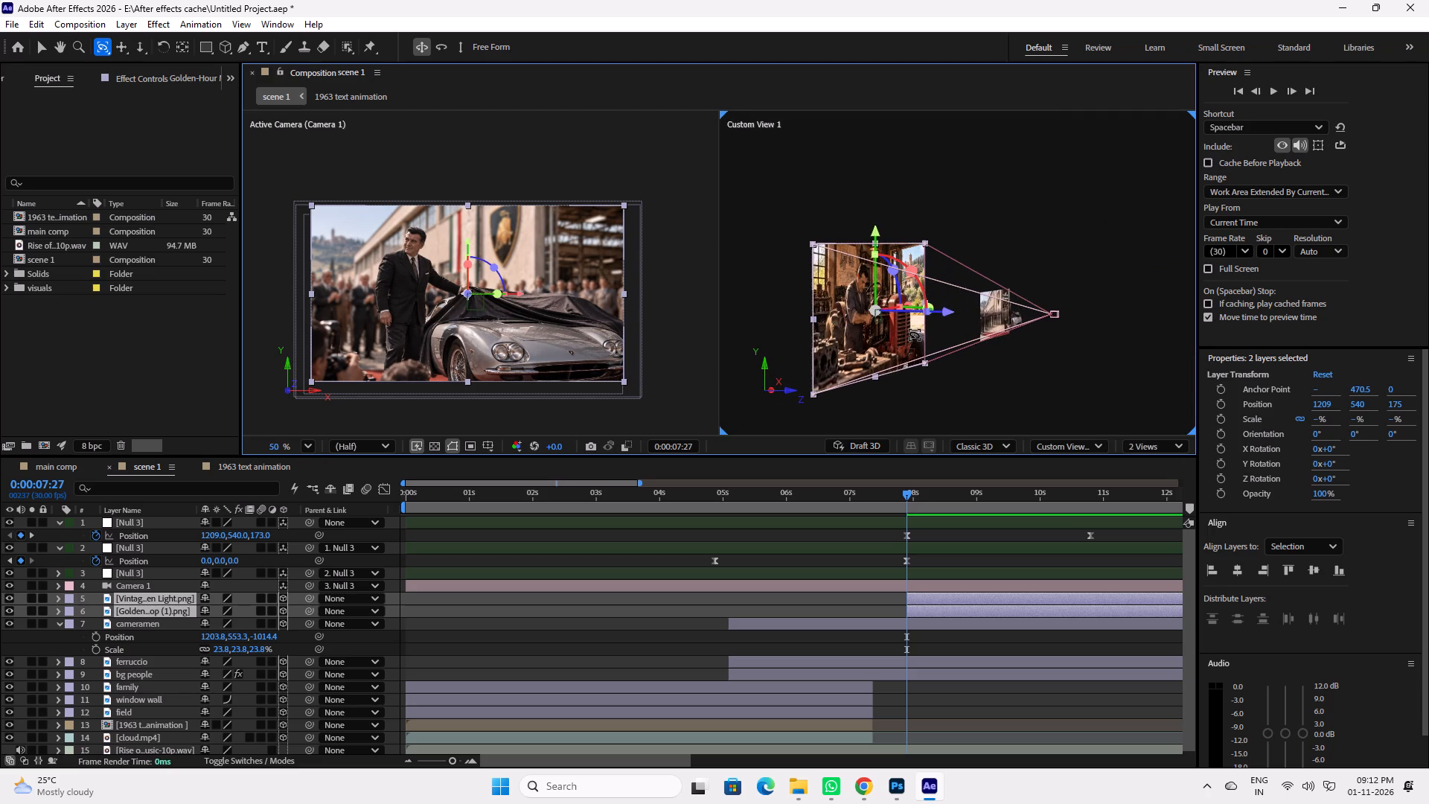
{"action": "scroll", "coordinate": [906, 337], "scroll_direction": "down", "scroll_amount": 5}
{"action": "scroll", "coordinate": [904, 339], "scroll_direction": "up", "scroll_amount": 7}
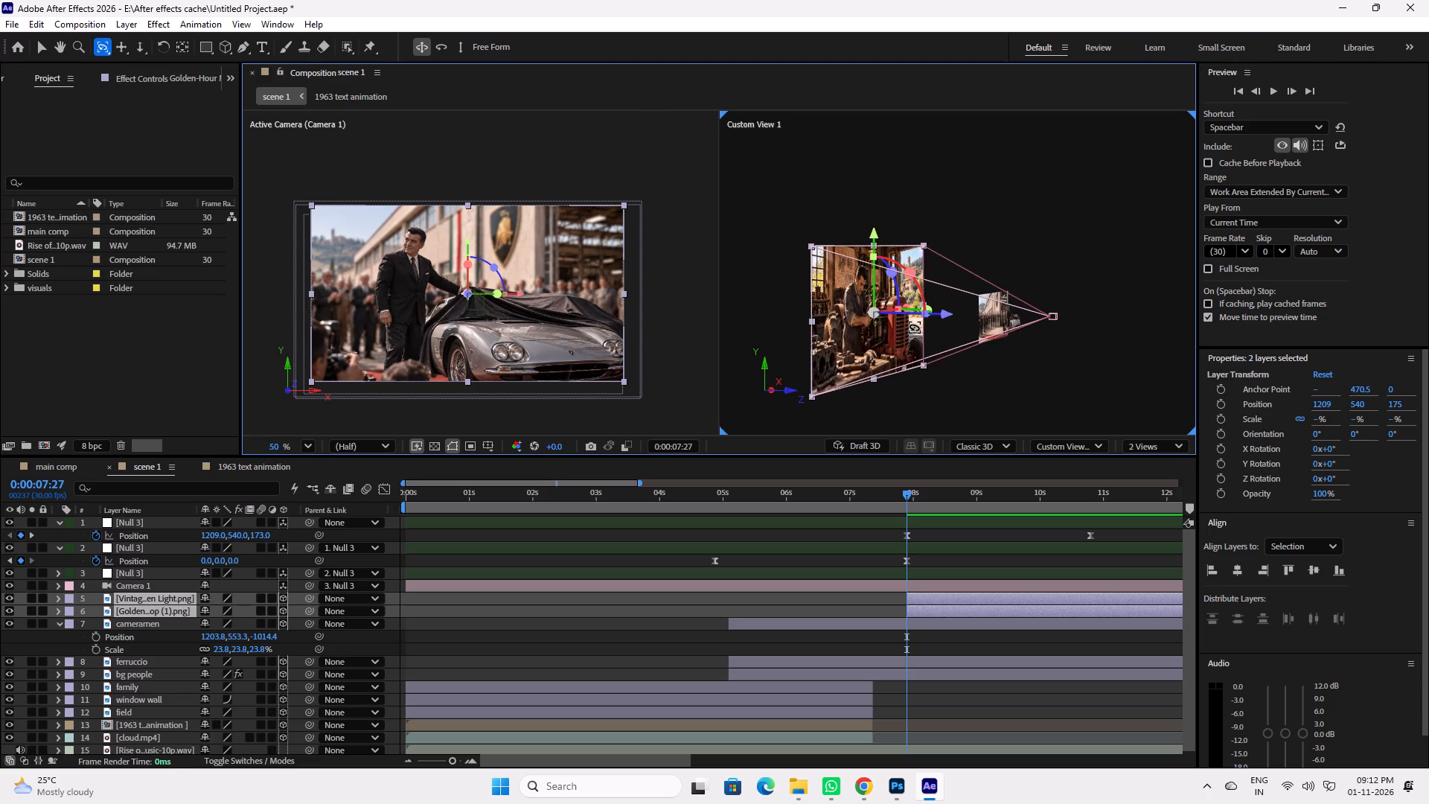
{"action": "scroll", "coordinate": [914, 327], "scroll_direction": "up", "scroll_amount": 3}
{"action": "left_click_drag", "start_coordinate": [970, 337], "coordinate": [955, 339], "text": "alt"}
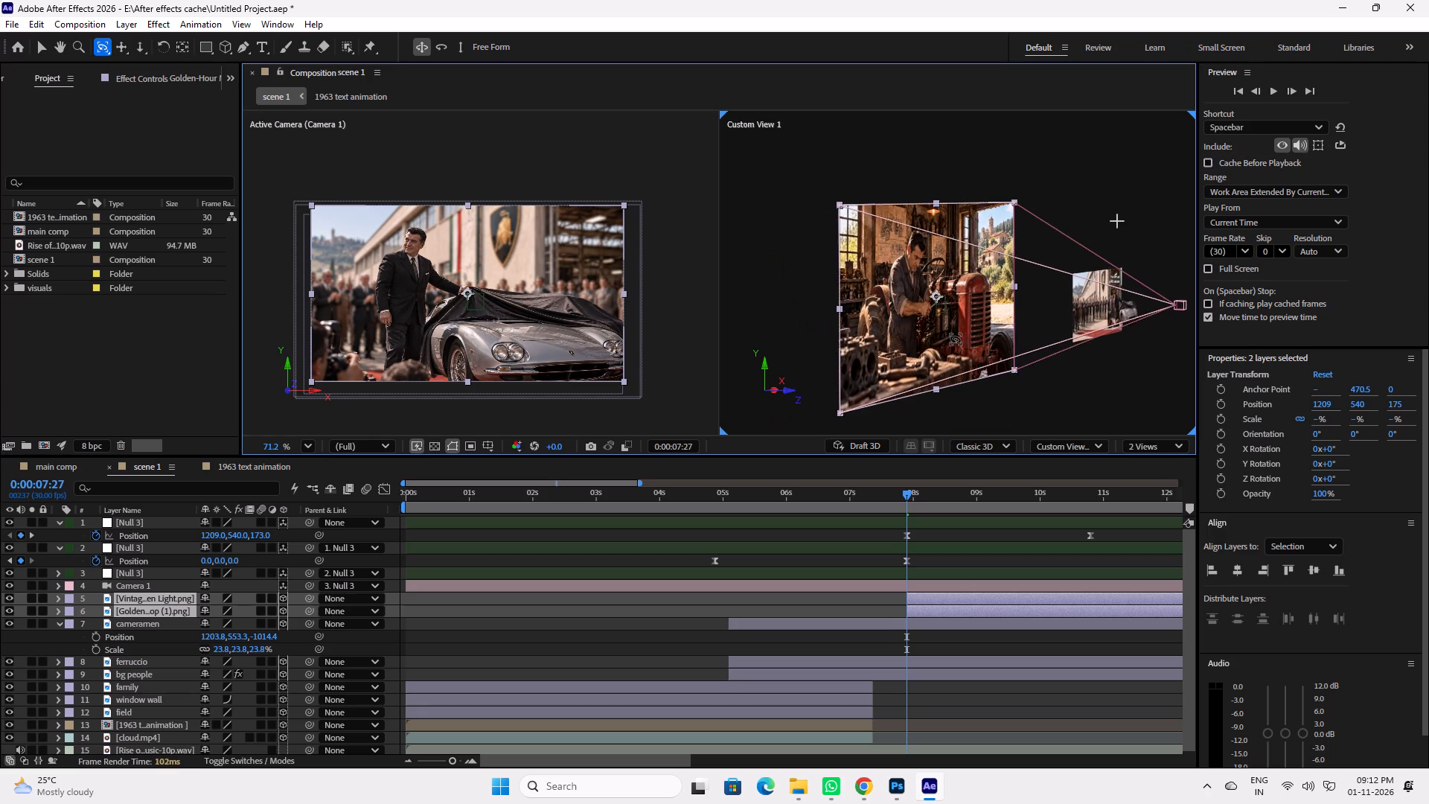
{"action": "left_click_drag", "start_coordinate": [955, 339], "coordinate": [973, 344], "text": "alt"}
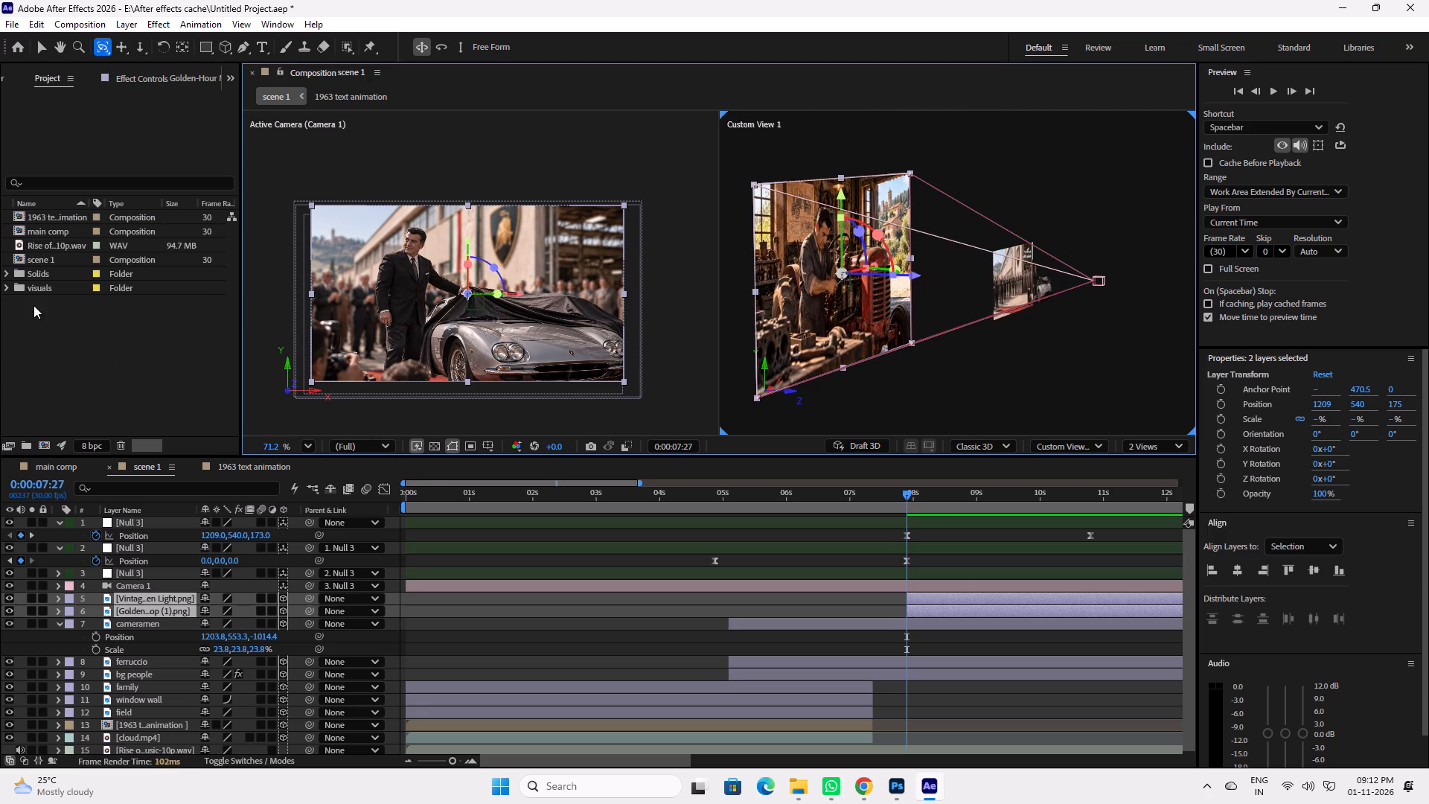
{"action": "left_click", "coordinate": [42, 45]}
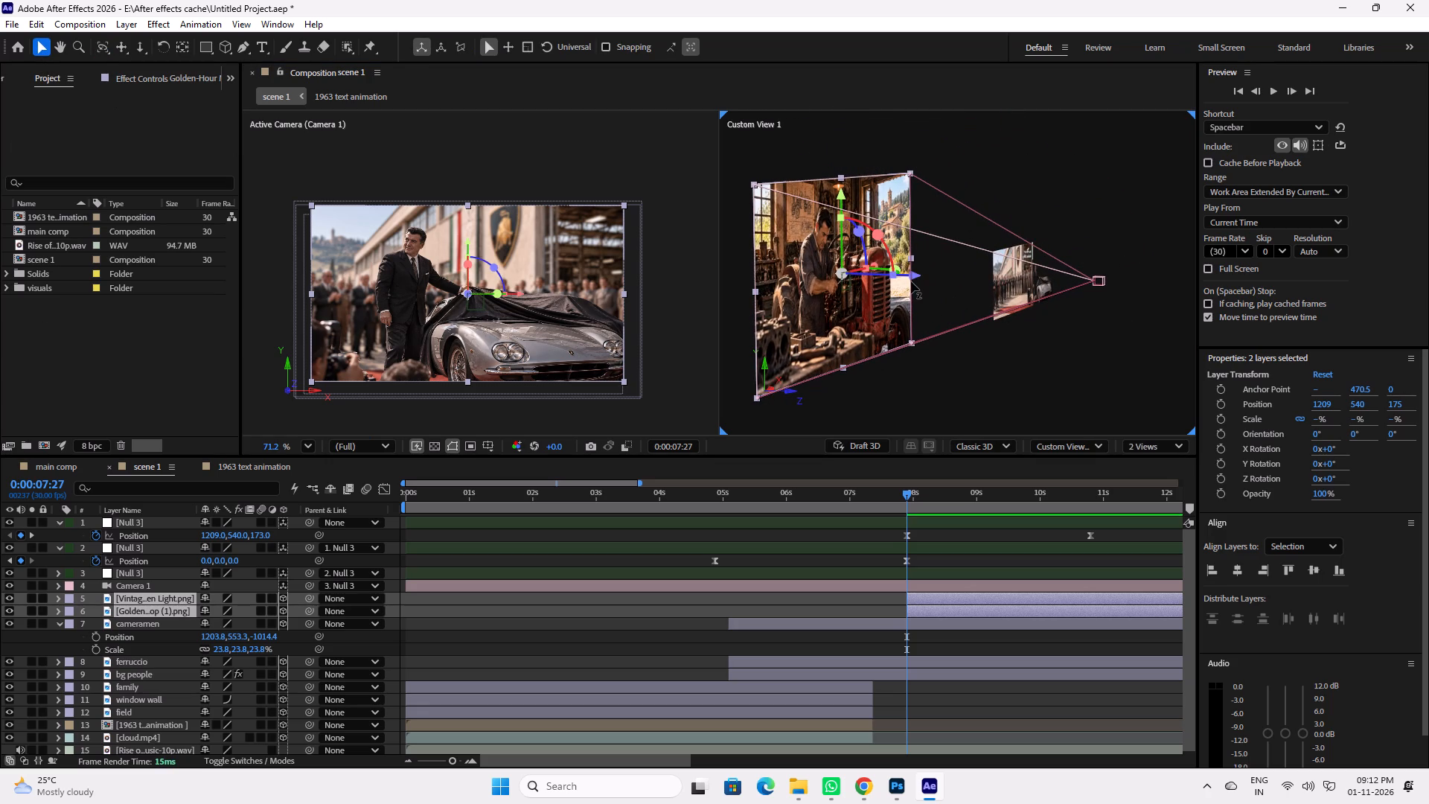
{"action": "left_click_drag", "start_coordinate": [915, 279], "coordinate": [1105, 330]}
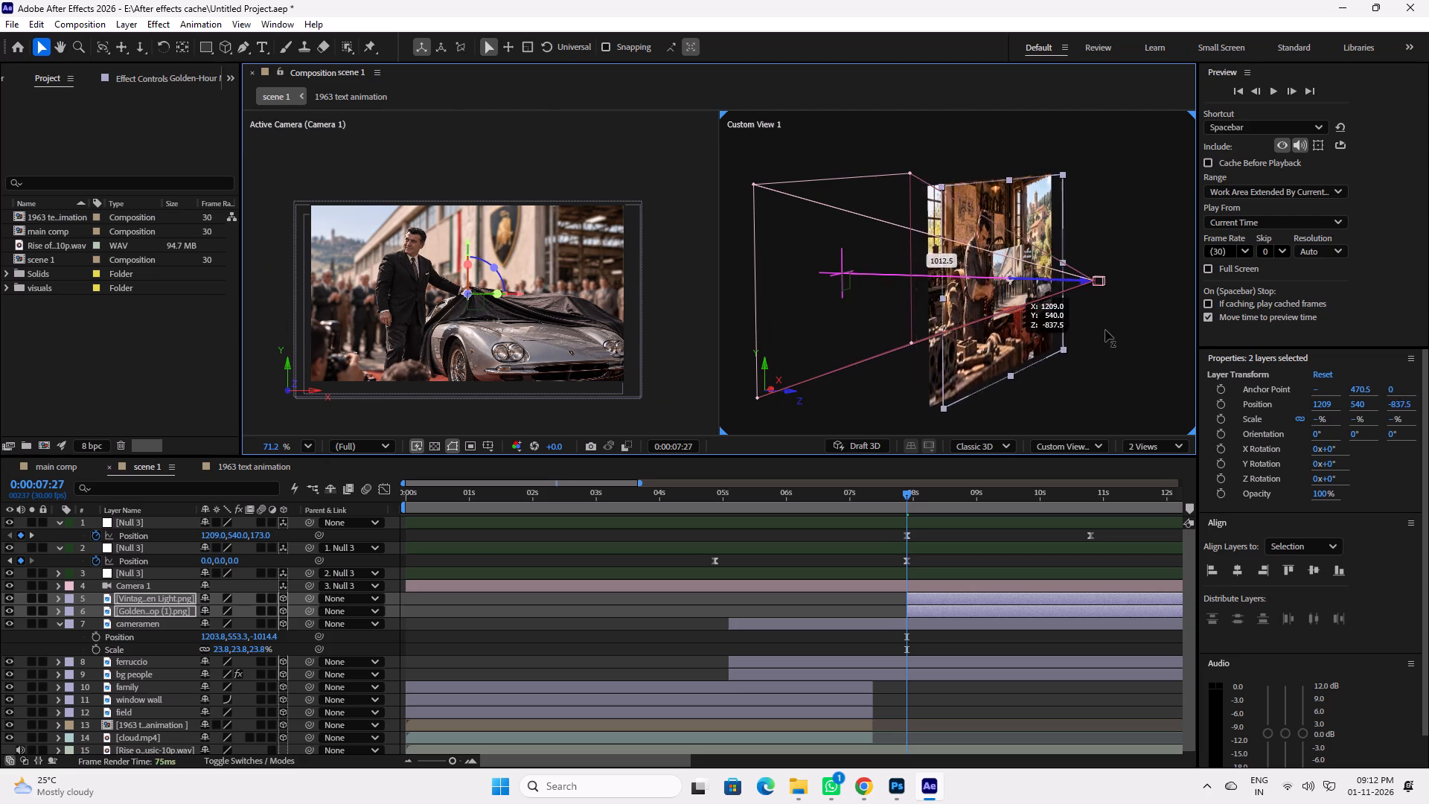
{"action": "left_click_drag", "start_coordinate": [1105, 330], "coordinate": [1128, 336]}
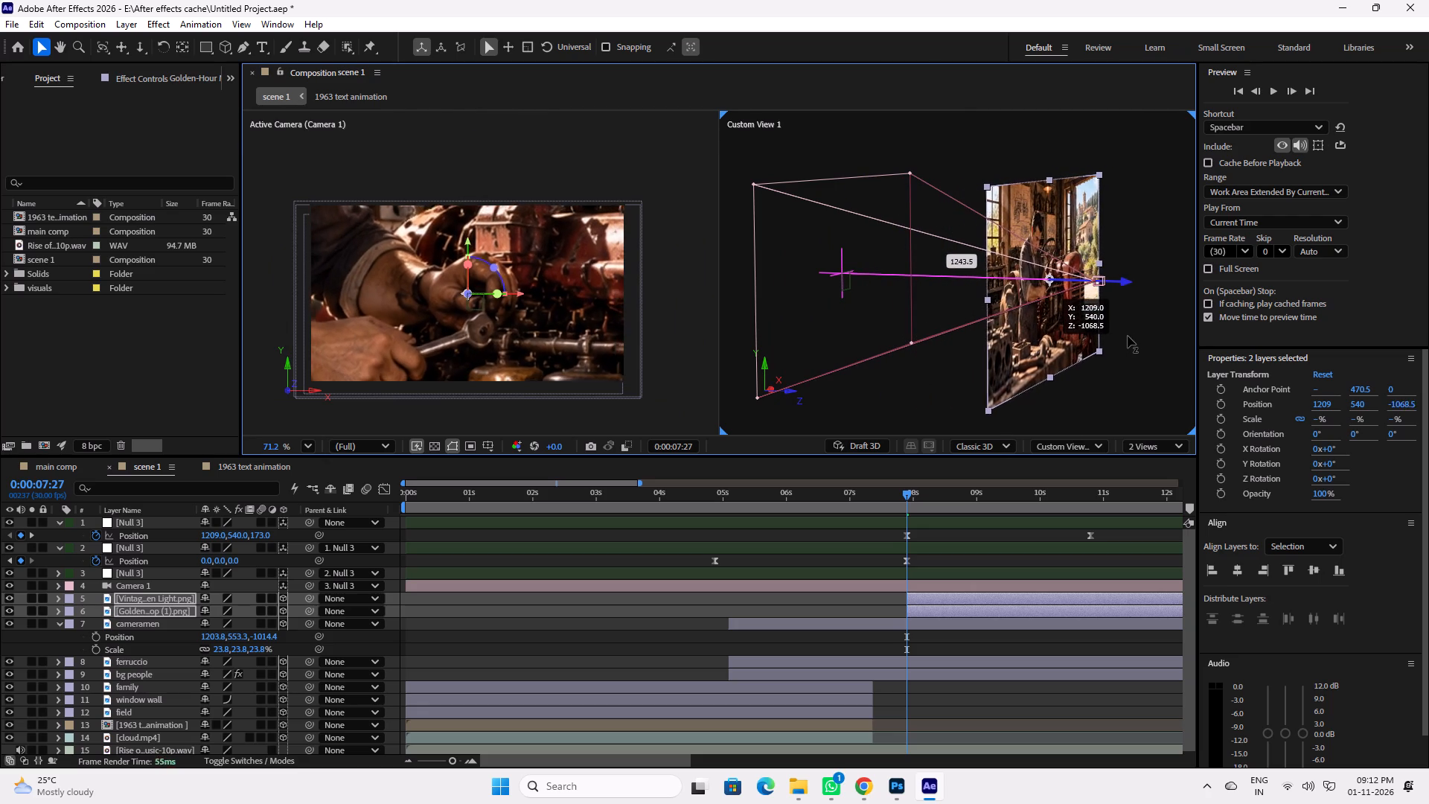
{"action": "left_click_drag", "start_coordinate": [1128, 336], "coordinate": [1119, 337]}
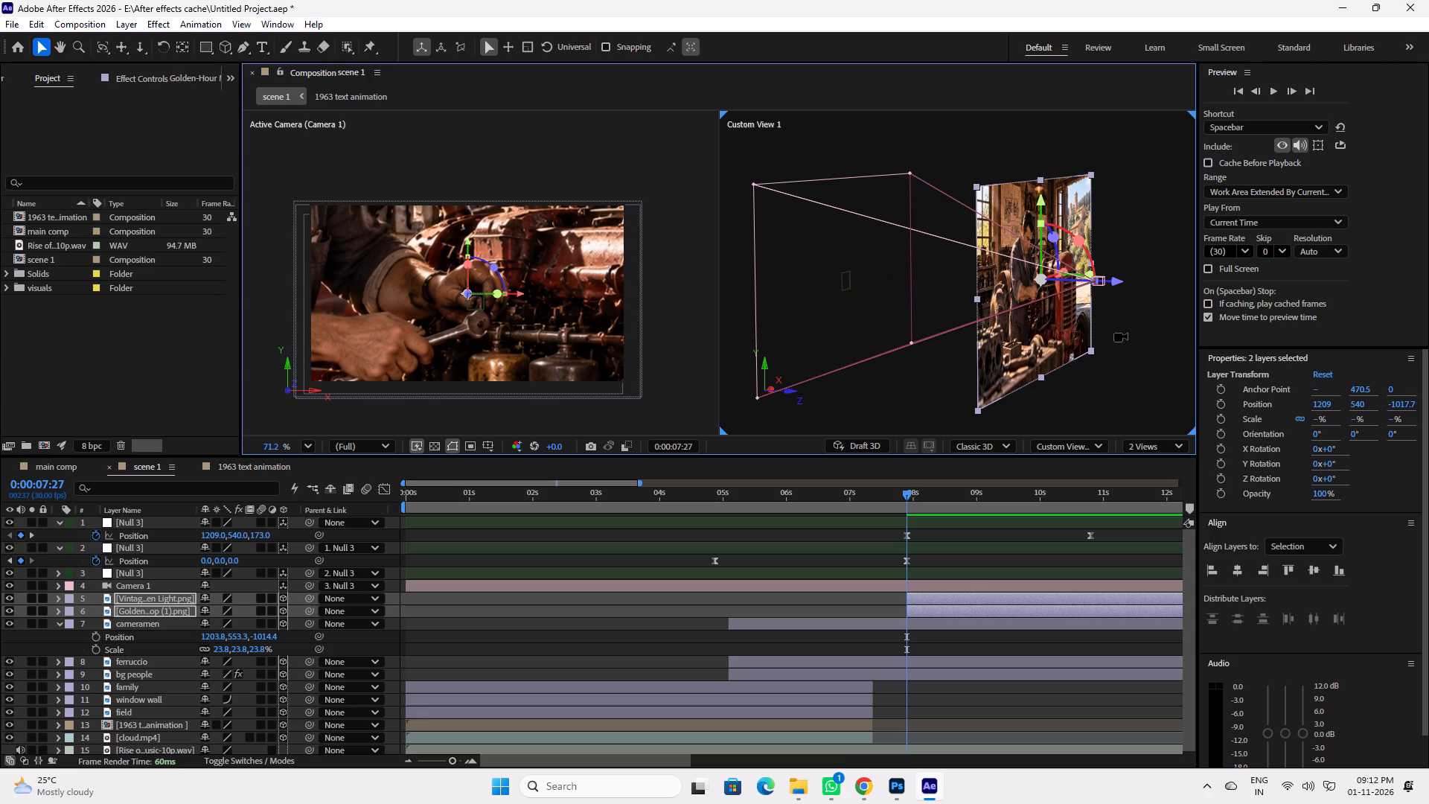
Reveal the Scale property of image layers 5 and 6, and save the project.
{"action": "key", "text": "s"}
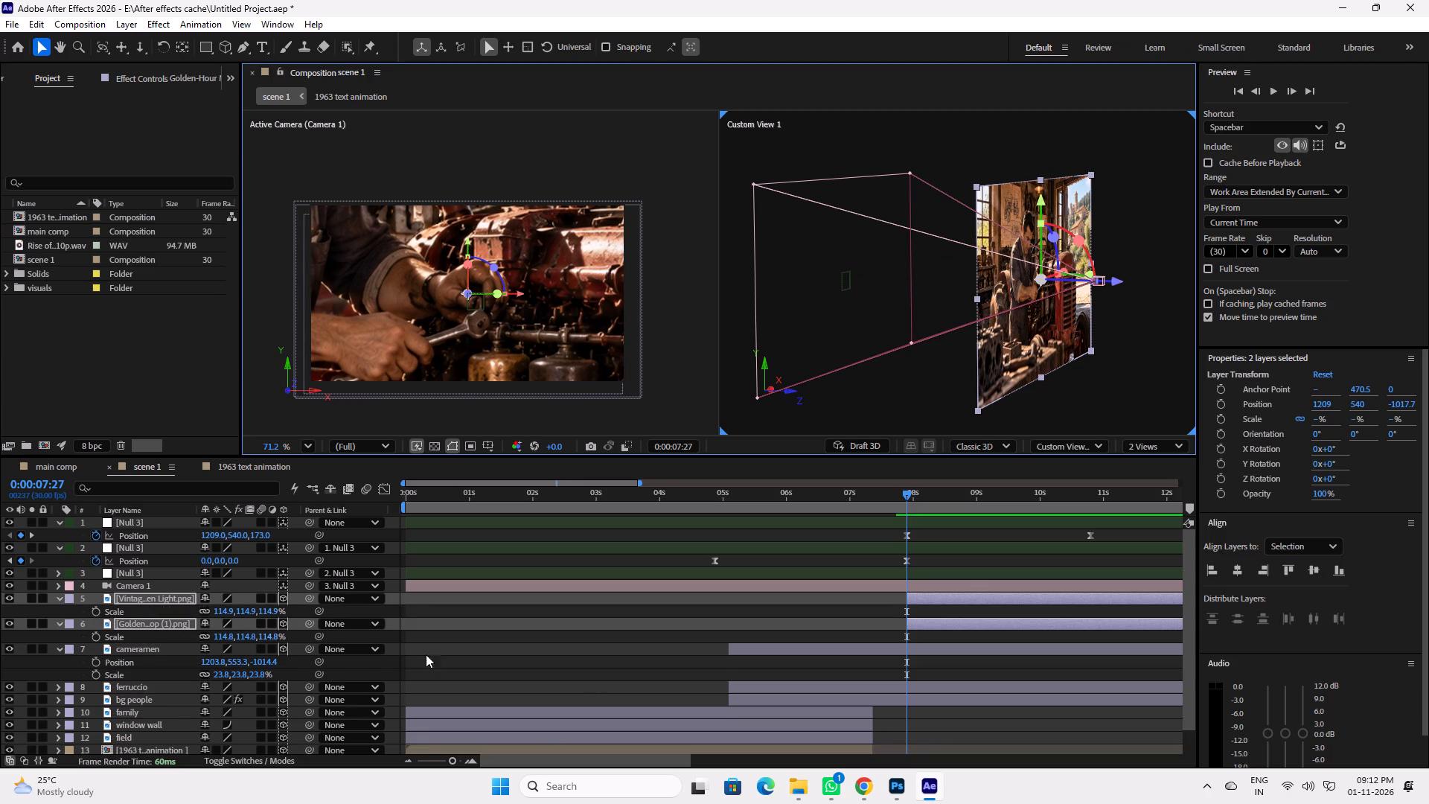
{"action": "key", "text": "ctrl+s"}
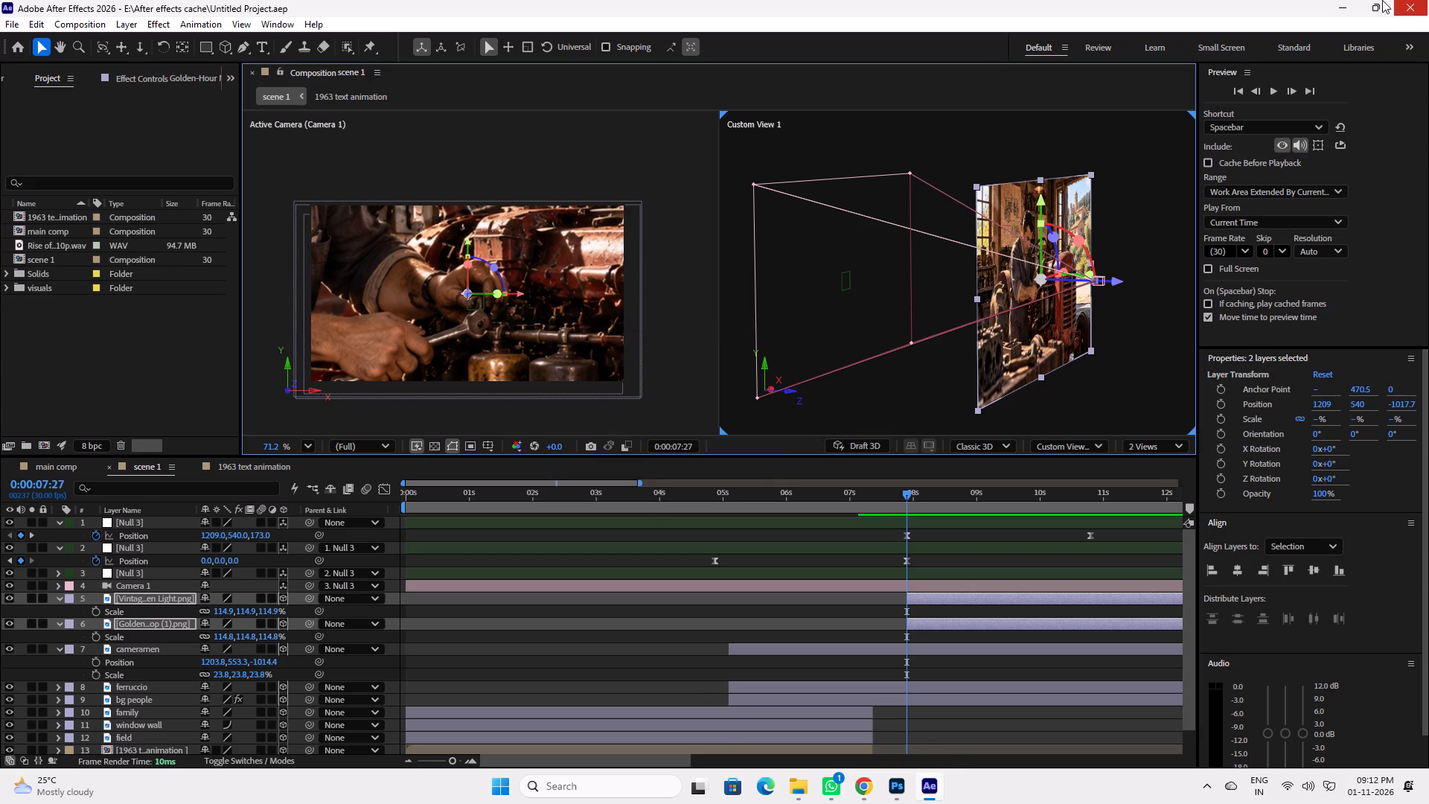
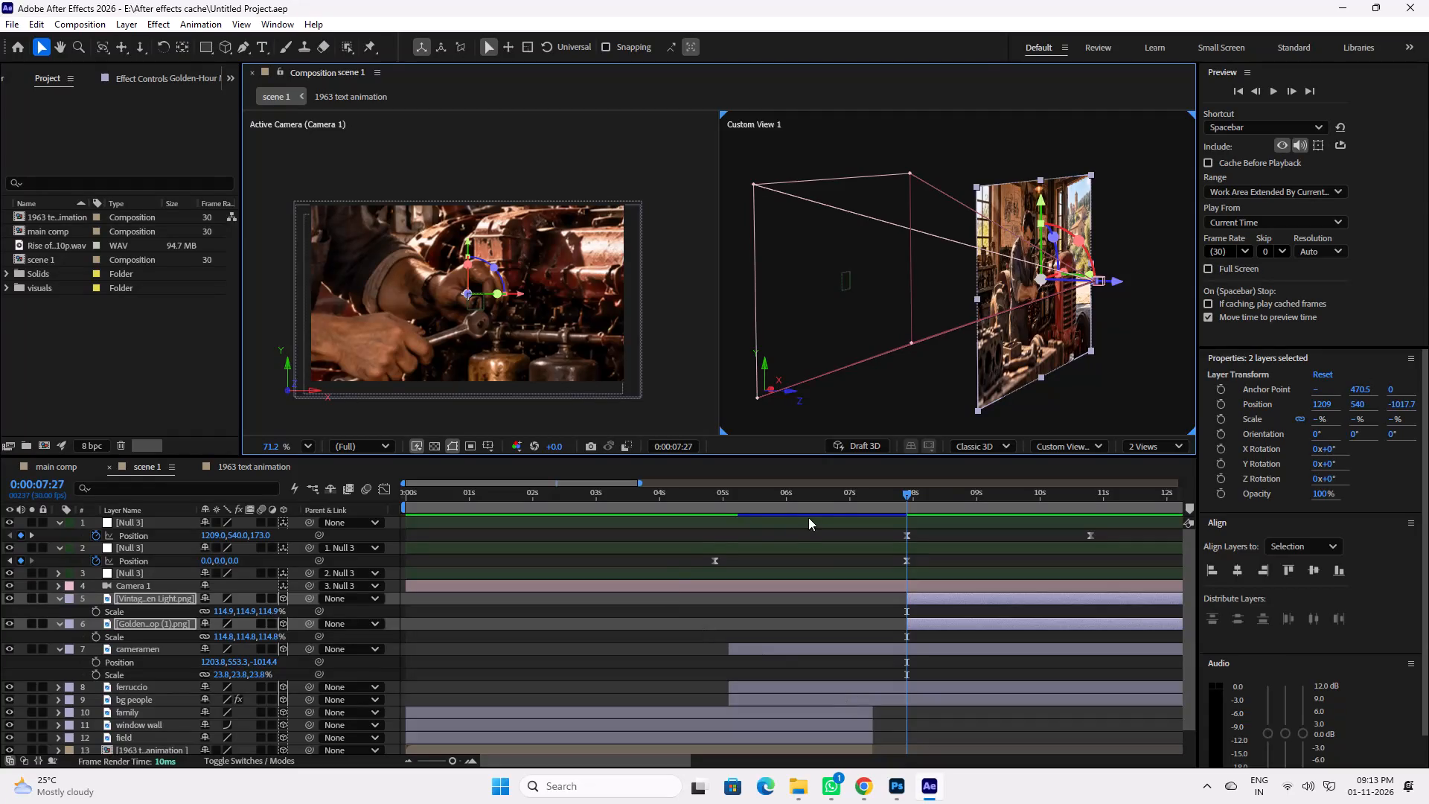
Collapse the cameramen layer, reveal Position on image layers 5 and 6, and push both back along Z to about -878.7.
{"action": "left_click_drag", "start_coordinate": [837, 500], "coordinate": [828, 500]}
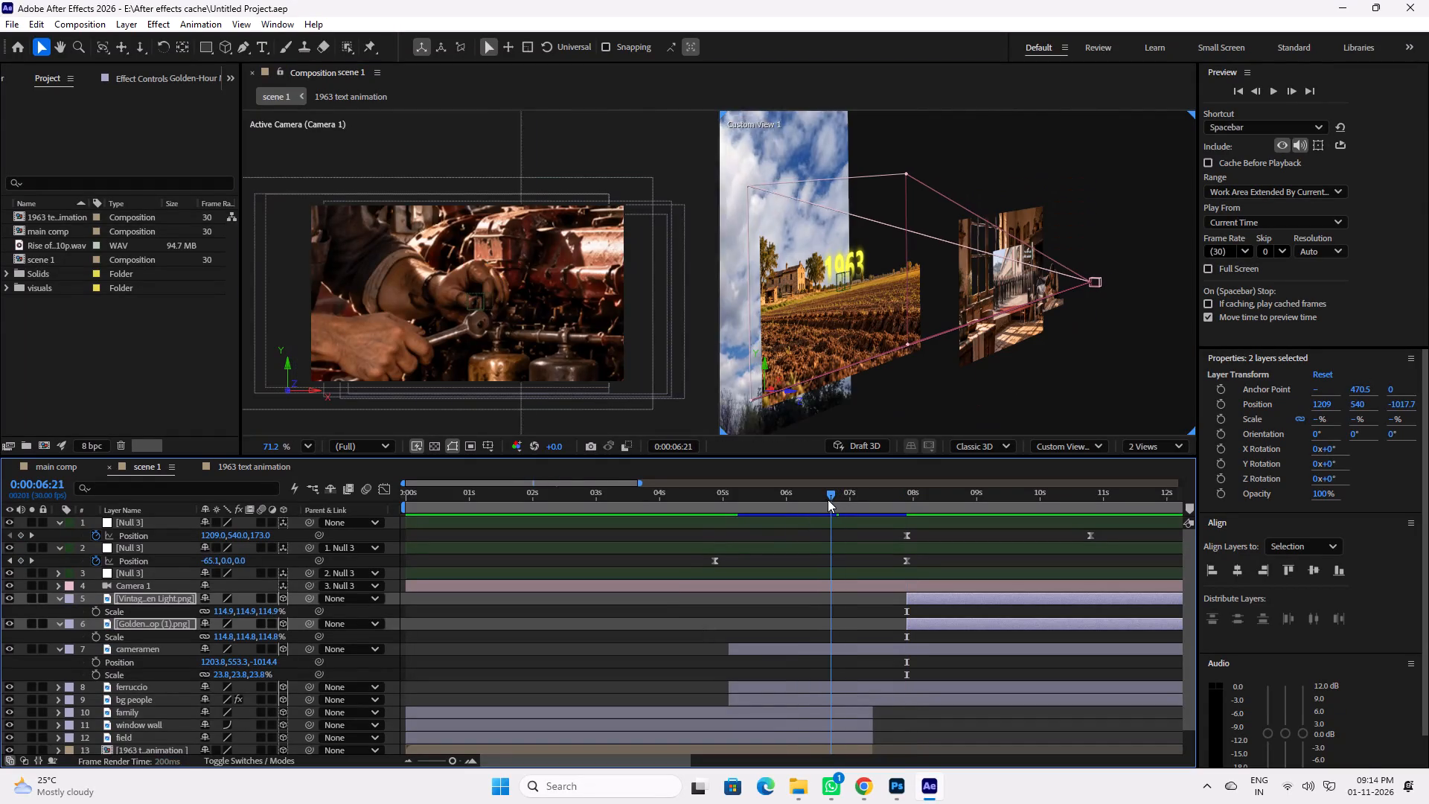
{"action": "left_click_drag", "start_coordinate": [828, 500], "coordinate": [899, 501]}
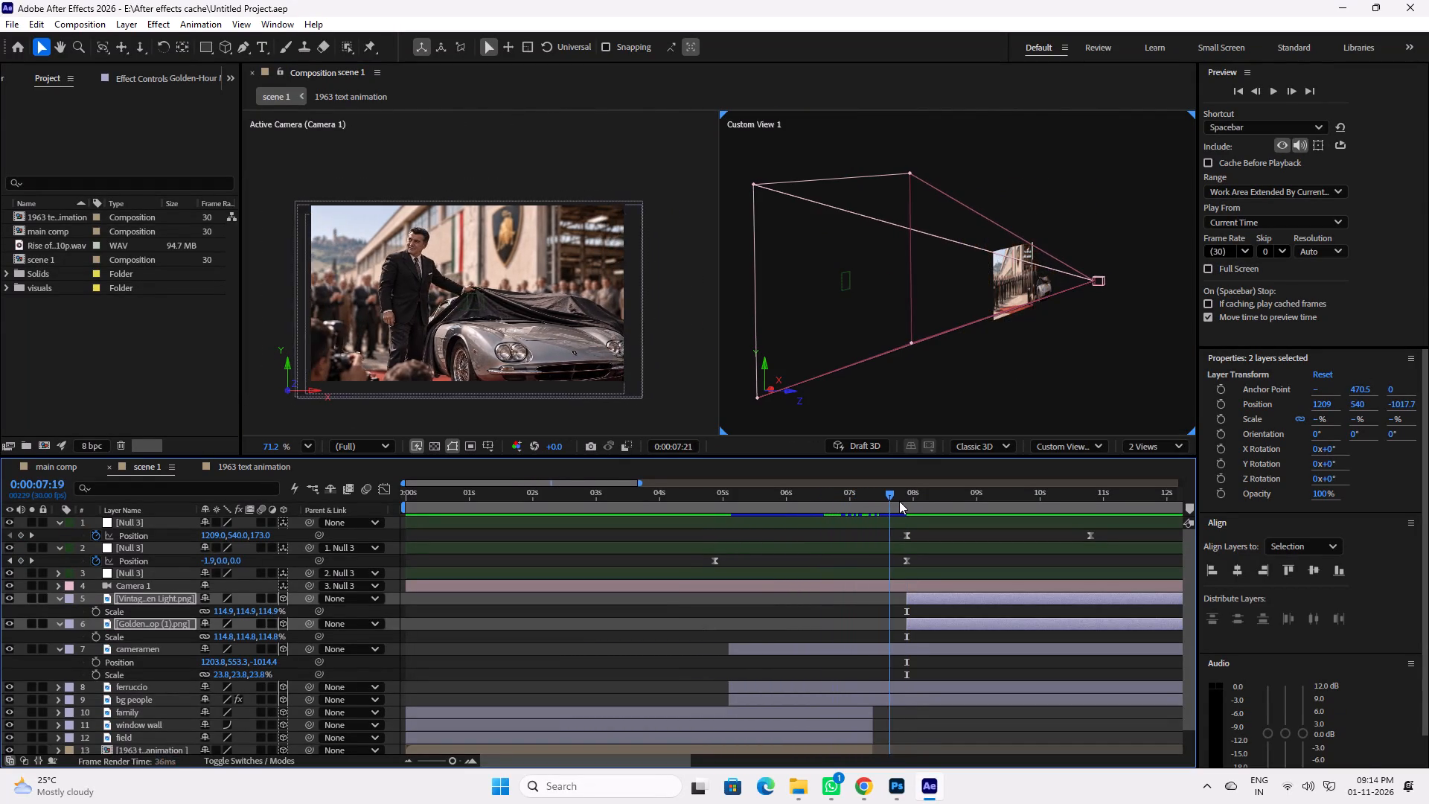
{"action": "left_click_drag", "start_coordinate": [899, 501], "coordinate": [899, 497]}
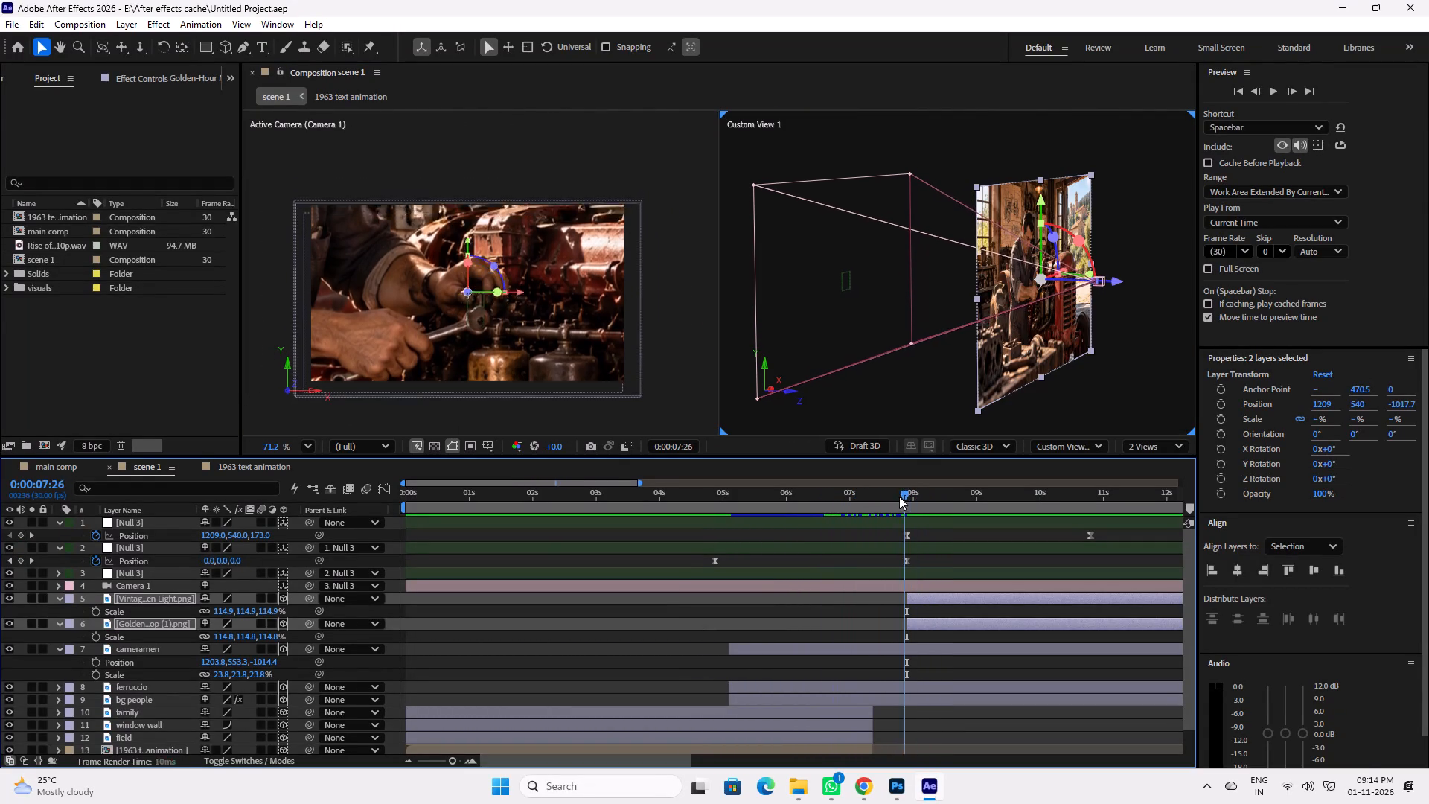
{"action": "left_click_drag", "start_coordinate": [899, 497], "coordinate": [907, 495]}
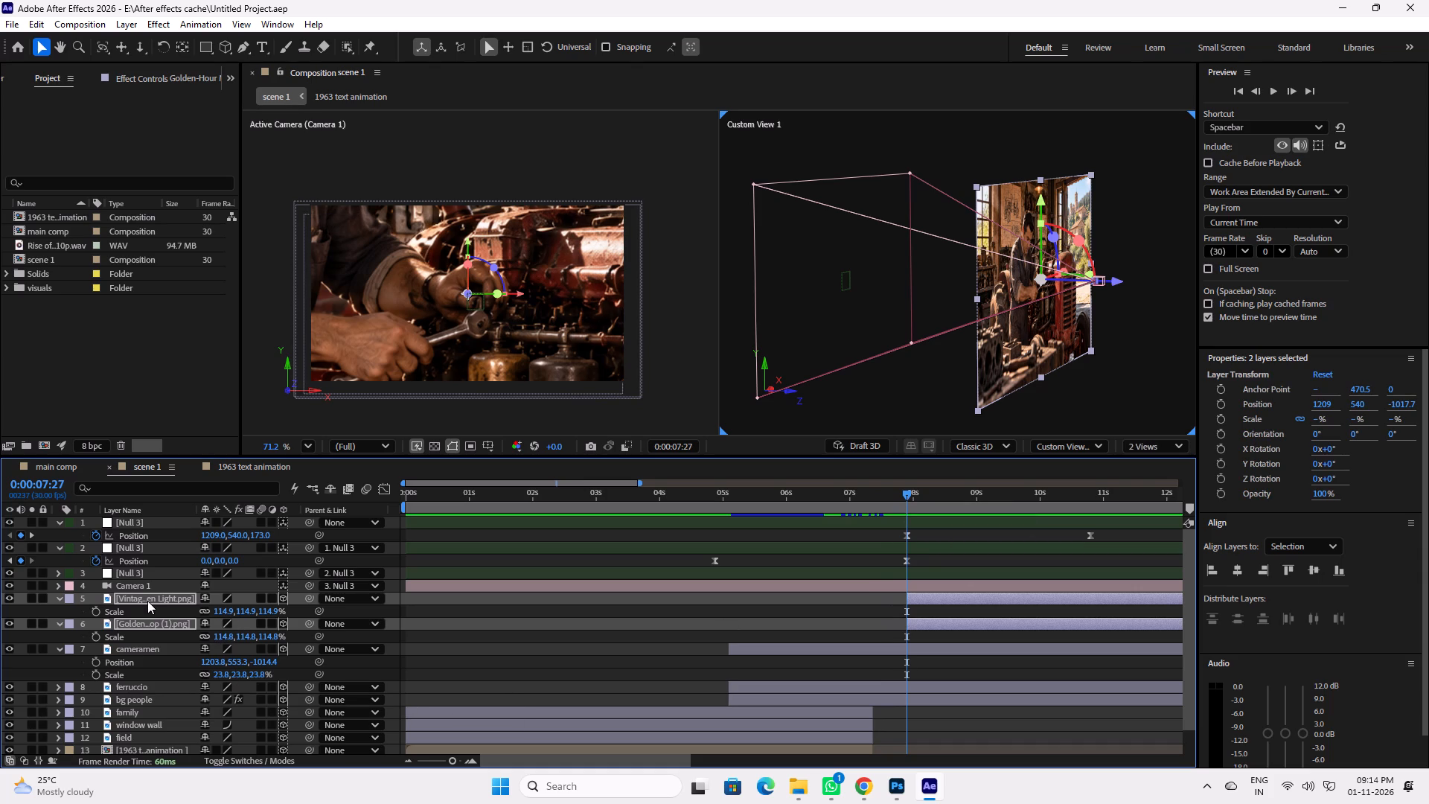
{"action": "left_click", "coordinate": [58, 652]}
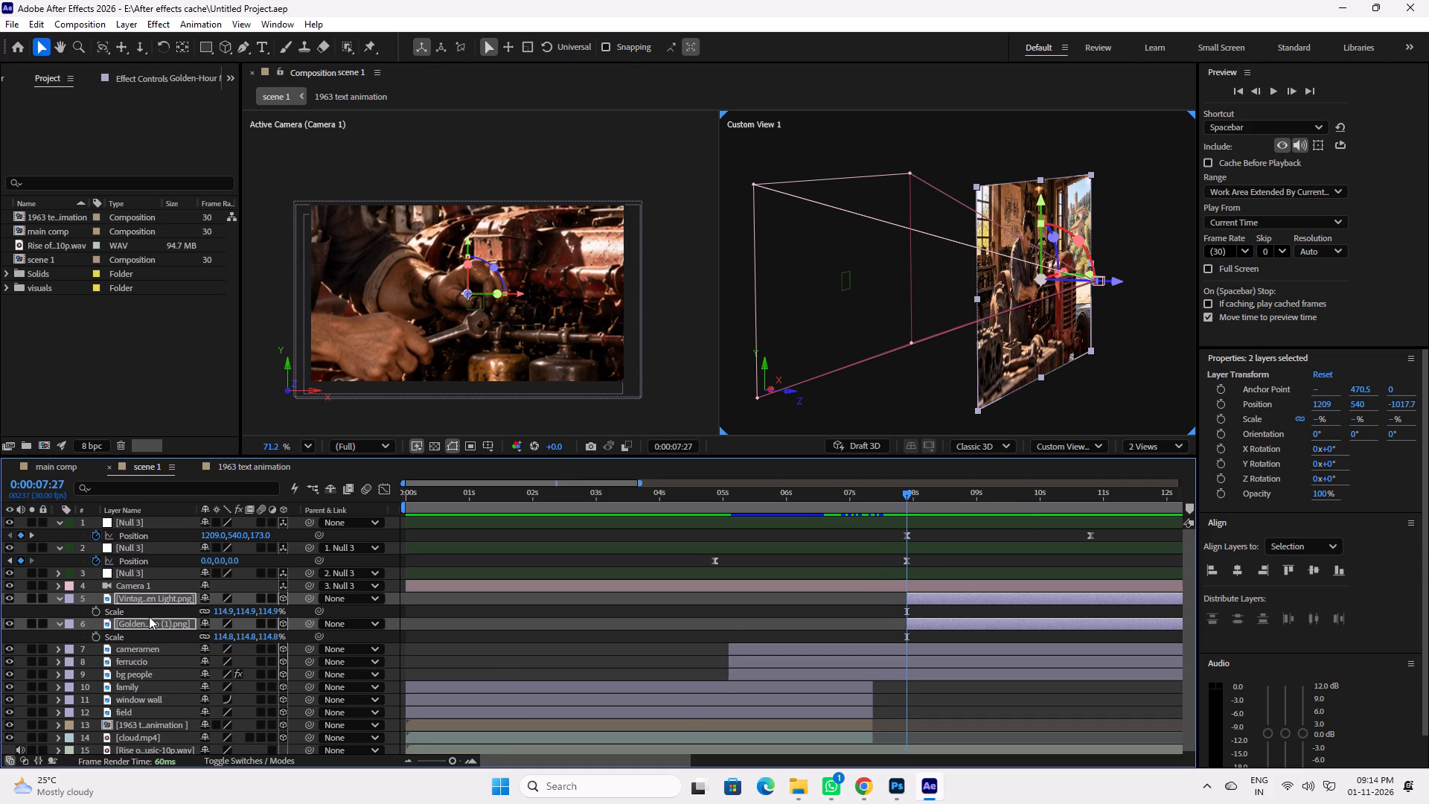
{"action": "key", "text": "shift+p"}
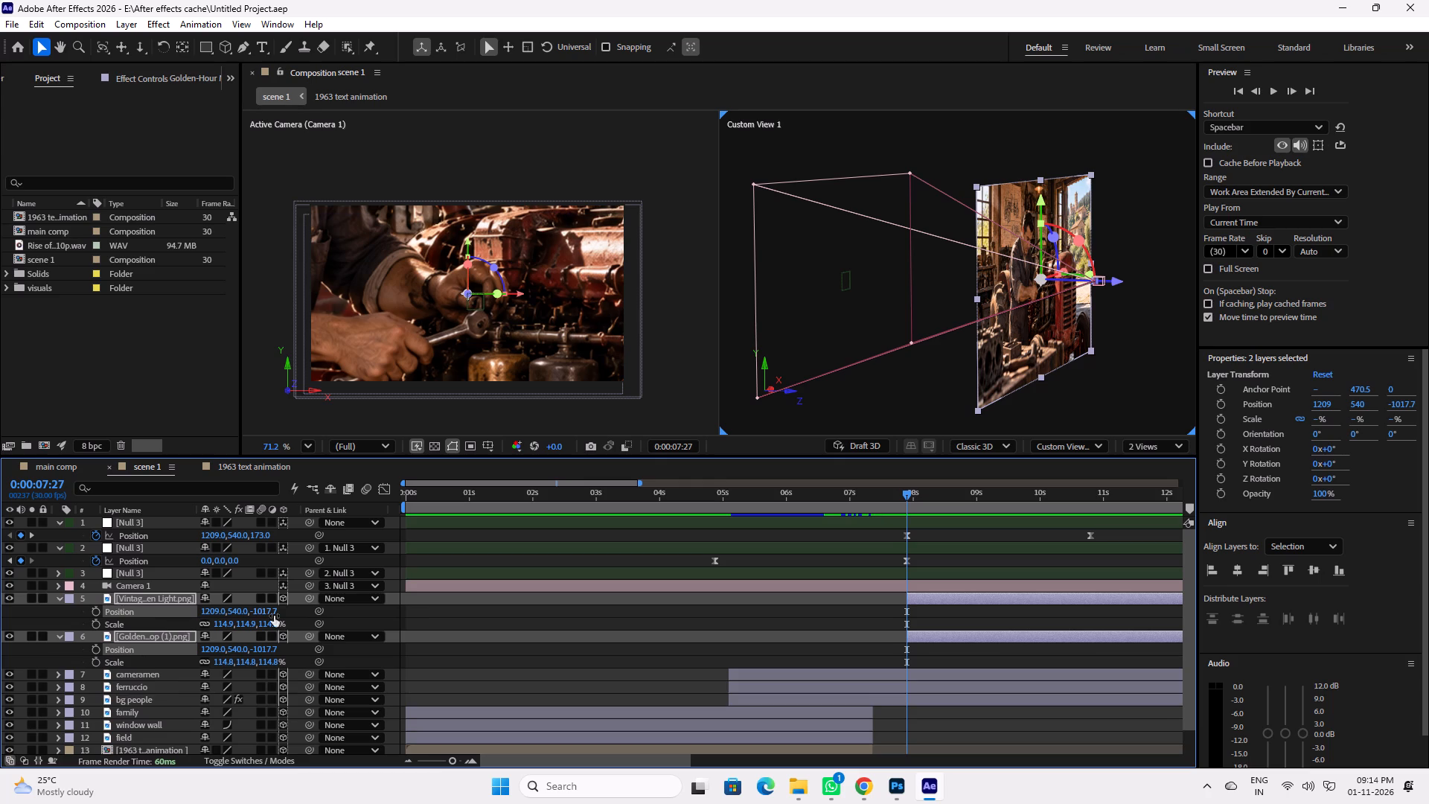
{"action": "left_click_drag", "start_coordinate": [266, 613], "coordinate": [461, 631]}
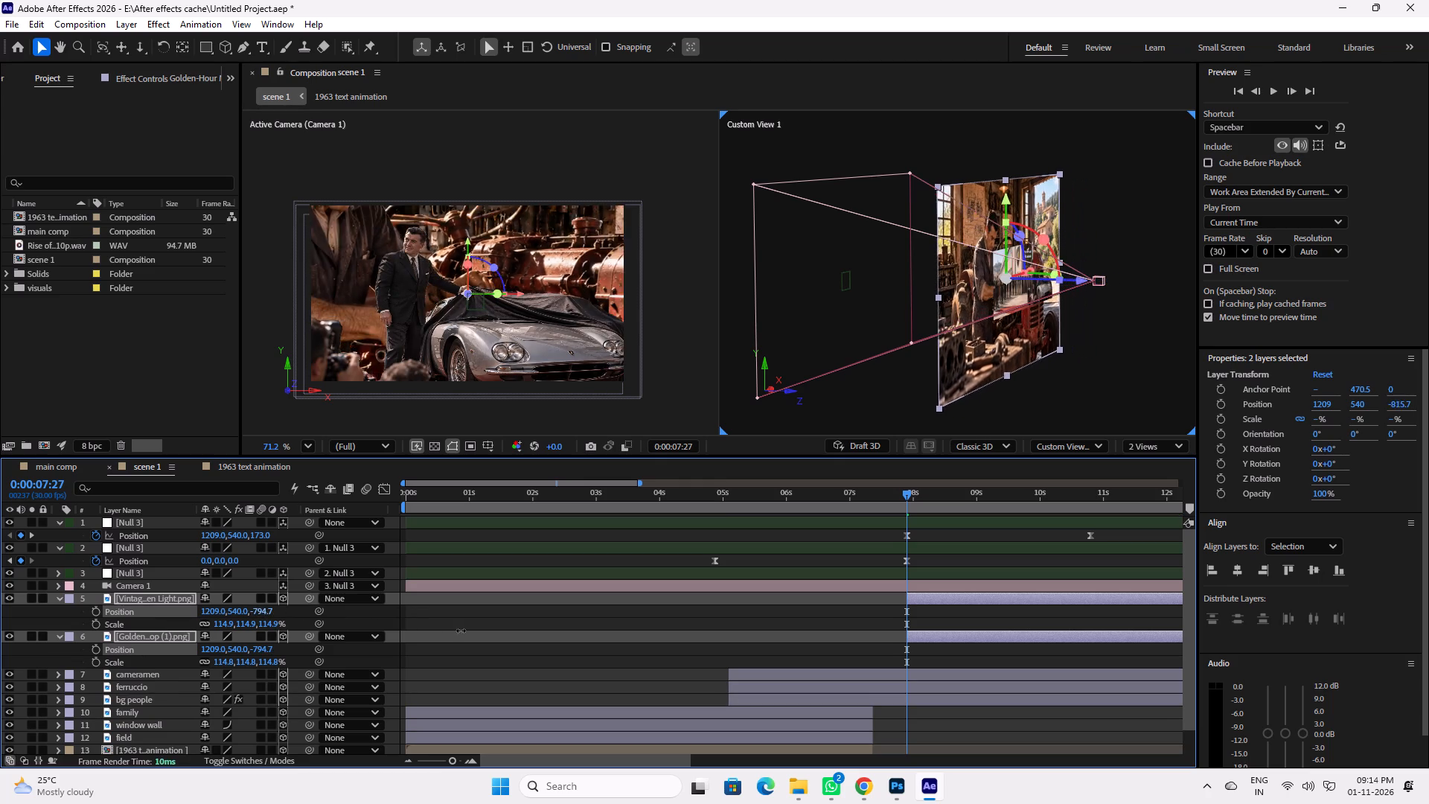
{"action": "left_click_drag", "start_coordinate": [461, 631], "coordinate": [411, 628]}
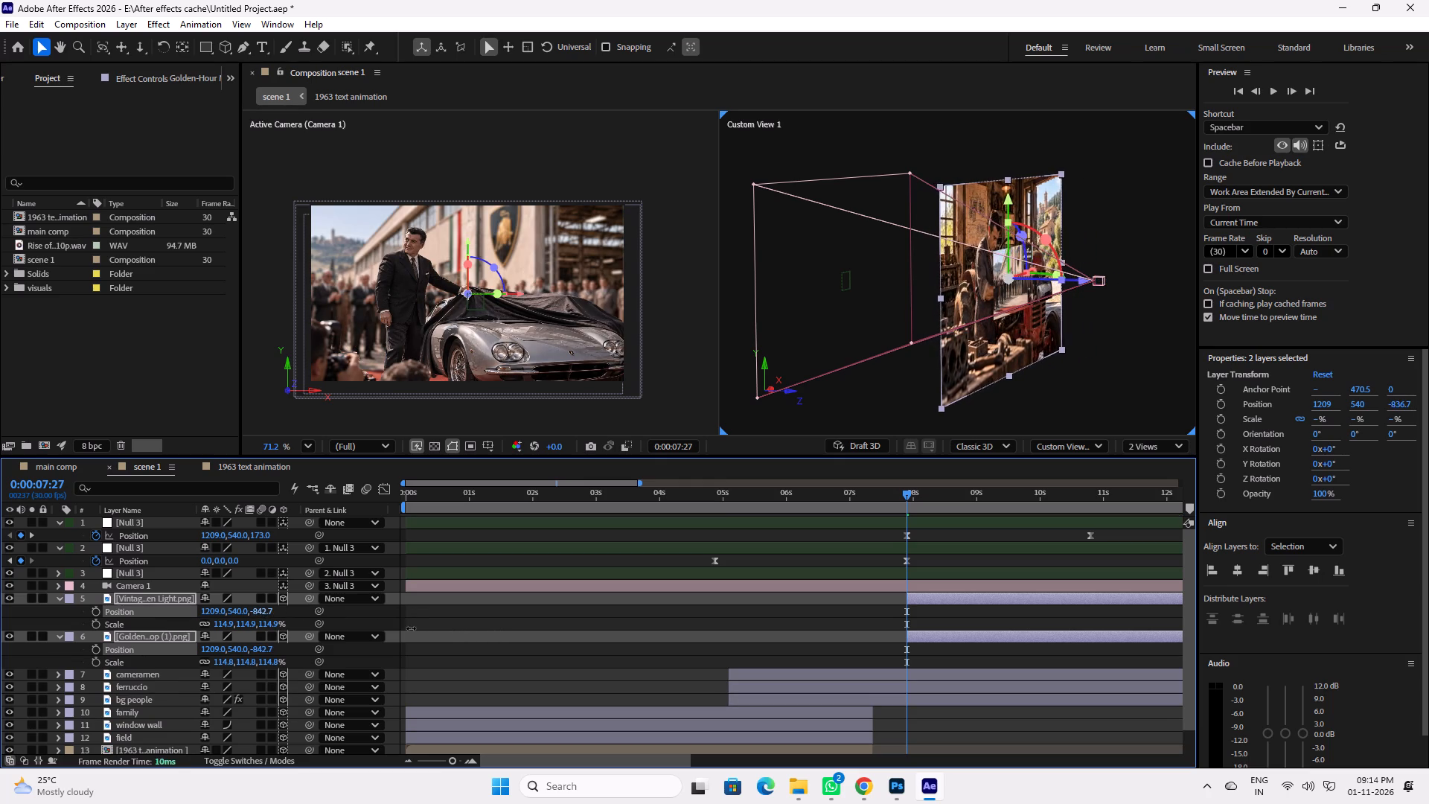
{"action": "left_click_drag", "start_coordinate": [411, 628], "coordinate": [384, 627]}
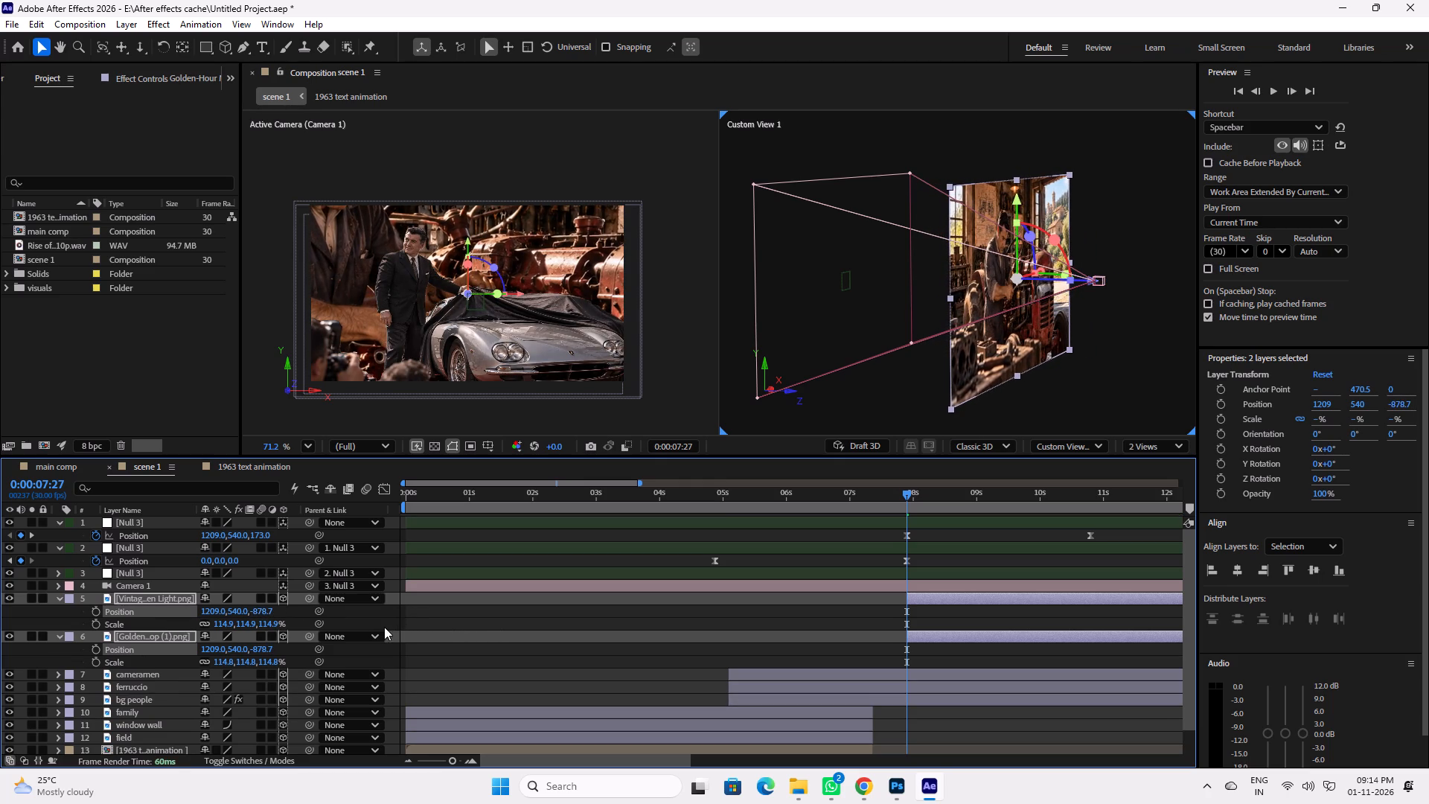
At 0:00:10:24, move image layers 5 and 6 together back to Z about 137.3 and down to Y 772, filling the camera frame.
{"action": "left_click_drag", "start_coordinate": [987, 496], "coordinate": [1046, 505]}
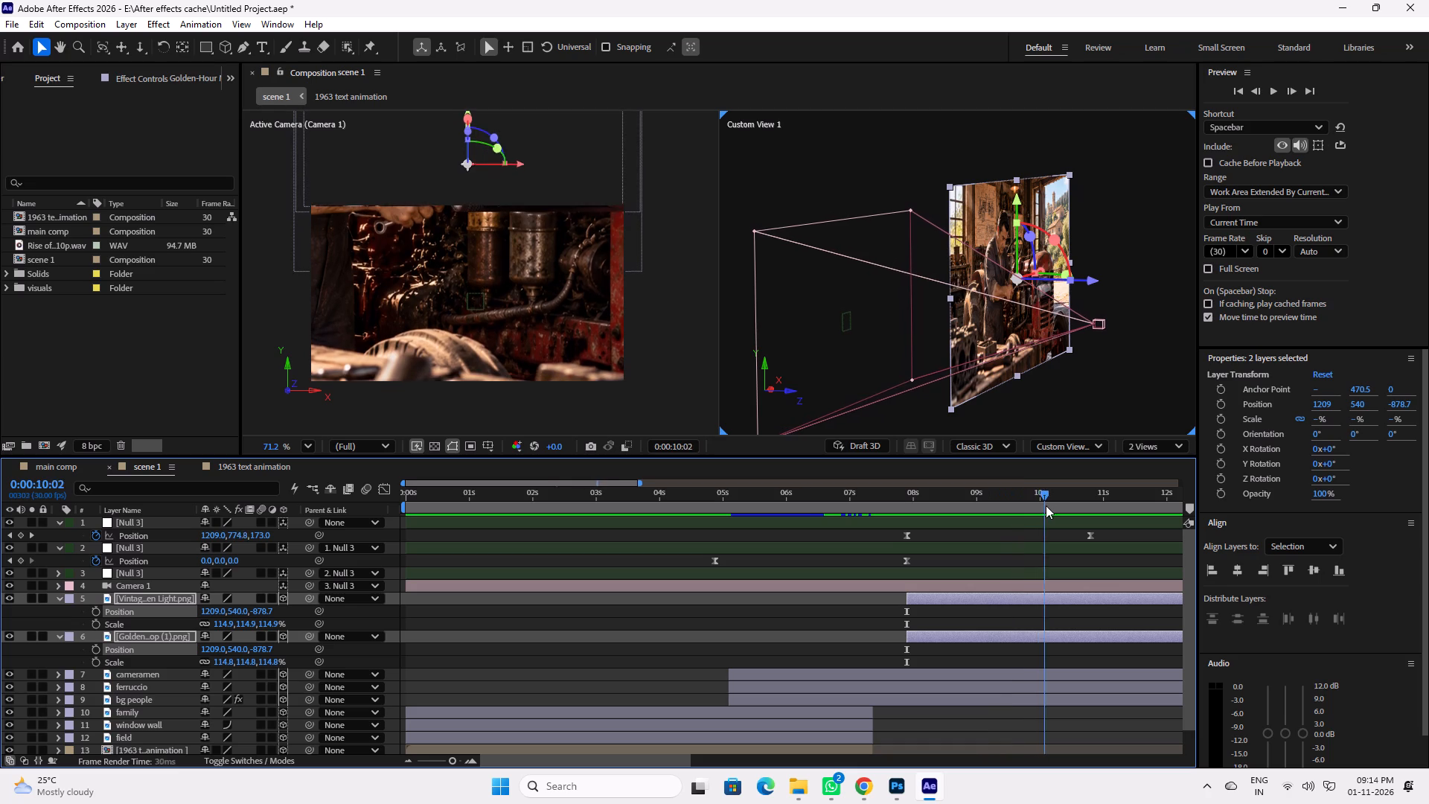
{"action": "left_click_drag", "start_coordinate": [1046, 505], "coordinate": [1086, 515]}
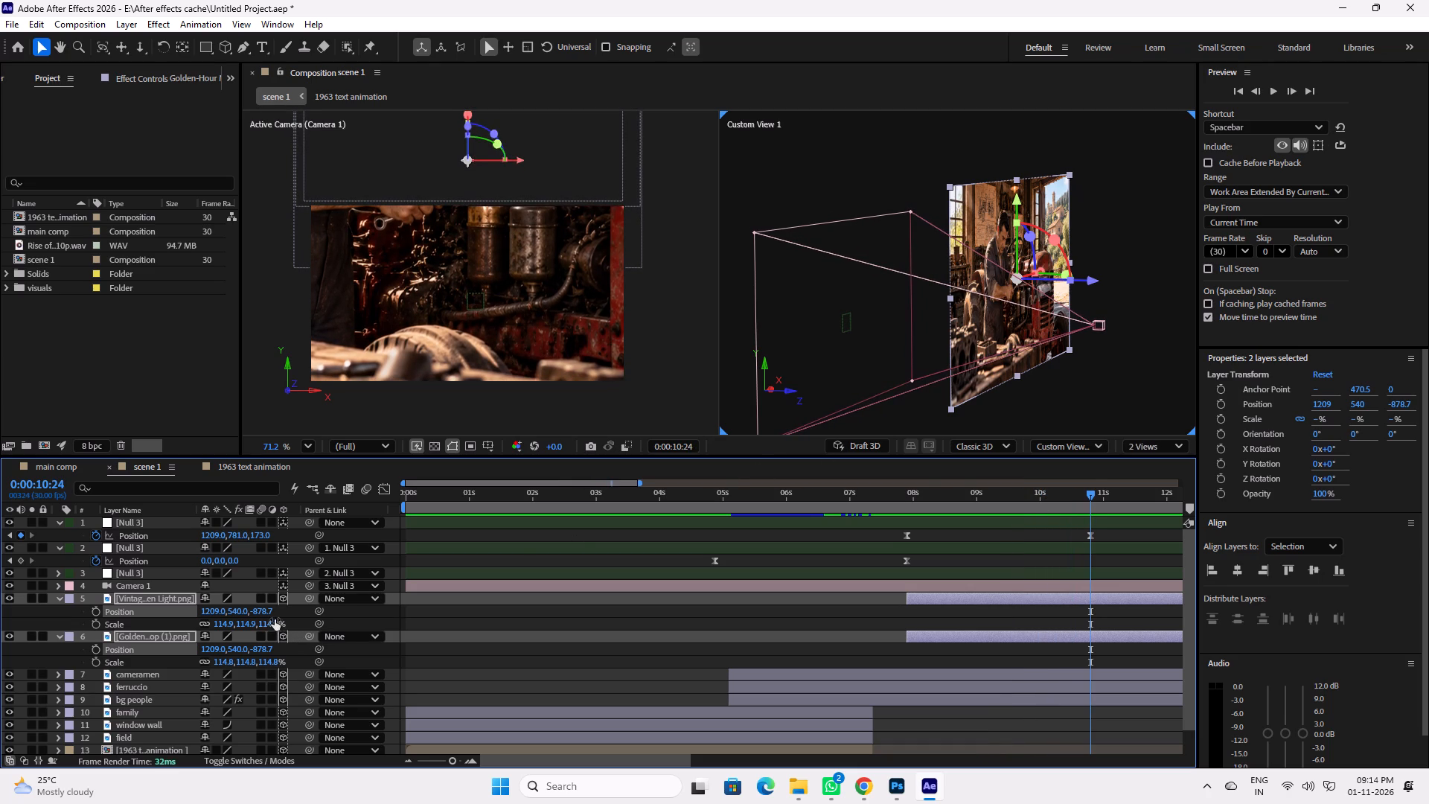
{"action": "left_click_drag", "start_coordinate": [267, 612], "coordinate": [523, 618]}
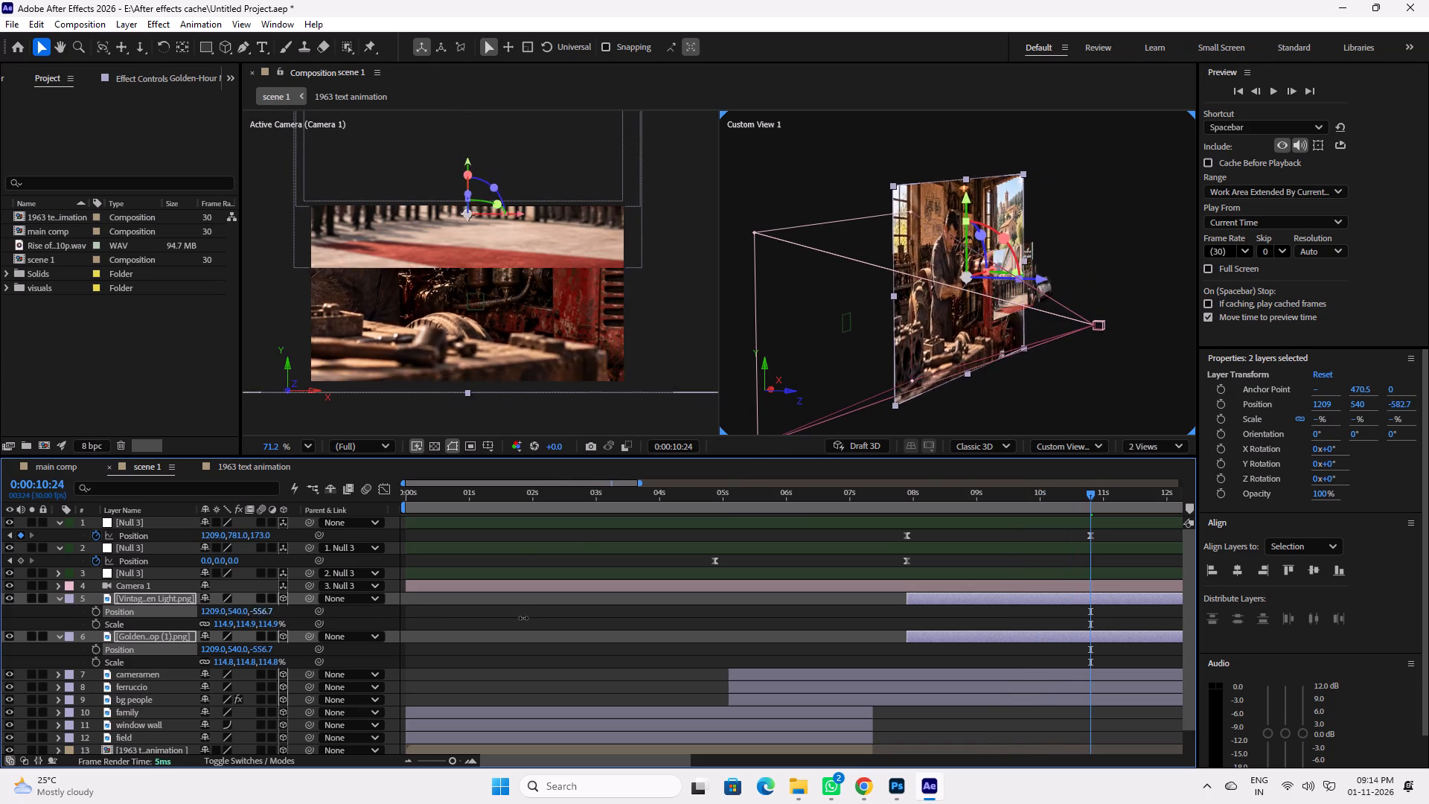
{"action": "left_click_drag", "start_coordinate": [523, 618], "coordinate": [849, 619]}
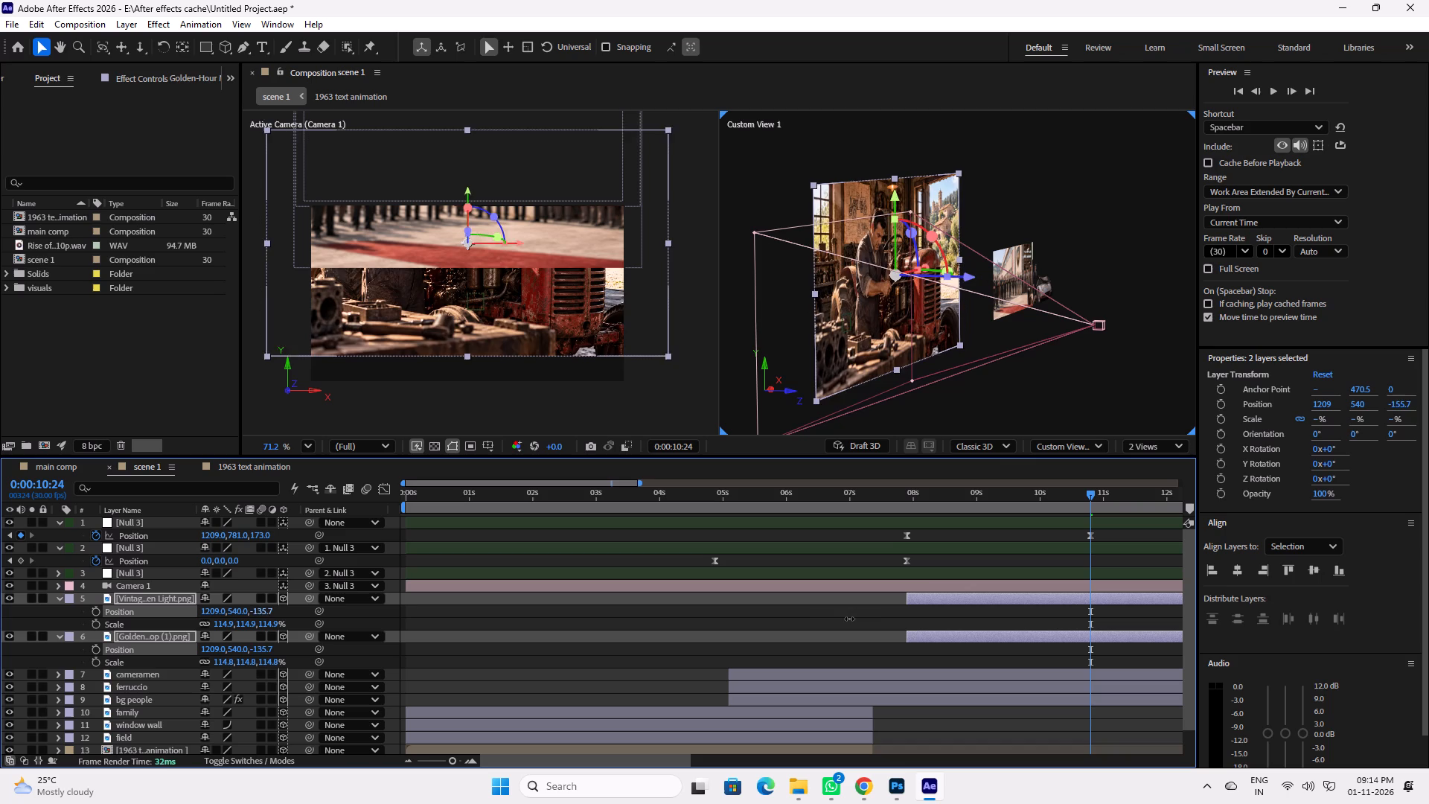
{"action": "left_click_drag", "start_coordinate": [849, 619], "coordinate": [1044, 619]}
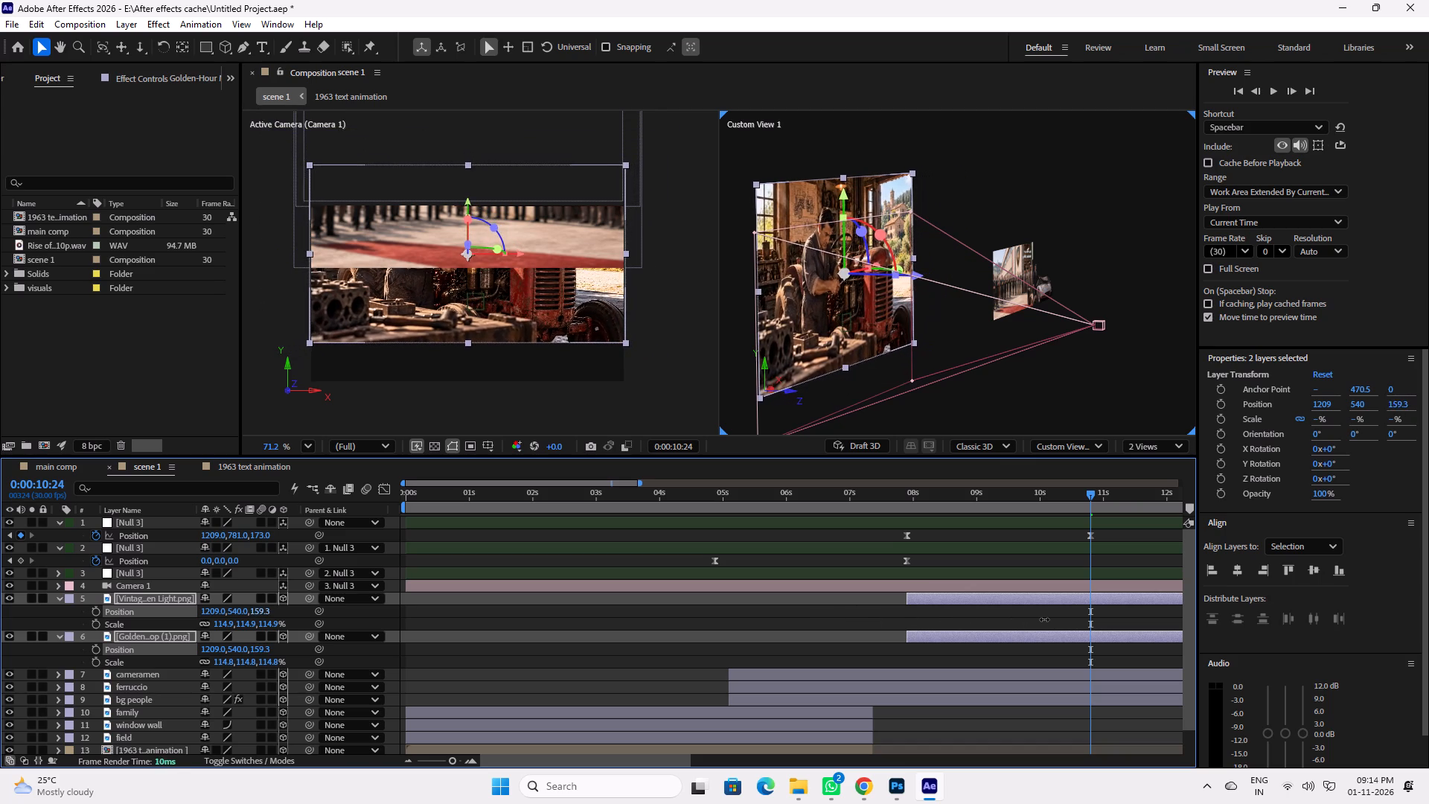
{"action": "left_click_drag", "start_coordinate": [1044, 619], "coordinate": [1034, 622]}
{"action": "left_click_drag", "start_coordinate": [468, 202], "coordinate": [475, 246]}
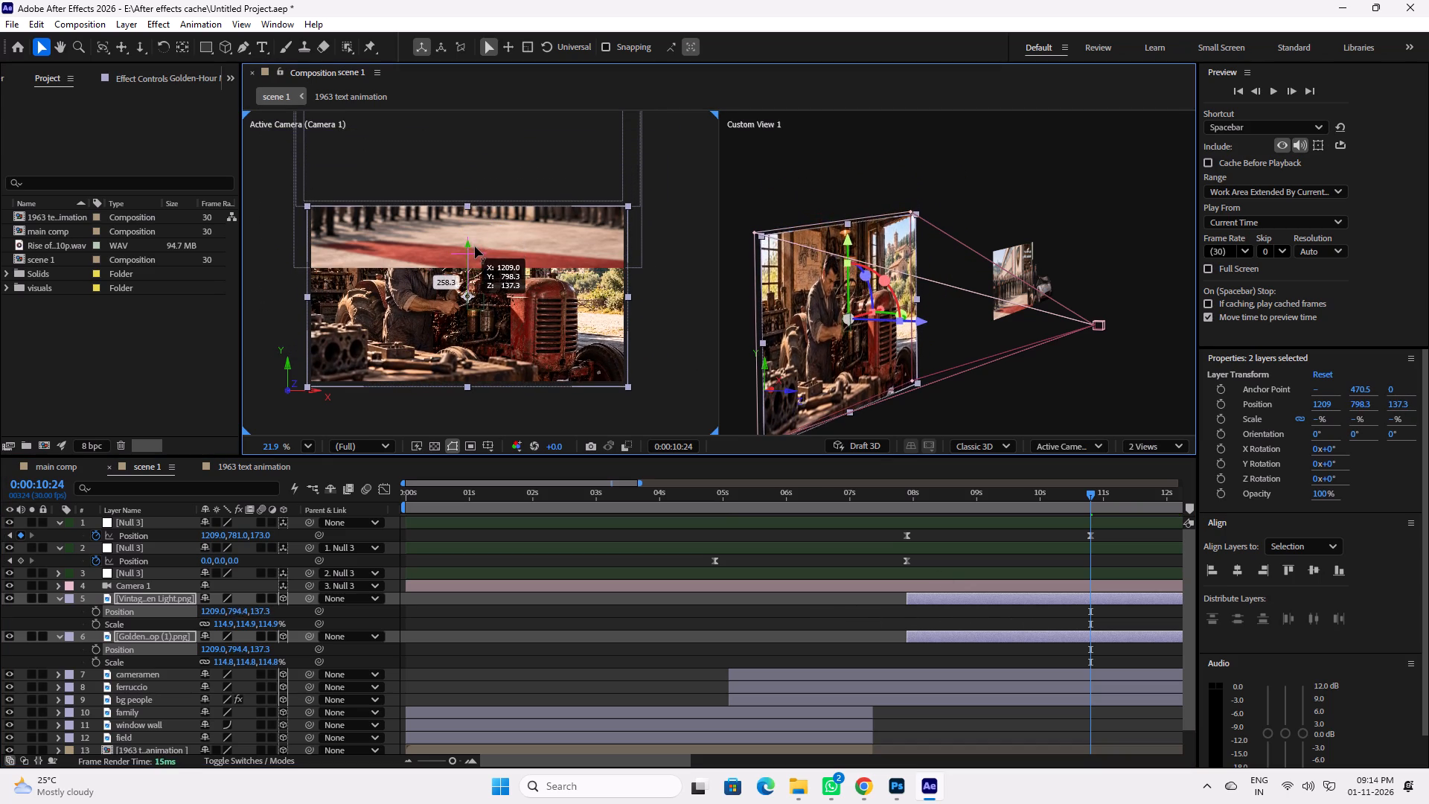
{"action": "left_click_drag", "start_coordinate": [475, 246], "coordinate": [476, 243]}
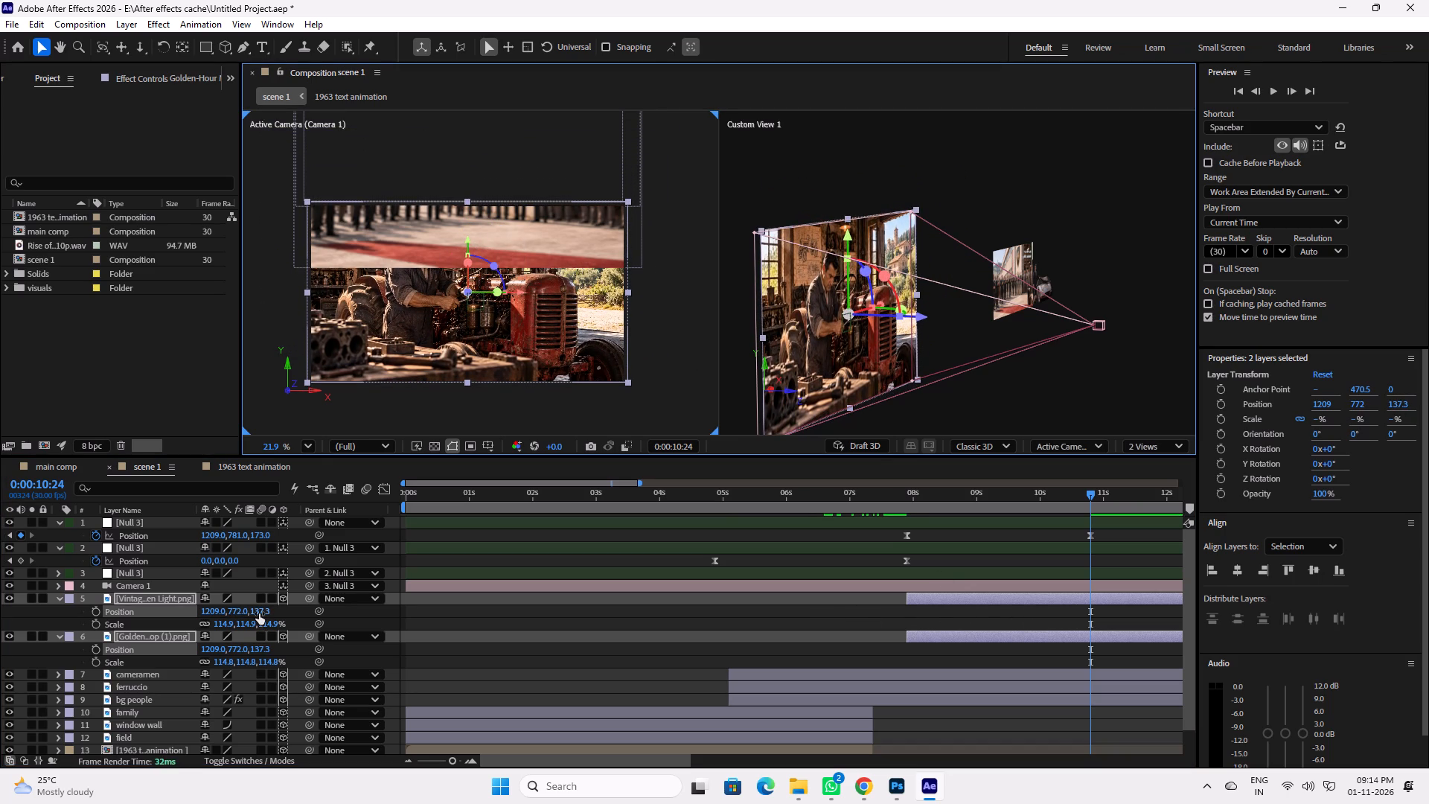
Fine-tune the Z position of image layers 5 and 6 to 104.3, and save the project.
{"action": "left_click_drag", "start_coordinate": [260, 613], "coordinate": [262, 615]}
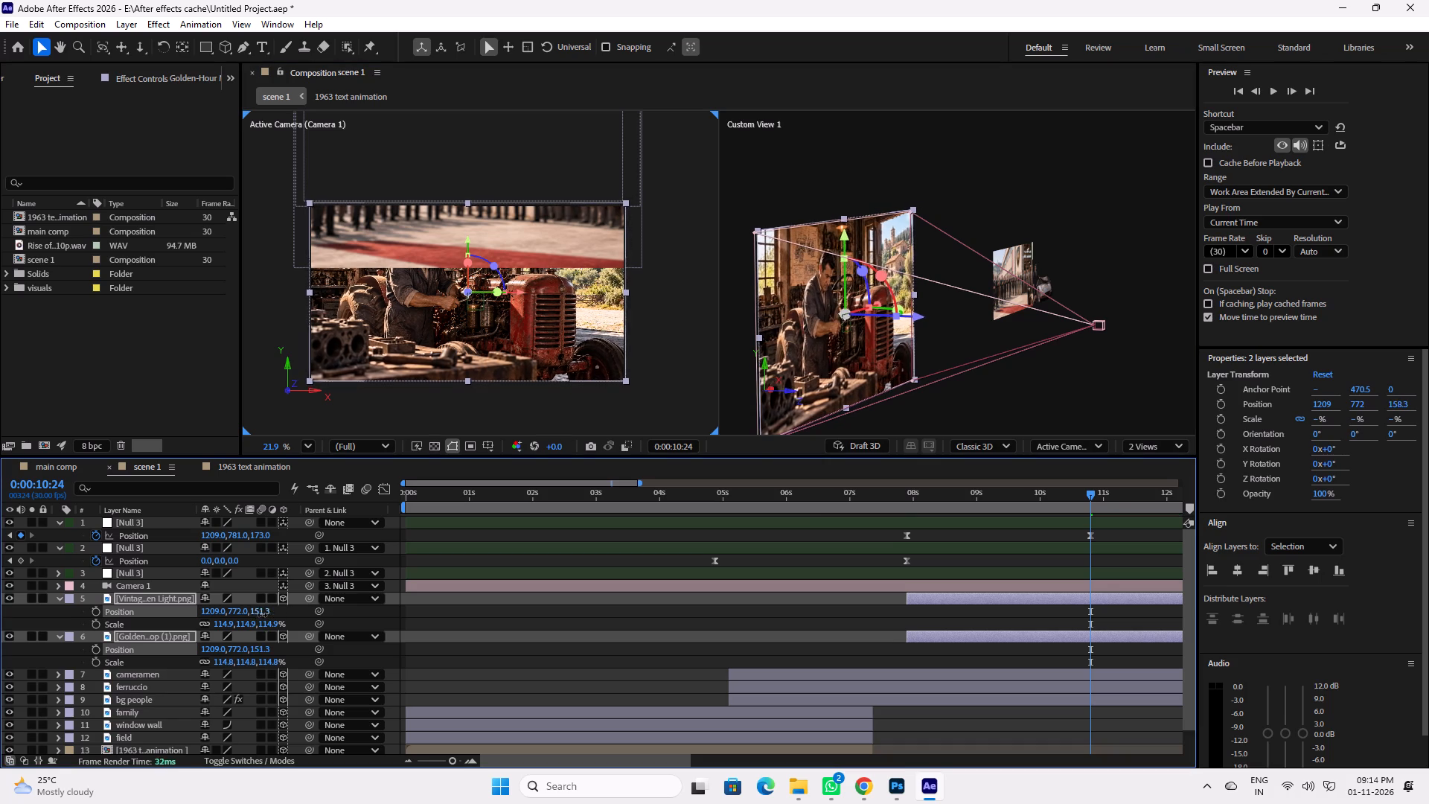
{"action": "left_click_drag", "start_coordinate": [262, 615], "coordinate": [240, 618]}
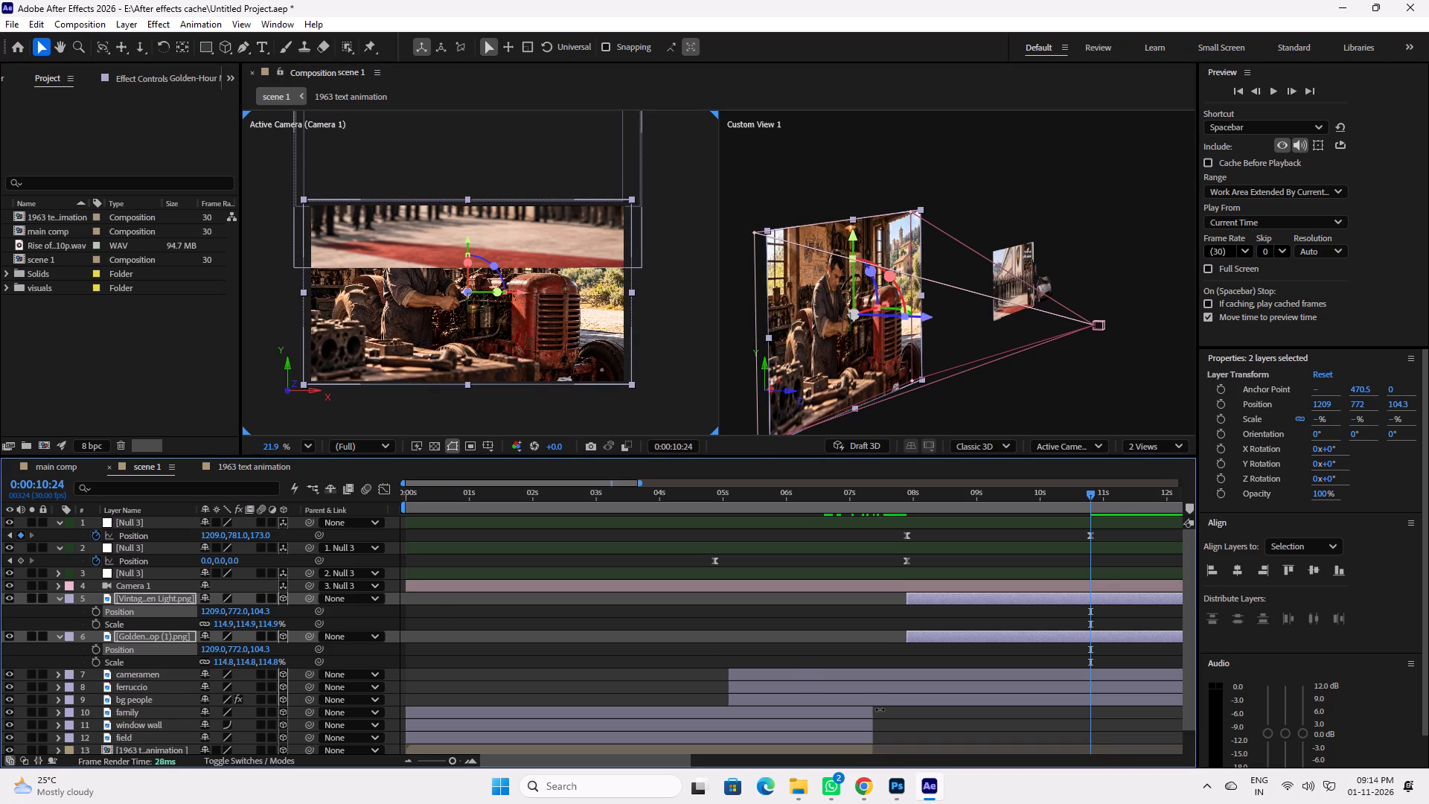
{"action": "key", "text": "ctrl+s"}
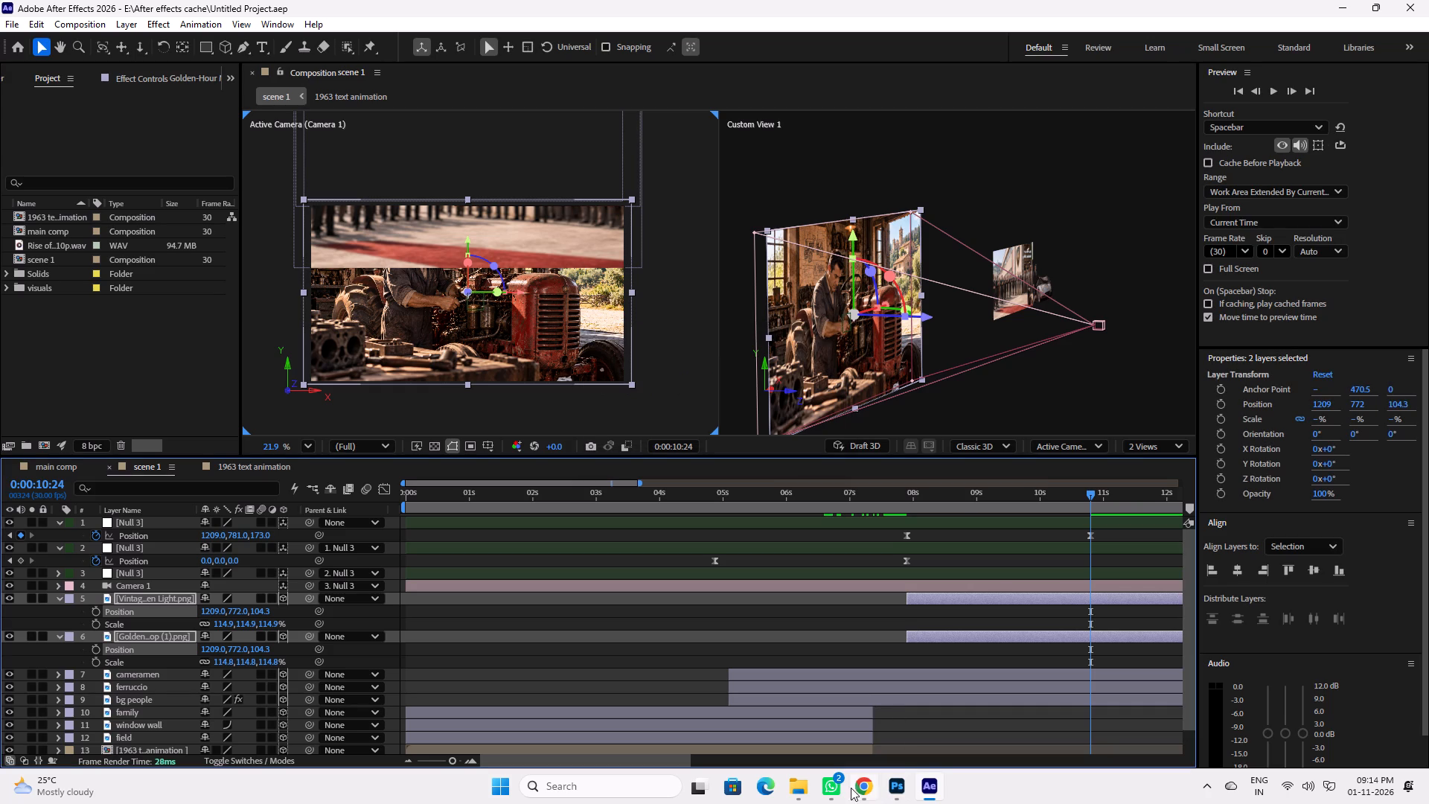
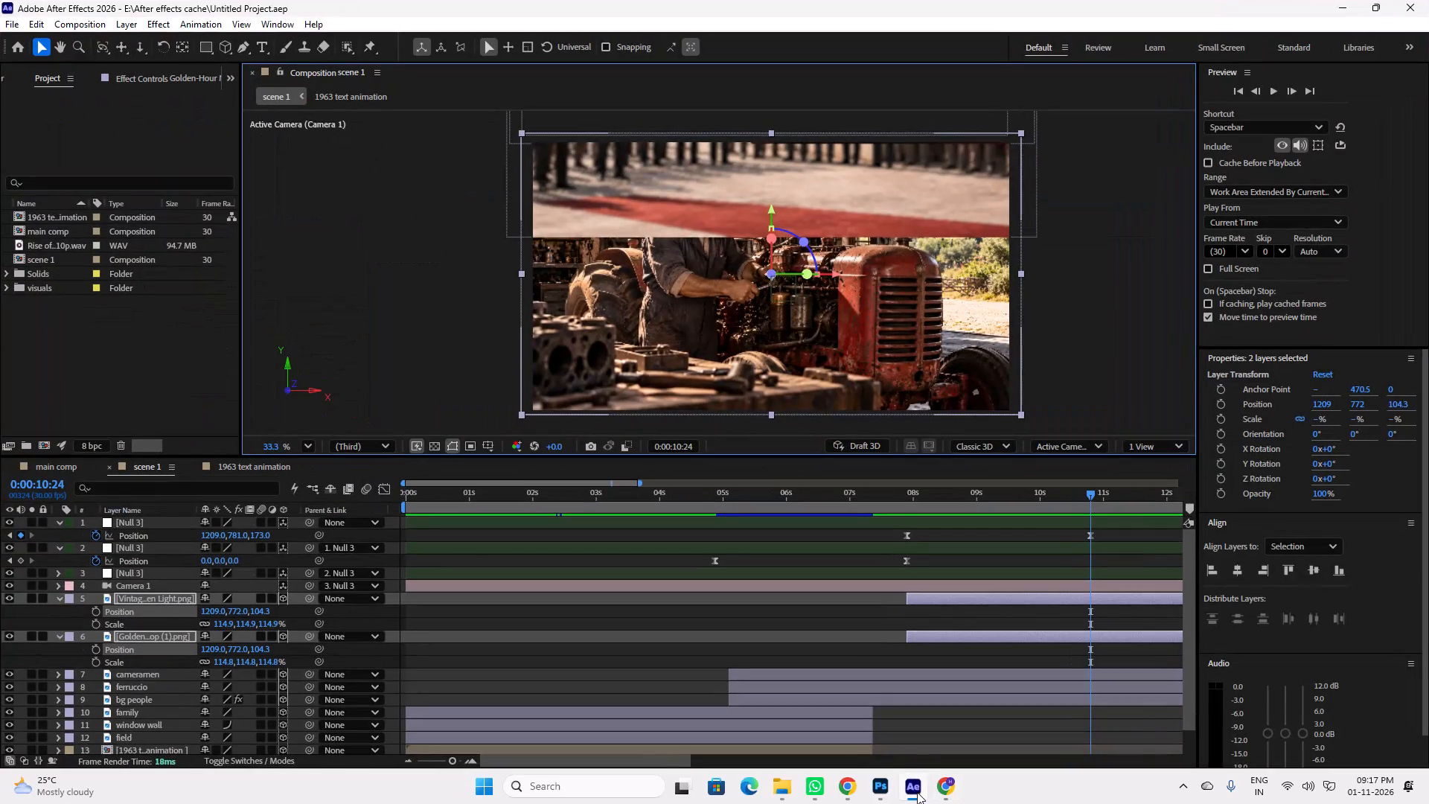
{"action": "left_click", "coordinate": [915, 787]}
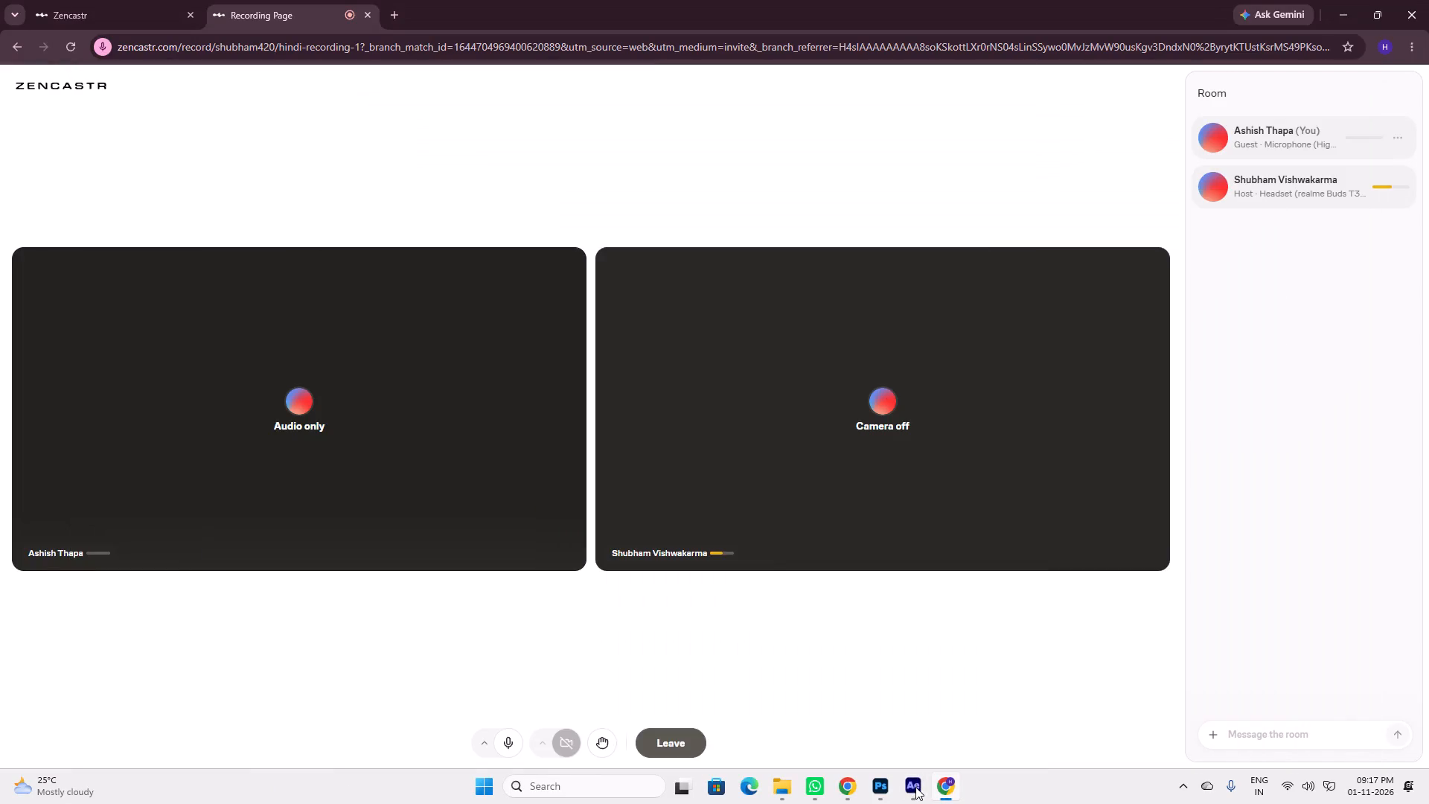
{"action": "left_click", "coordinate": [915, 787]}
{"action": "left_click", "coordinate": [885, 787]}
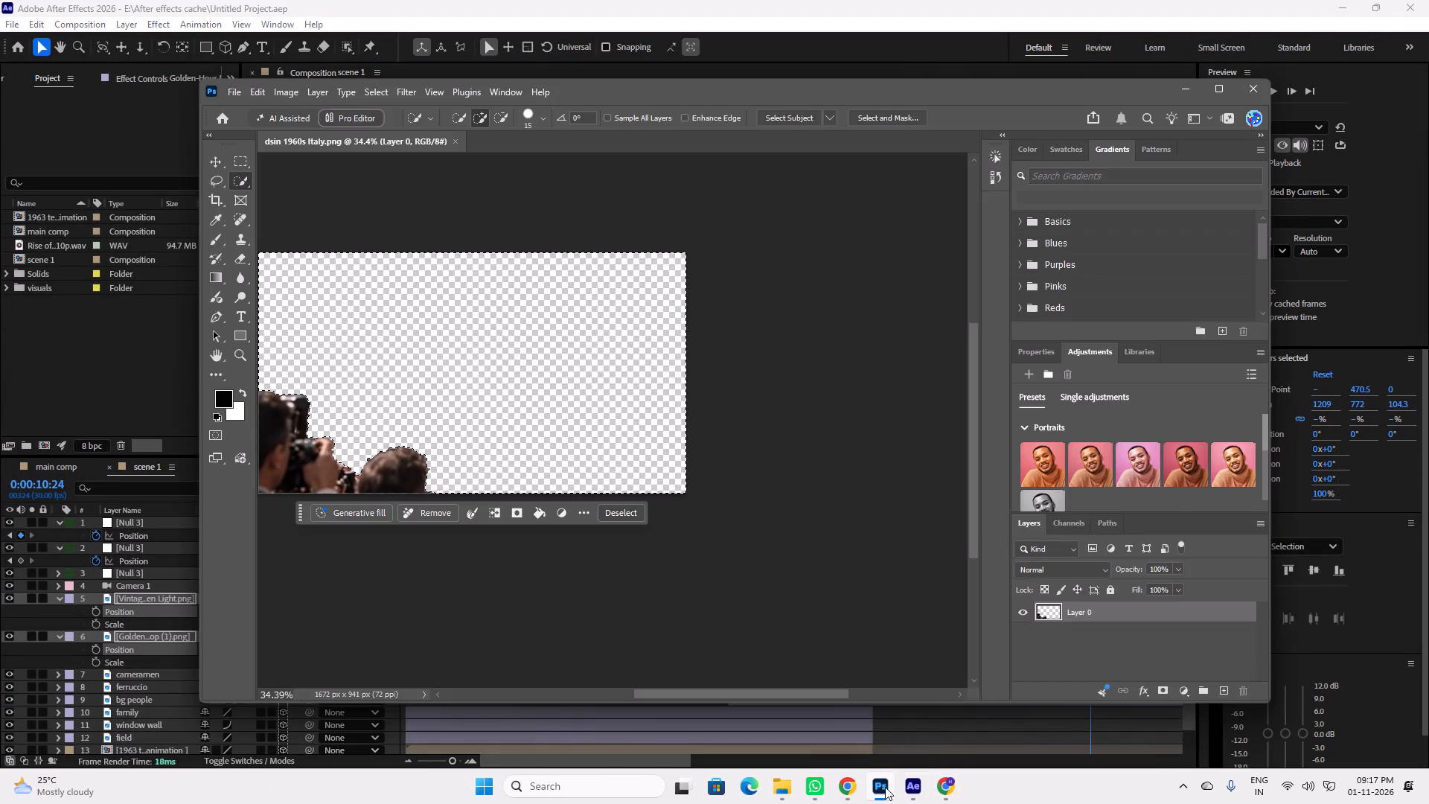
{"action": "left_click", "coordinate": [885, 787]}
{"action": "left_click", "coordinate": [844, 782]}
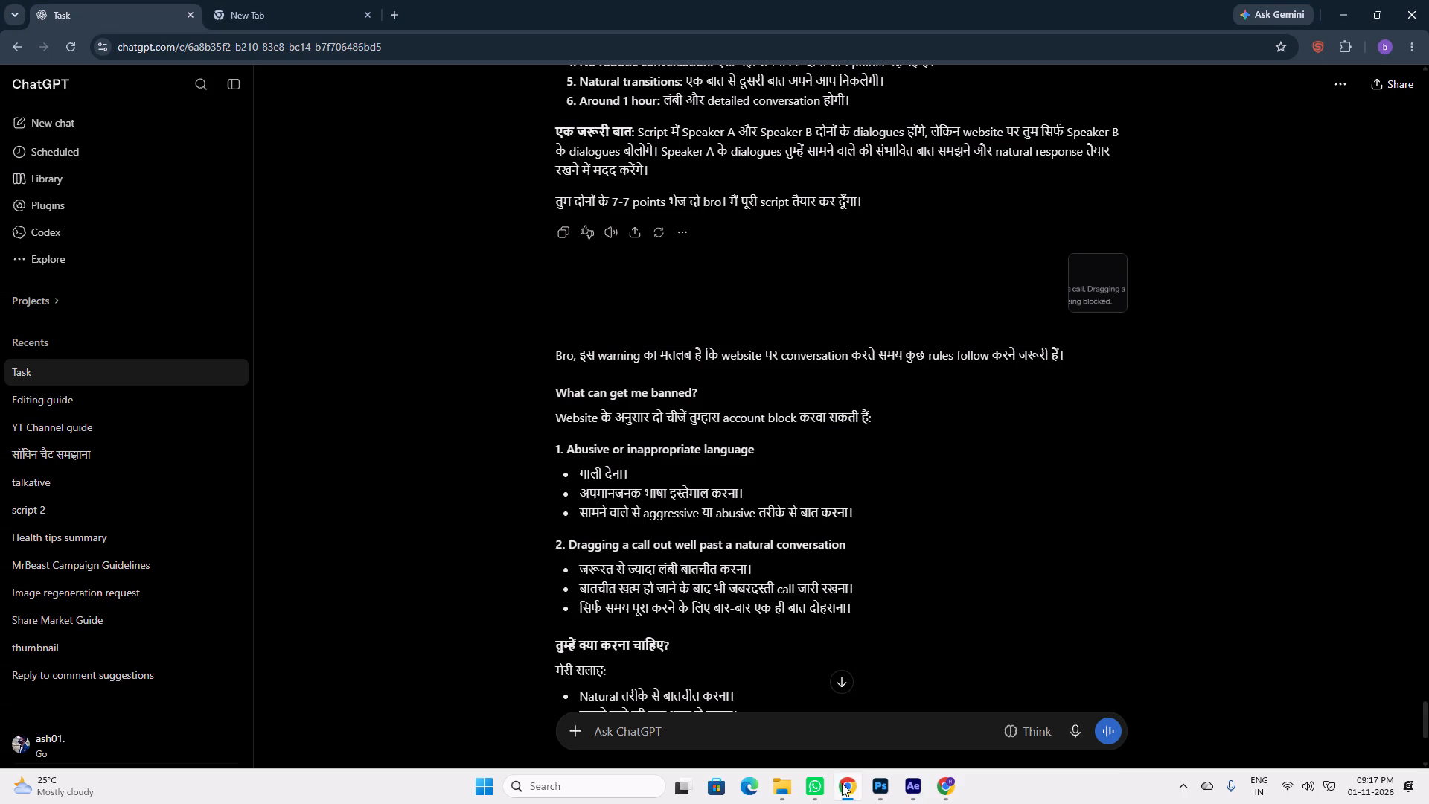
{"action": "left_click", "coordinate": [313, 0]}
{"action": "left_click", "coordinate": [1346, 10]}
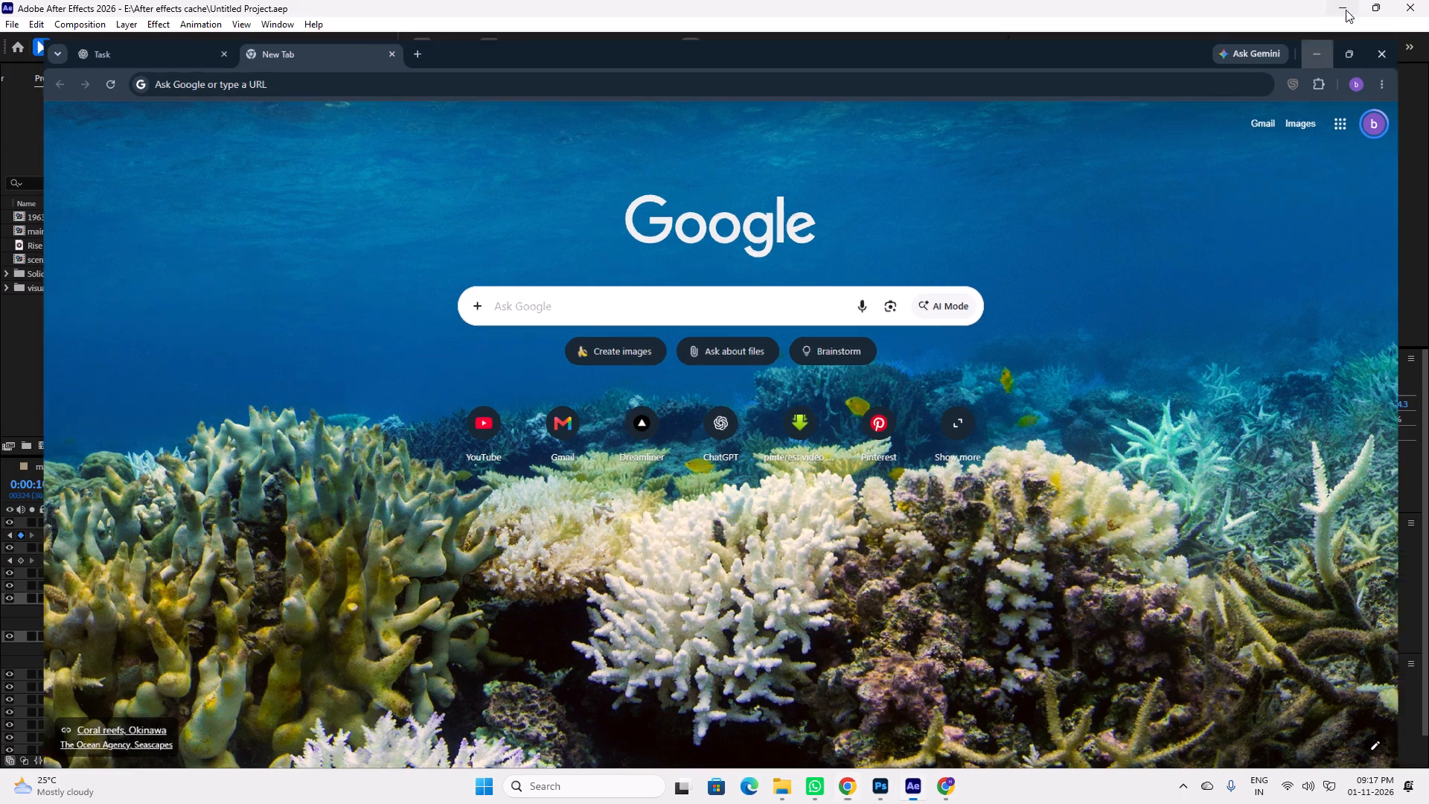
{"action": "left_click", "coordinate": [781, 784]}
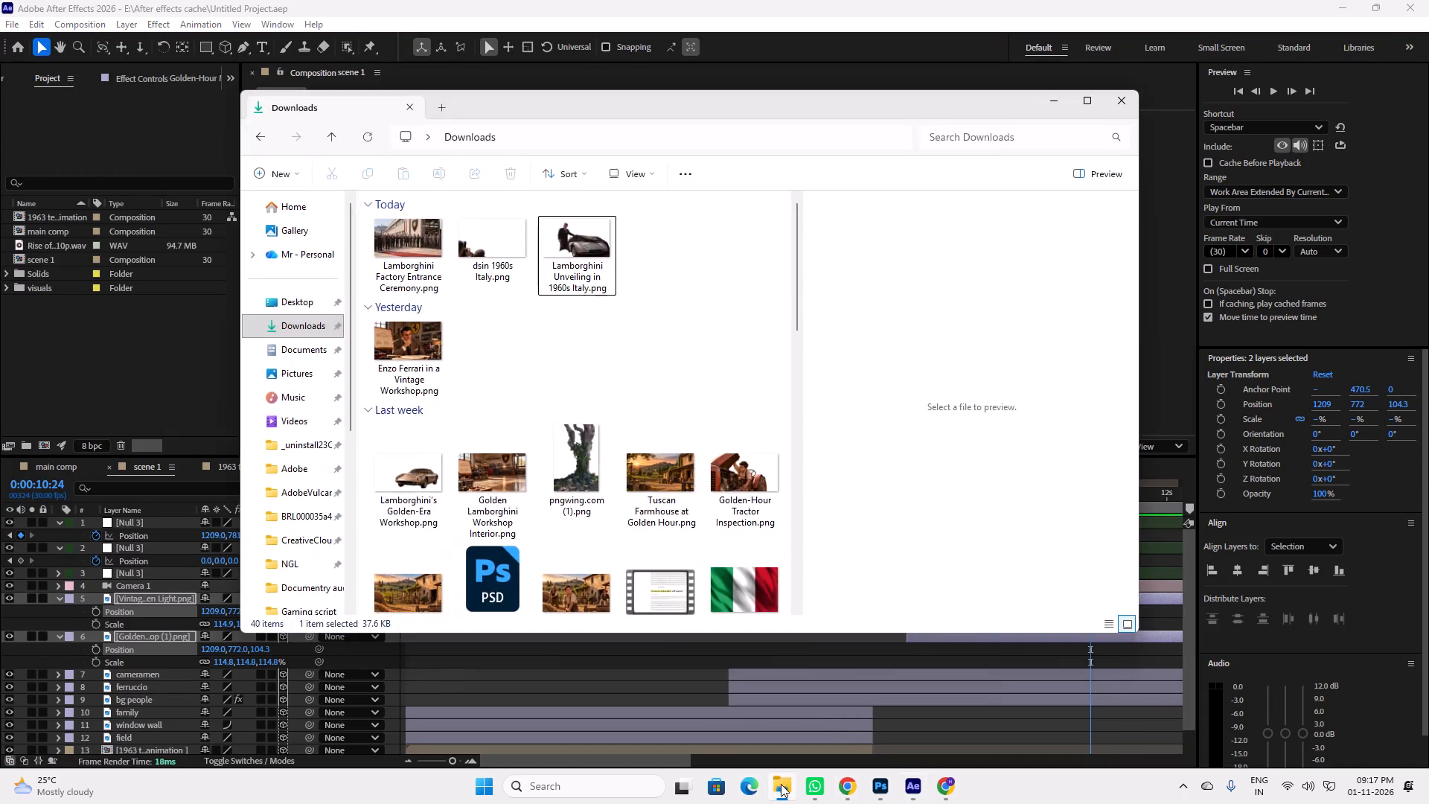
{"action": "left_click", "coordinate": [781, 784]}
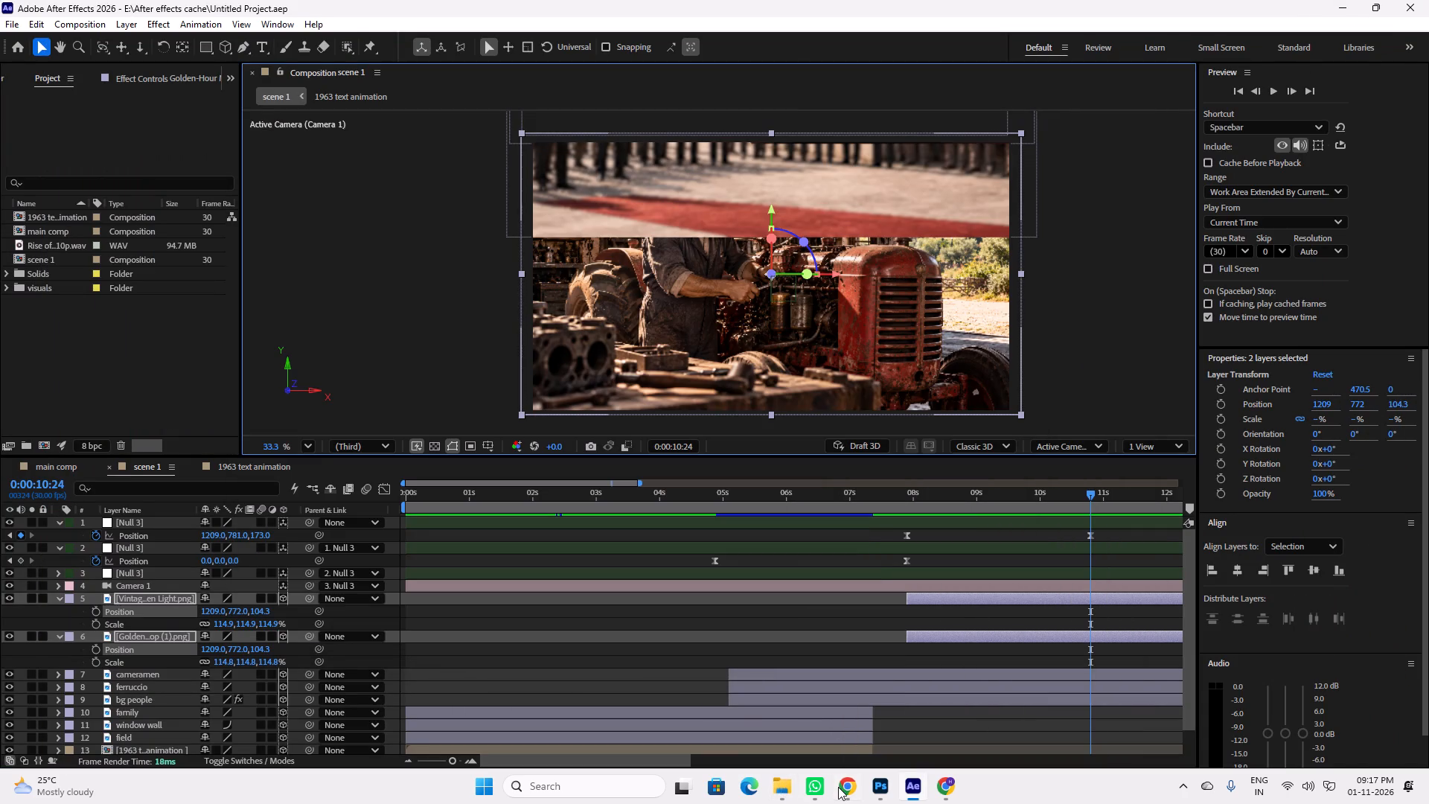
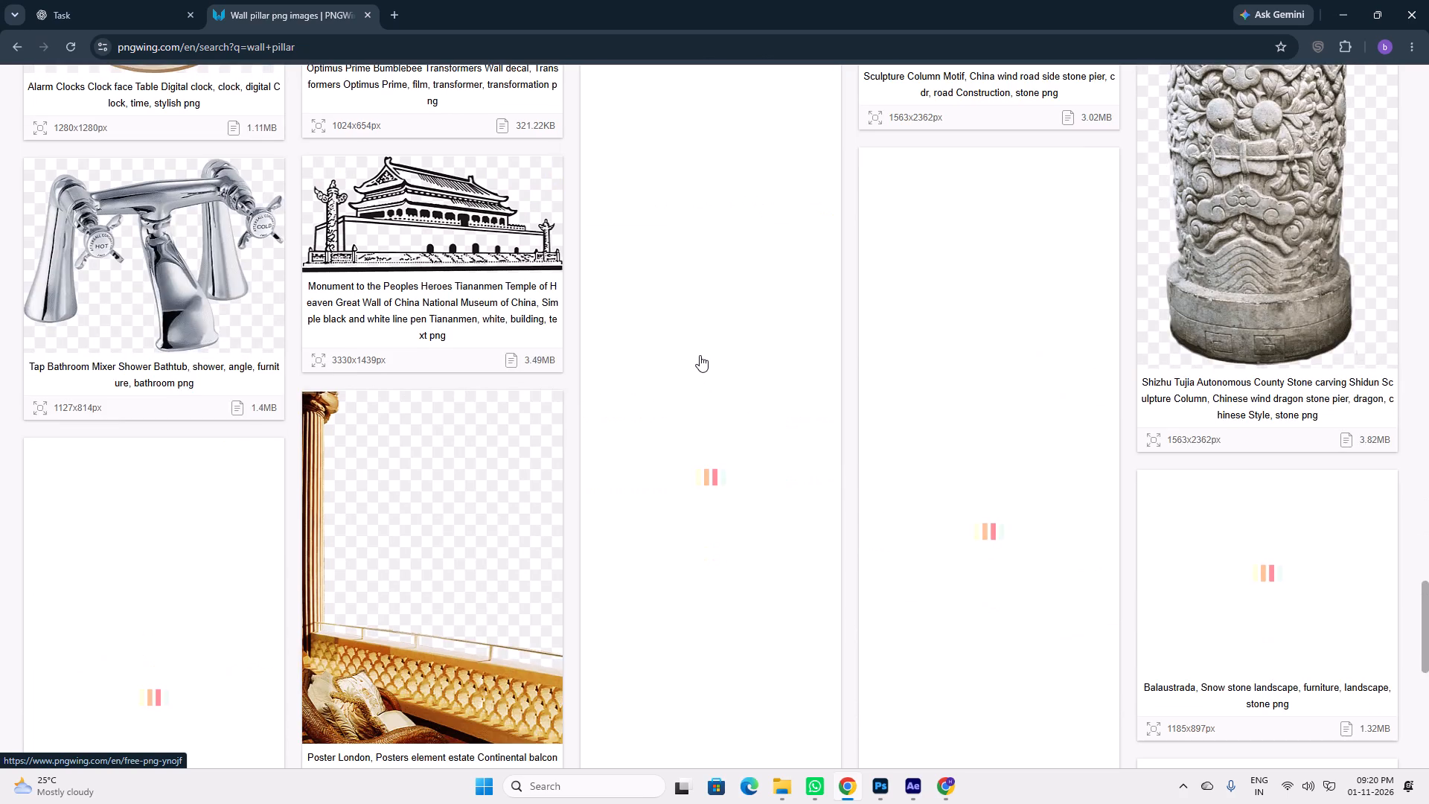
{"action": "scroll", "coordinate": [700, 355], "scroll_direction": "down", "scroll_amount": 5}
{"action": "scroll", "coordinate": [700, 355], "scroll_direction": "up", "scroll_amount": 4}
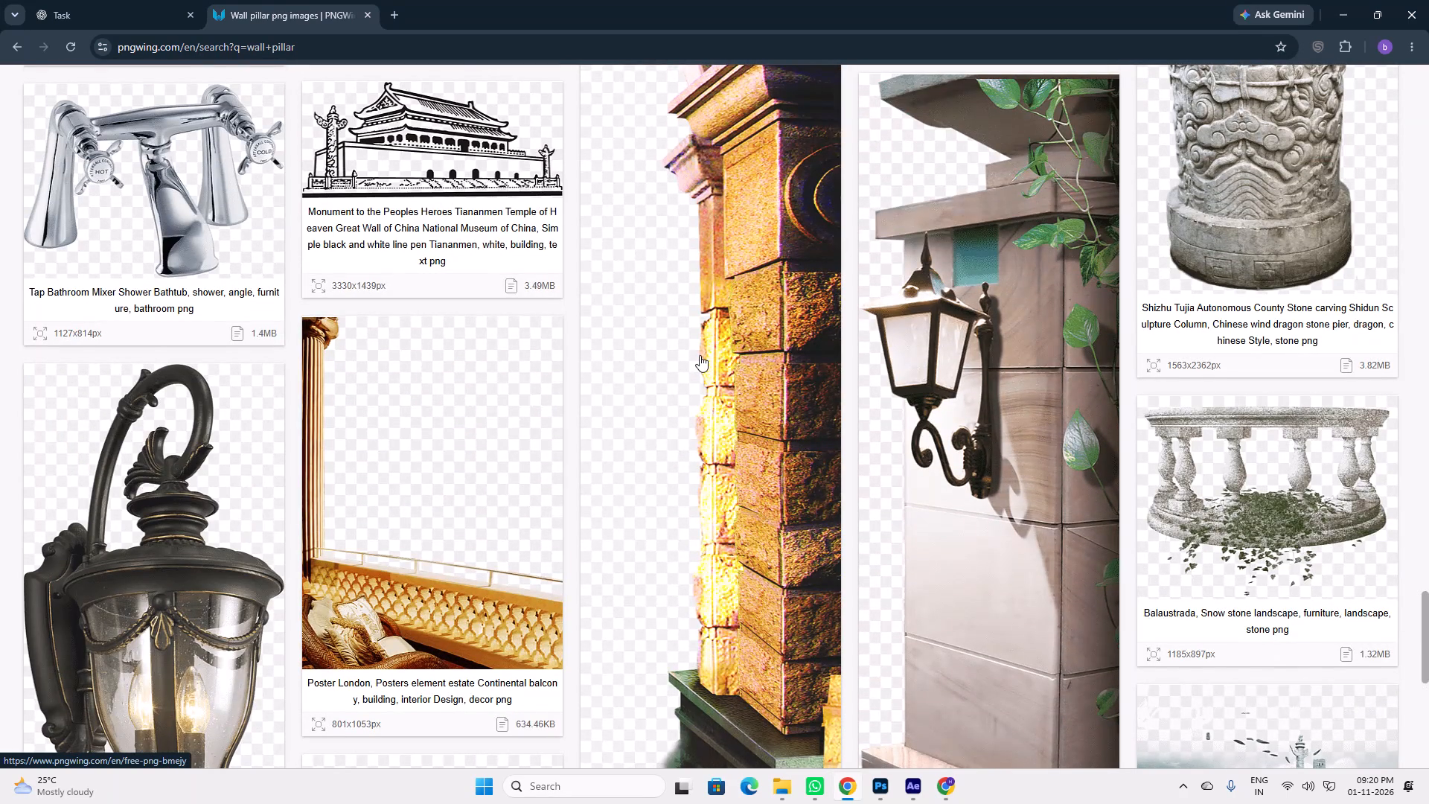
{"action": "scroll", "coordinate": [700, 355], "scroll_direction": "down", "scroll_amount": 1}
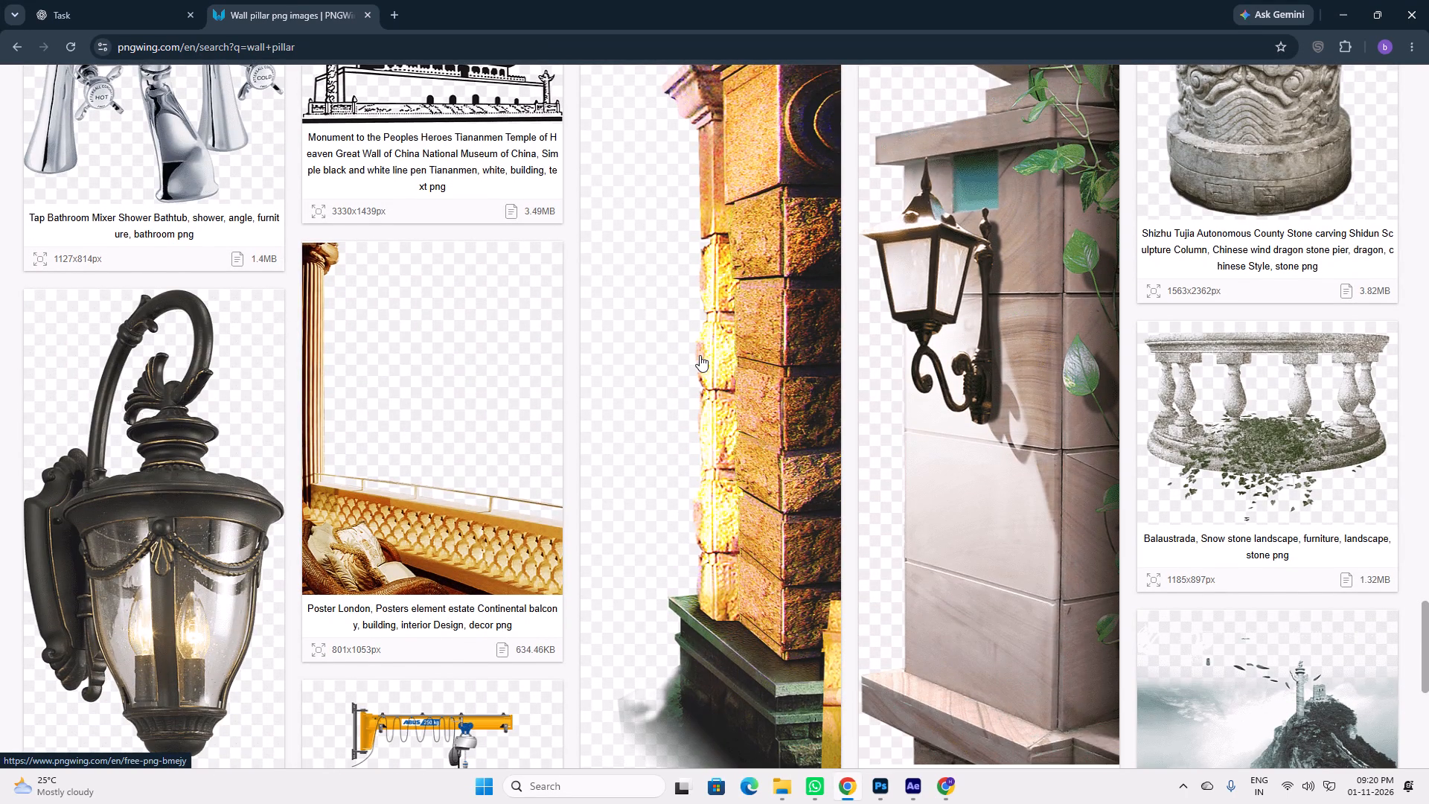
{"action": "scroll", "coordinate": [700, 355], "scroll_direction": "down", "scroll_amount": 3}
{"action": "scroll", "coordinate": [700, 355], "scroll_direction": "up", "scroll_amount": 6}
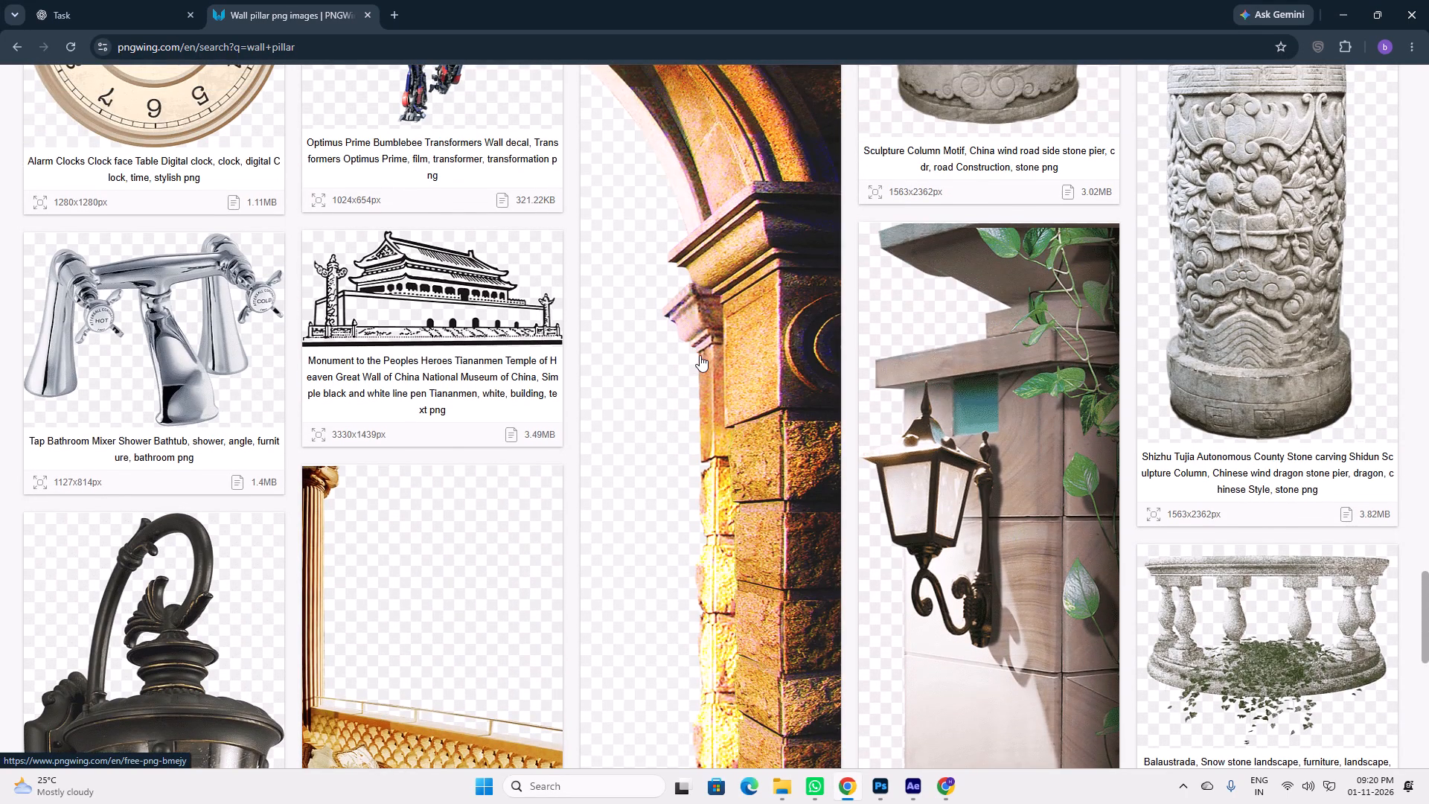
{"action": "scroll", "coordinate": [700, 355], "scroll_direction": "up", "scroll_amount": 1}
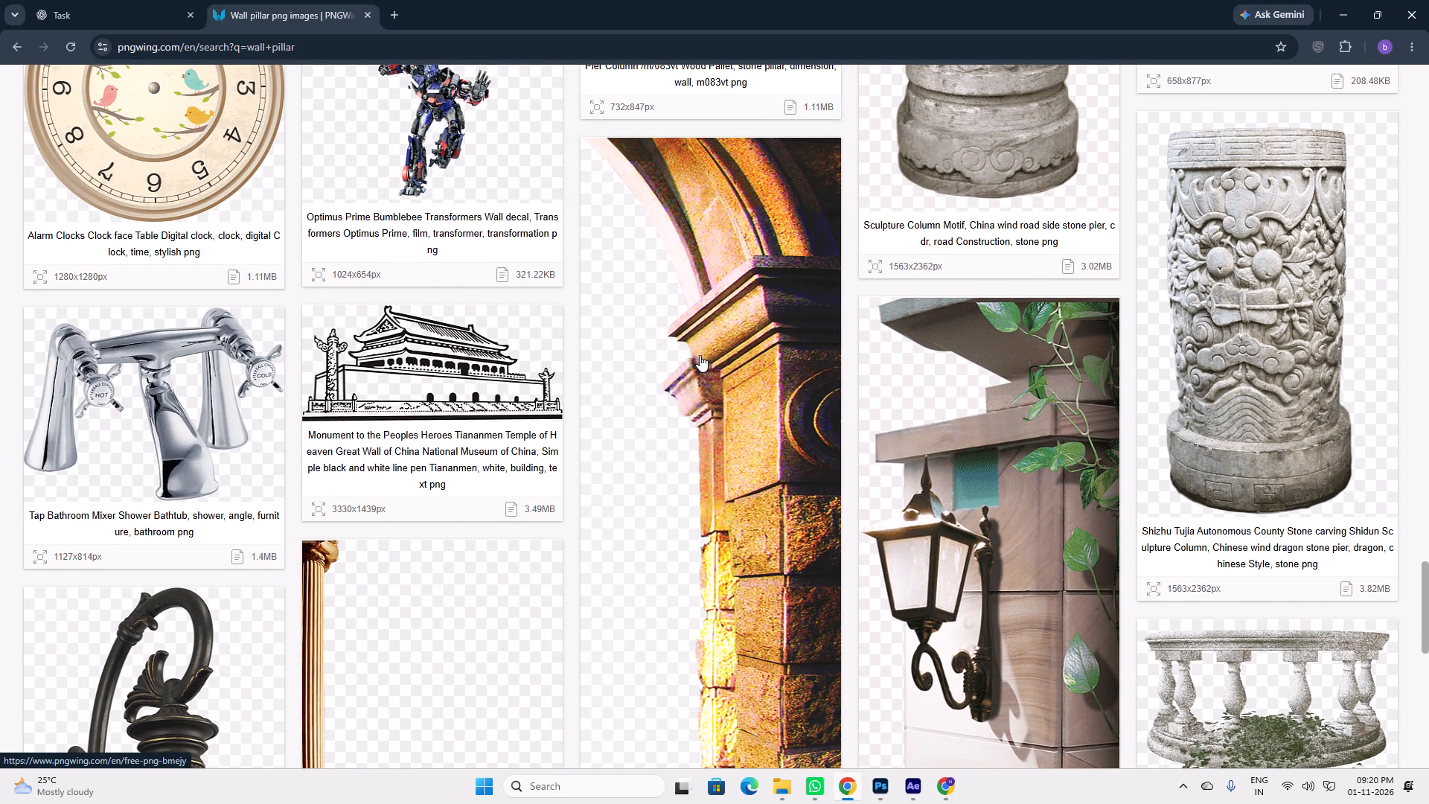
{"action": "scroll", "coordinate": [700, 355], "scroll_direction": "down", "scroll_amount": 10}
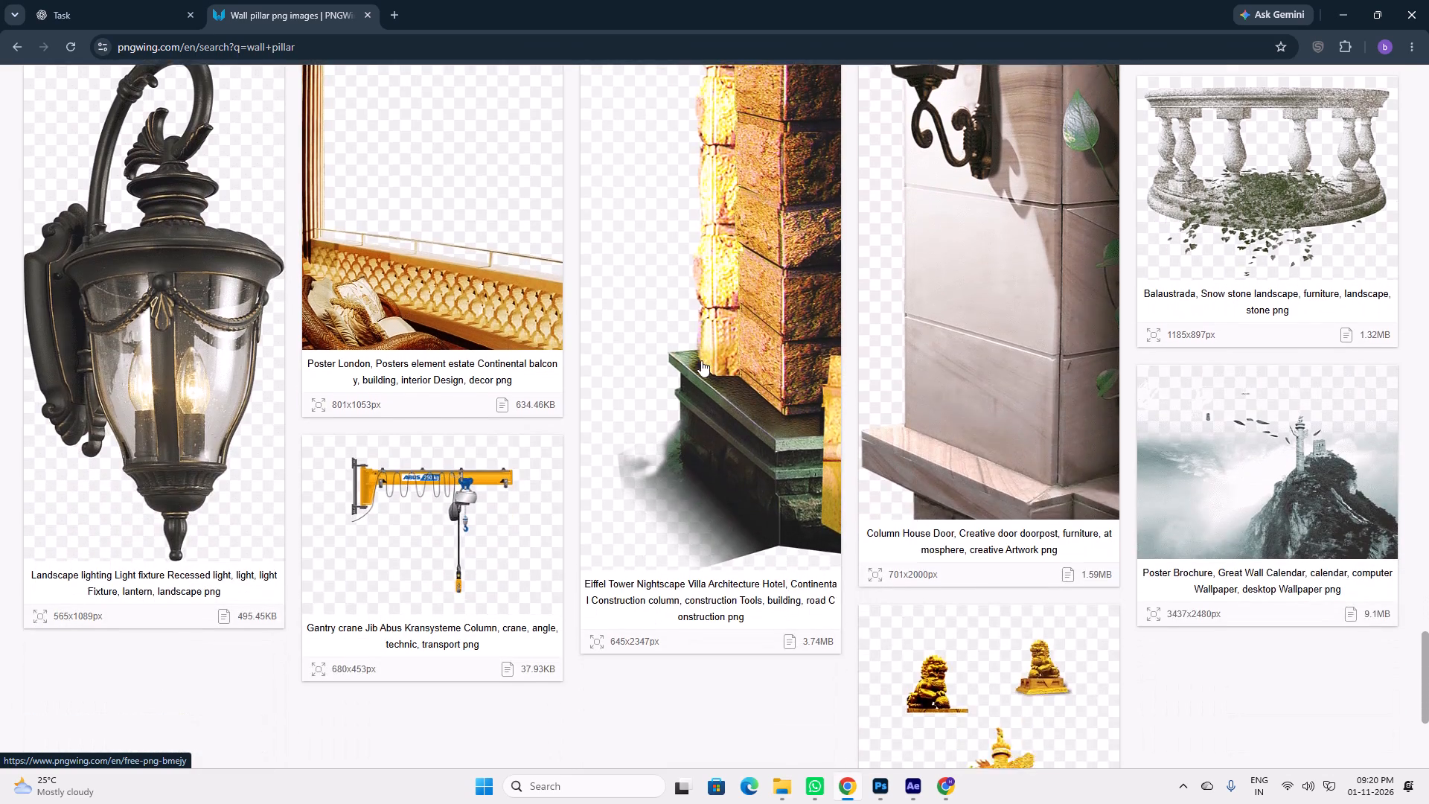
{"action": "scroll", "coordinate": [701, 360], "scroll_direction": "down", "scroll_amount": 10}
Check the second page of wall pillar results, and return to the top of the first page.
{"action": "left_click", "coordinate": [744, 674]}
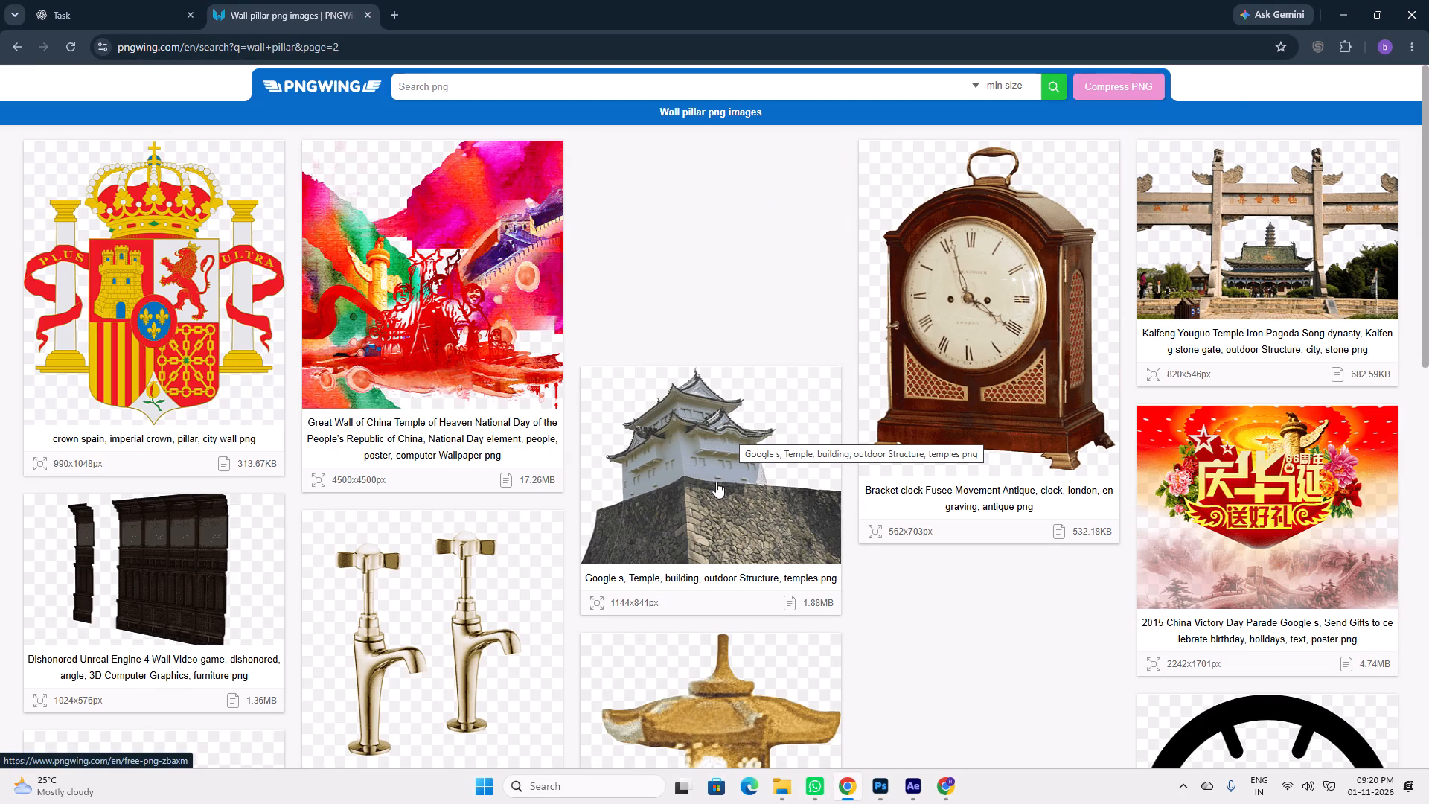
{"action": "scroll", "coordinate": [720, 468], "scroll_direction": "down", "scroll_amount": 7}
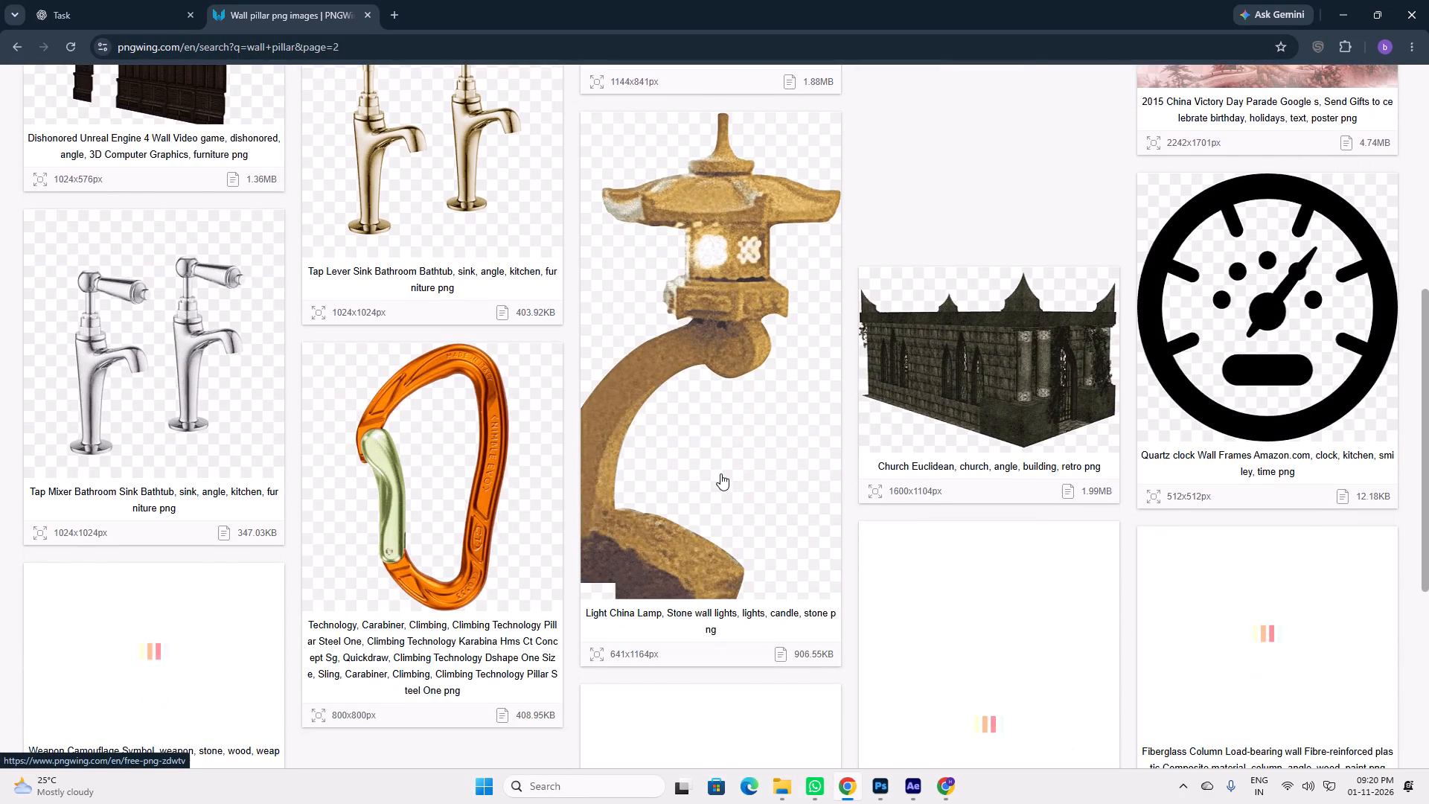
{"action": "scroll", "coordinate": [720, 473], "scroll_direction": "down", "scroll_amount": 11}
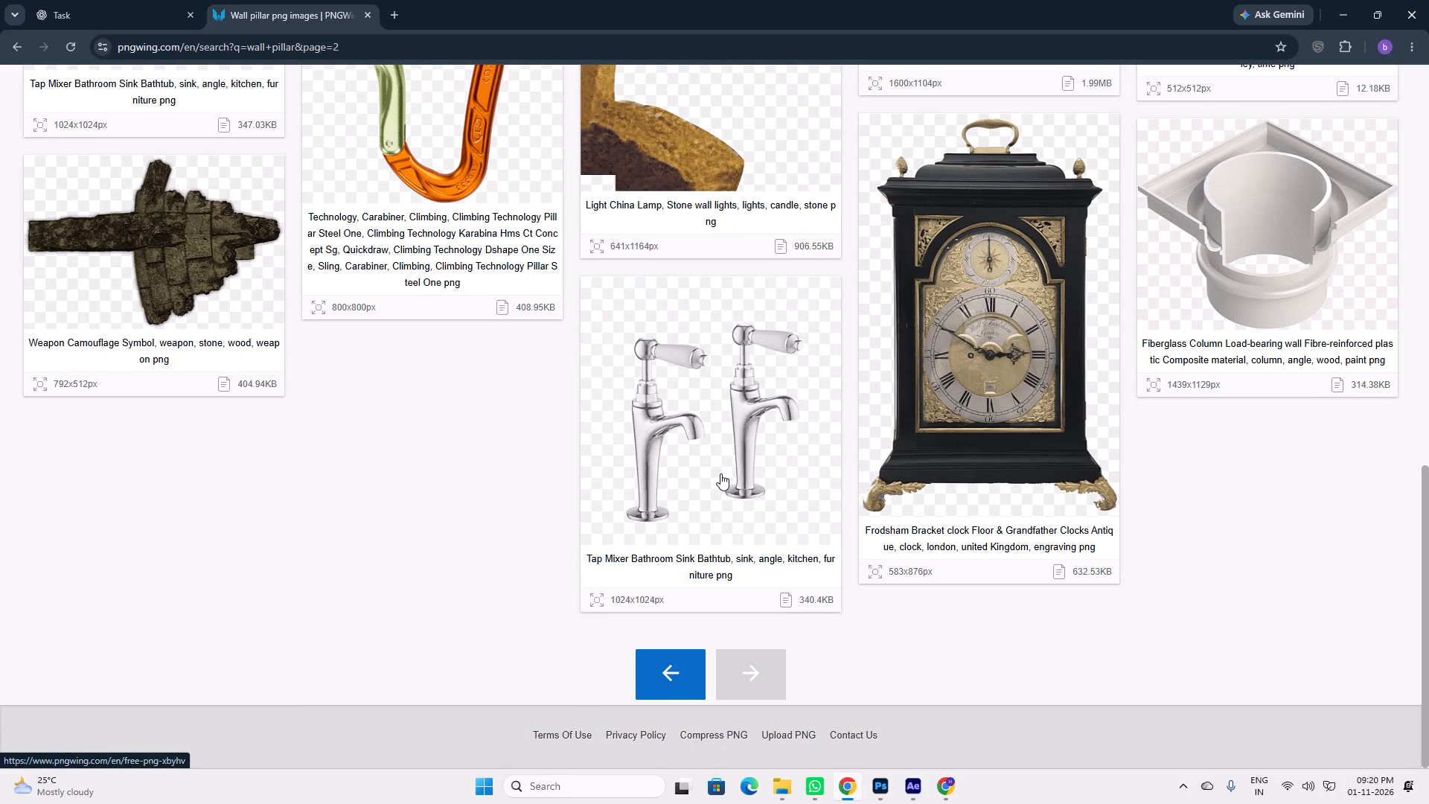
{"action": "scroll", "coordinate": [720, 473], "scroll_direction": "down", "scroll_amount": 5}
{"action": "scroll", "coordinate": [720, 476], "scroll_direction": "up", "scroll_amount": 7}
{"action": "scroll", "coordinate": [720, 476], "scroll_direction": "down", "scroll_amount": 10}
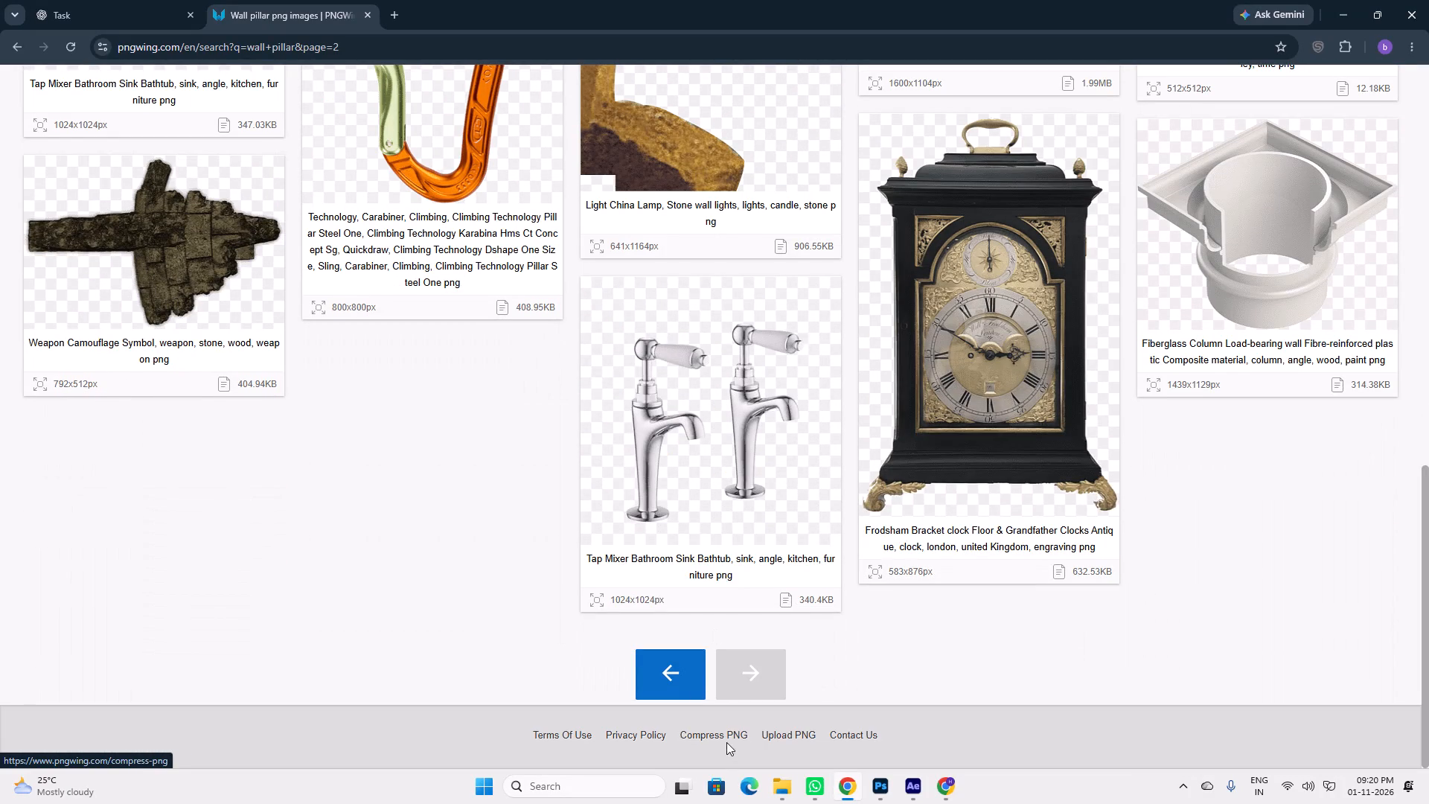
{"action": "left_click", "coordinate": [668, 688]}
{"action": "scroll", "coordinate": [769, 434], "scroll_direction": "up", "scroll_amount": 14}
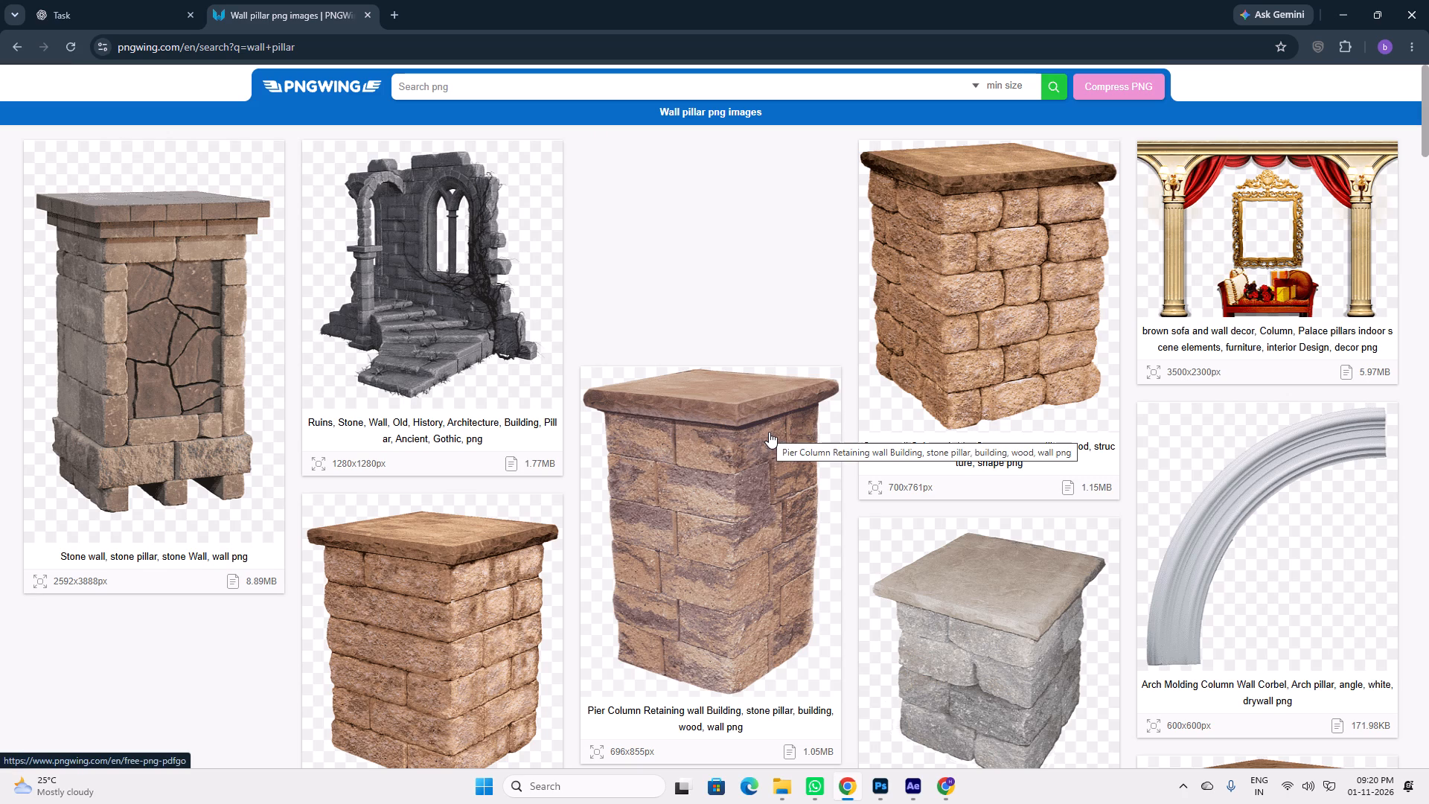
Look further down the wall pillar results and open the page of the brown stone Pier Column Wood Pallet image.
{"action": "scroll", "coordinate": [769, 432], "scroll_direction": "down", "scroll_amount": 12}
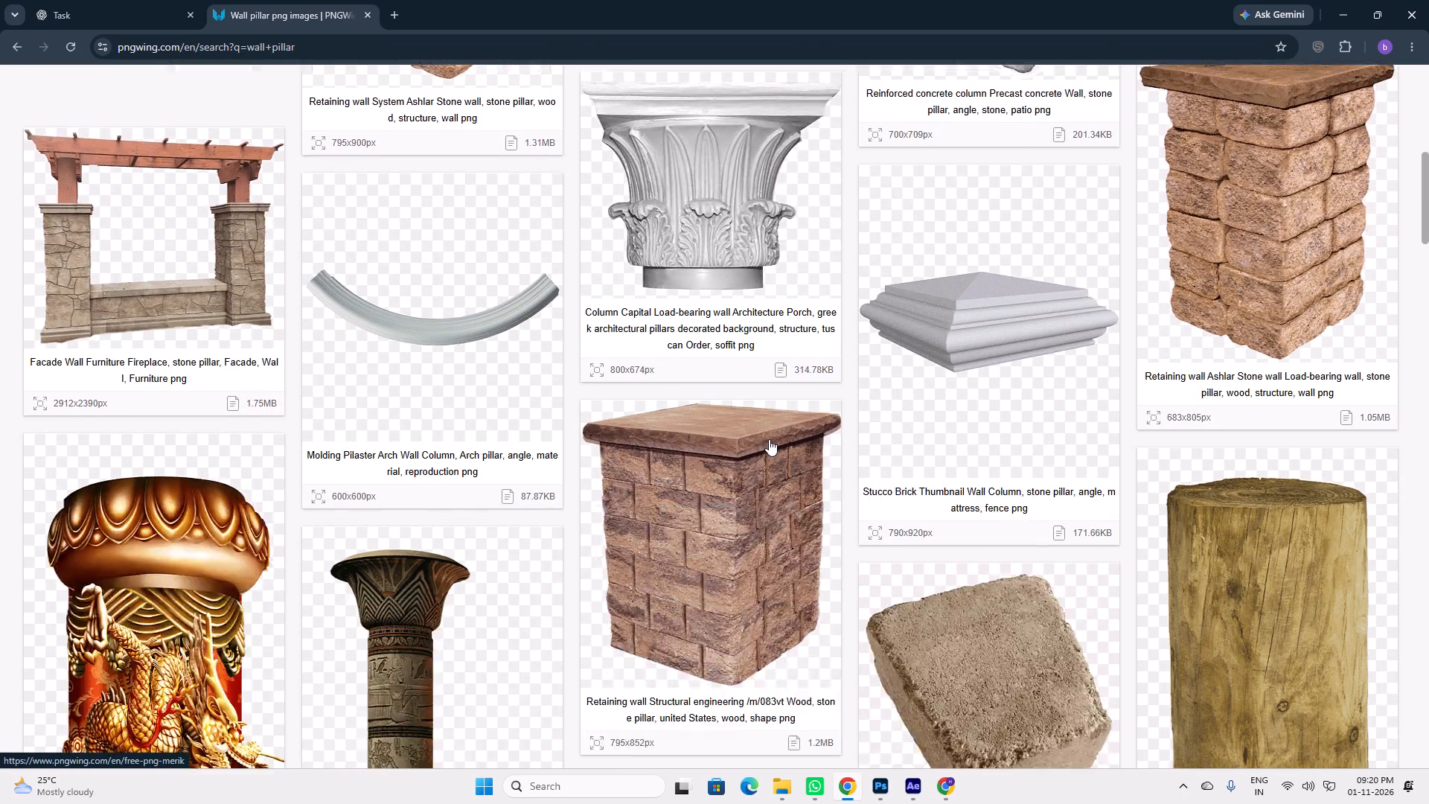
{"action": "scroll", "coordinate": [769, 439], "scroll_direction": "down", "scroll_amount": 16}
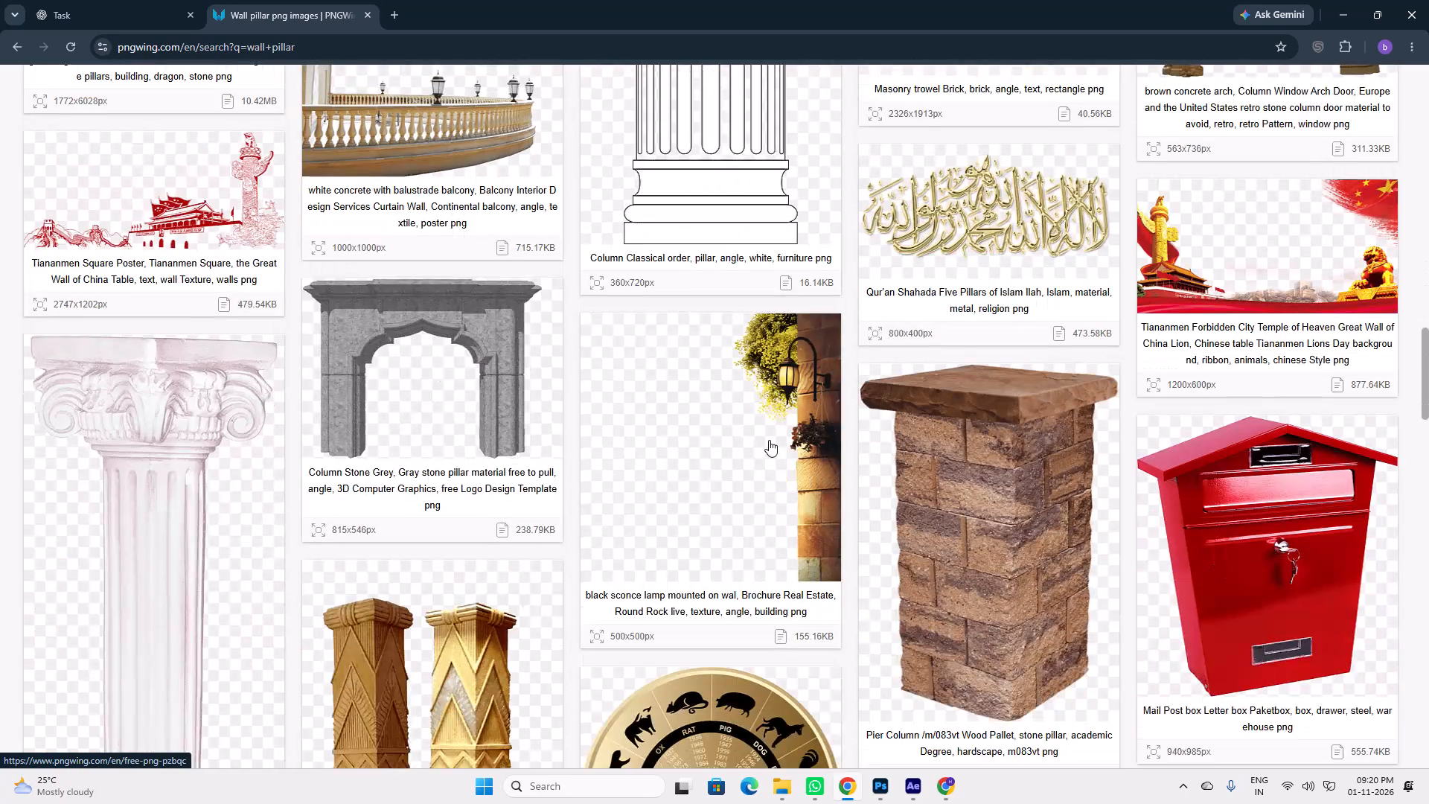
{"action": "scroll", "coordinate": [769, 440], "scroll_direction": "down", "scroll_amount": 4}
{"action": "scroll", "coordinate": [769, 440], "scroll_direction": "up", "scroll_amount": 3}
{"action": "left_click", "coordinate": [956, 441]}
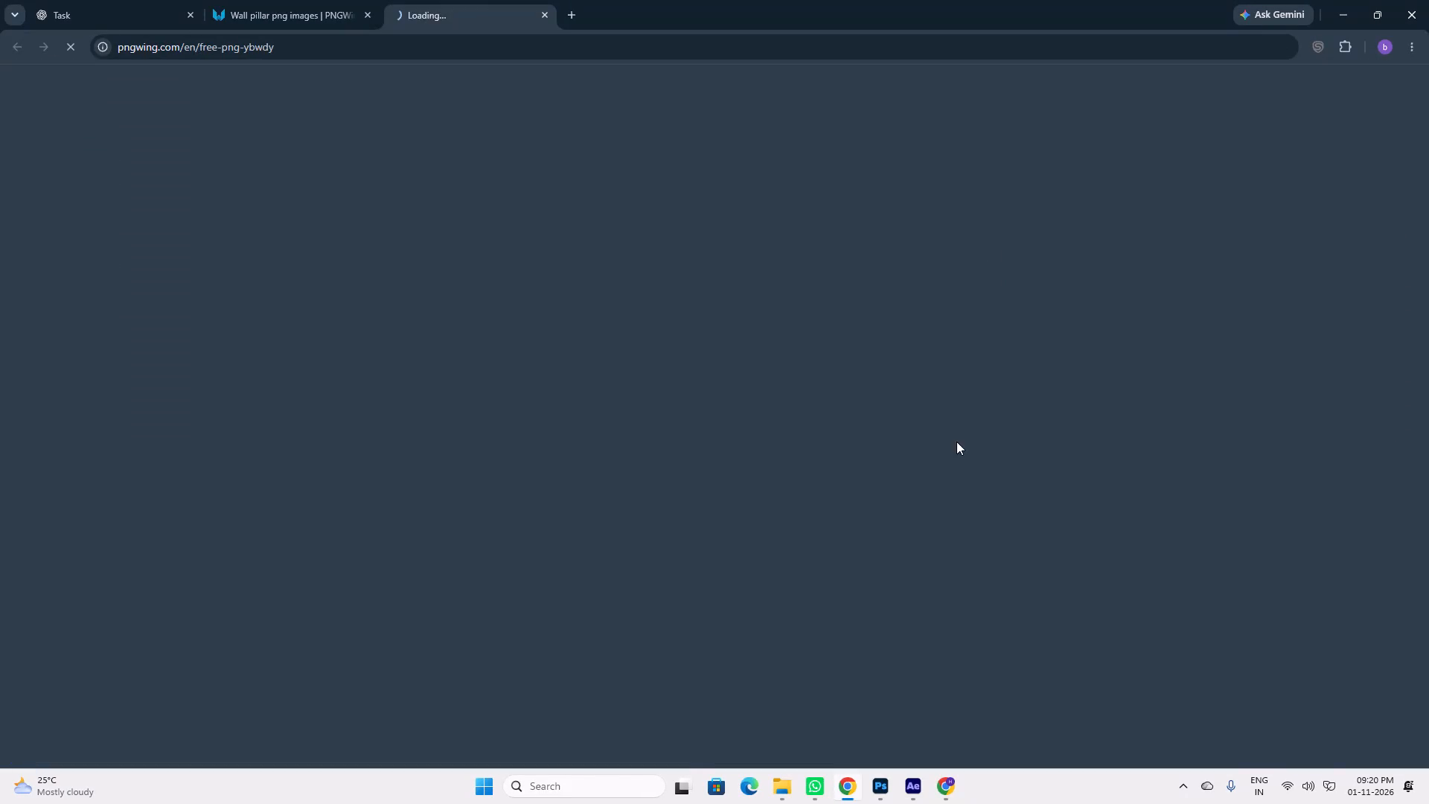
Examine the related PNG images below the stone pier column for a pillar or wall element that suits the scene.
{"action": "scroll", "coordinate": [712, 419], "scroll_direction": "down", "scroll_amount": 11}
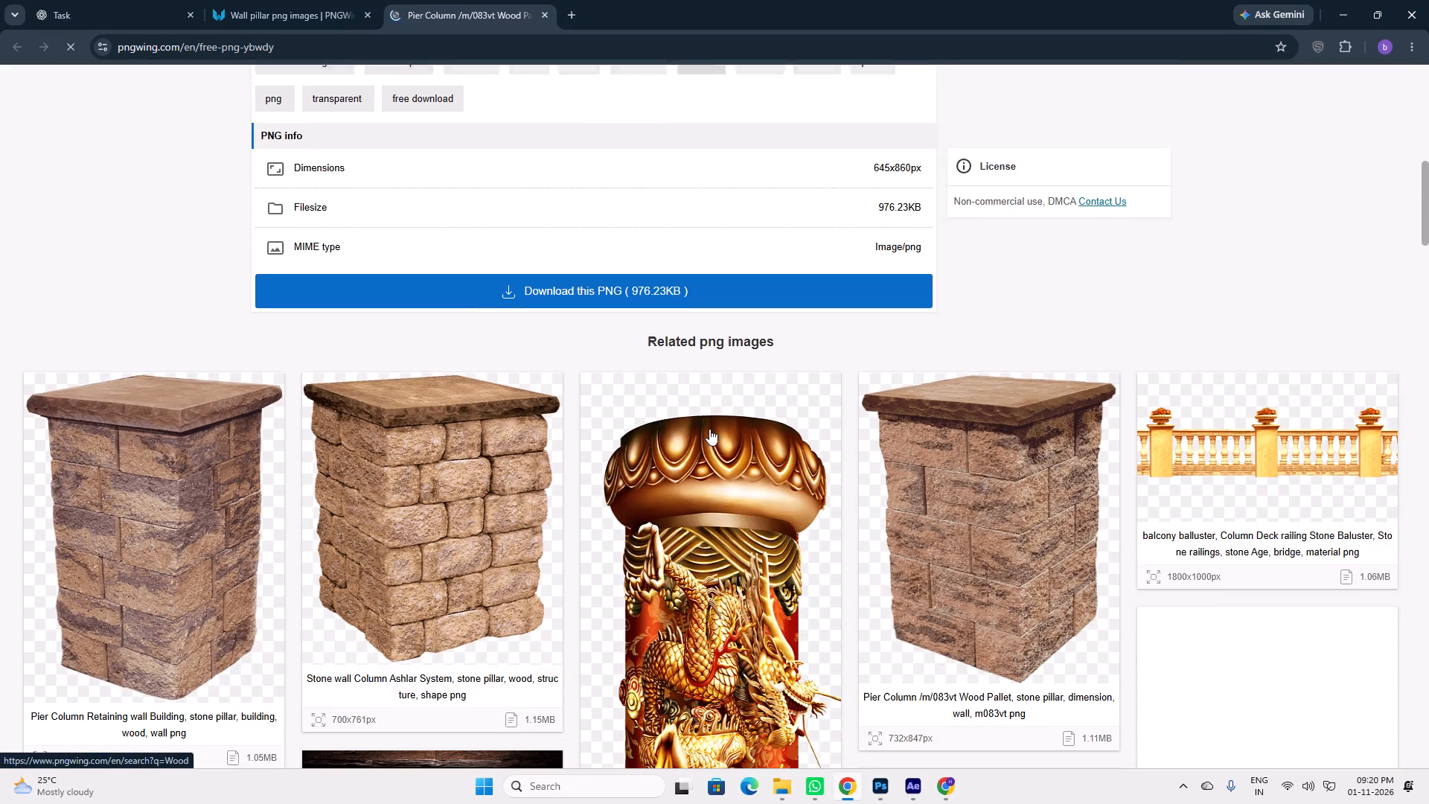
{"action": "scroll", "coordinate": [709, 429], "scroll_direction": "down", "scroll_amount": 7}
{"action": "scroll", "coordinate": [709, 429], "scroll_direction": "up", "scroll_amount": 5}
{"action": "scroll", "coordinate": [709, 429], "scroll_direction": "down", "scroll_amount": 5}
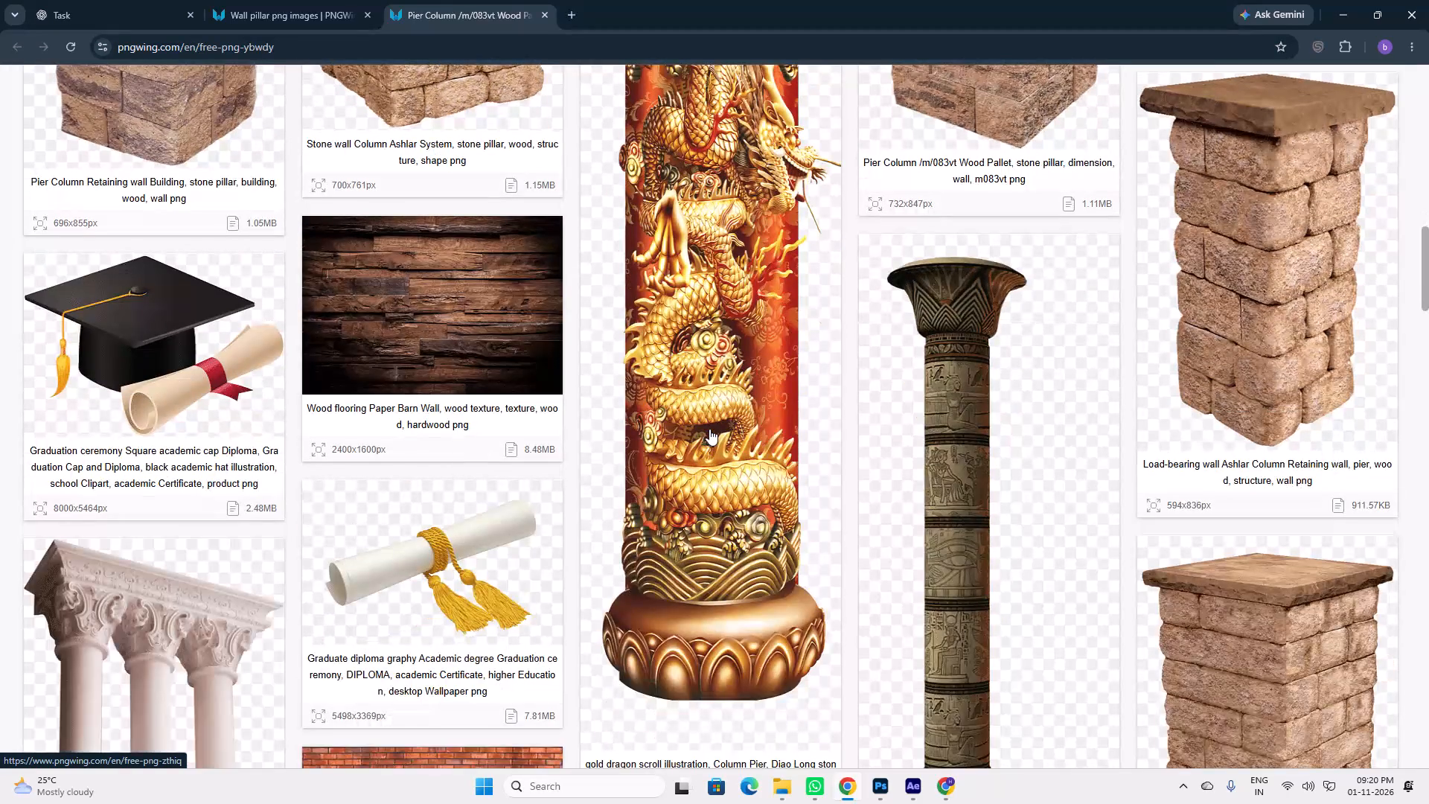
{"action": "scroll", "coordinate": [709, 429], "scroll_direction": "down", "scroll_amount": 15}
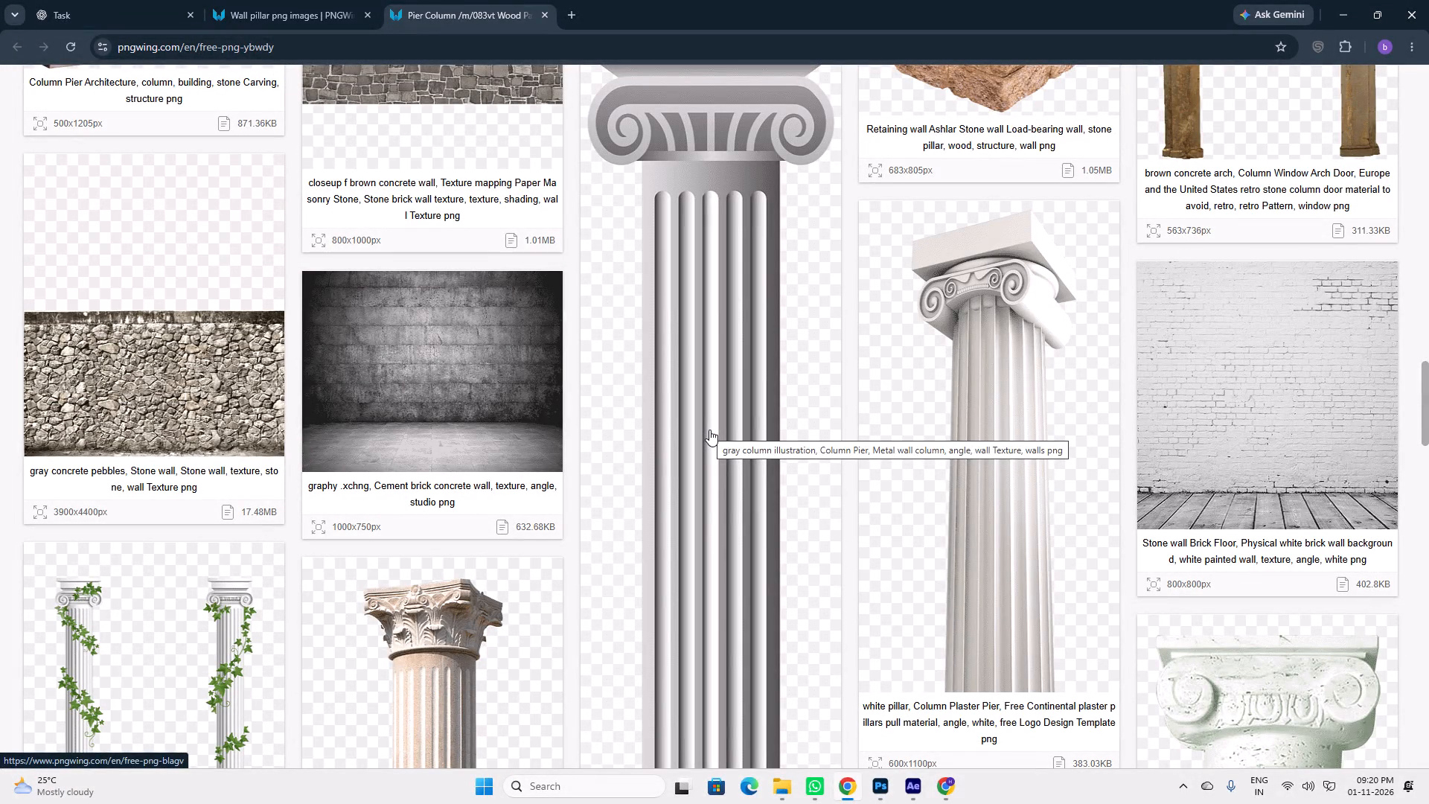
{"action": "scroll", "coordinate": [709, 430], "scroll_direction": "down", "scroll_amount": 6}
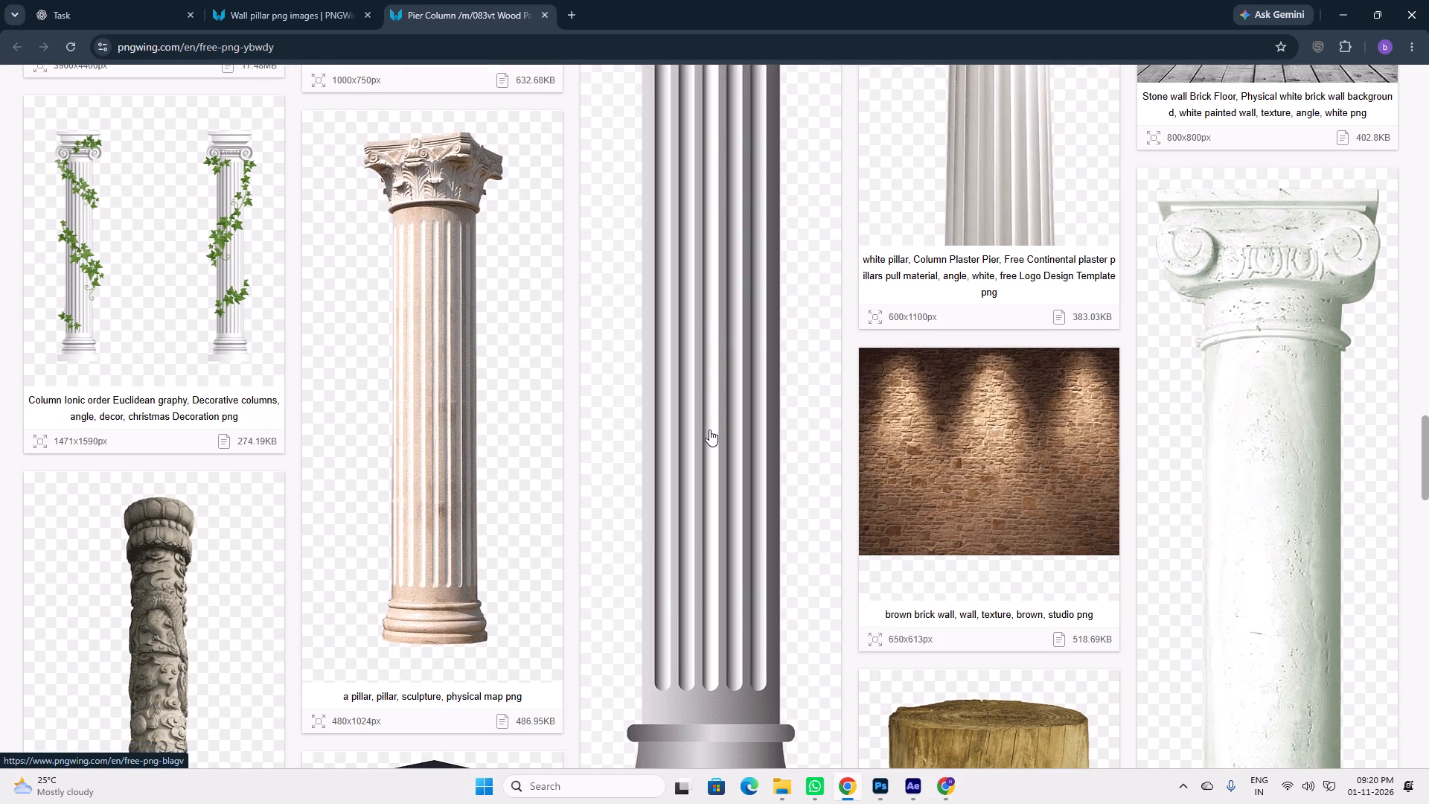
{"action": "scroll", "coordinate": [709, 430], "scroll_direction": "down", "scroll_amount": 8}
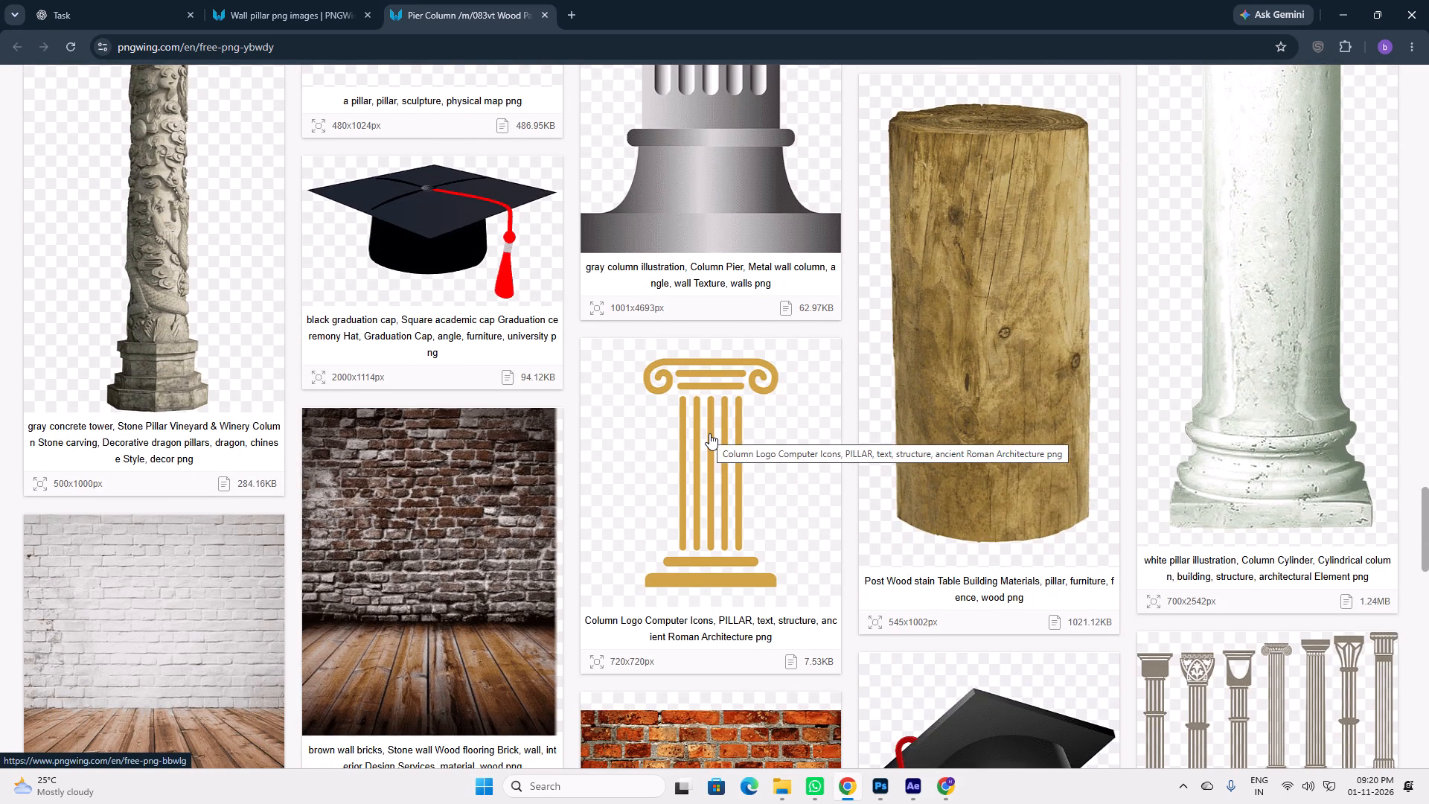
{"action": "scroll", "coordinate": [709, 433], "scroll_direction": "down", "scroll_amount": 4}
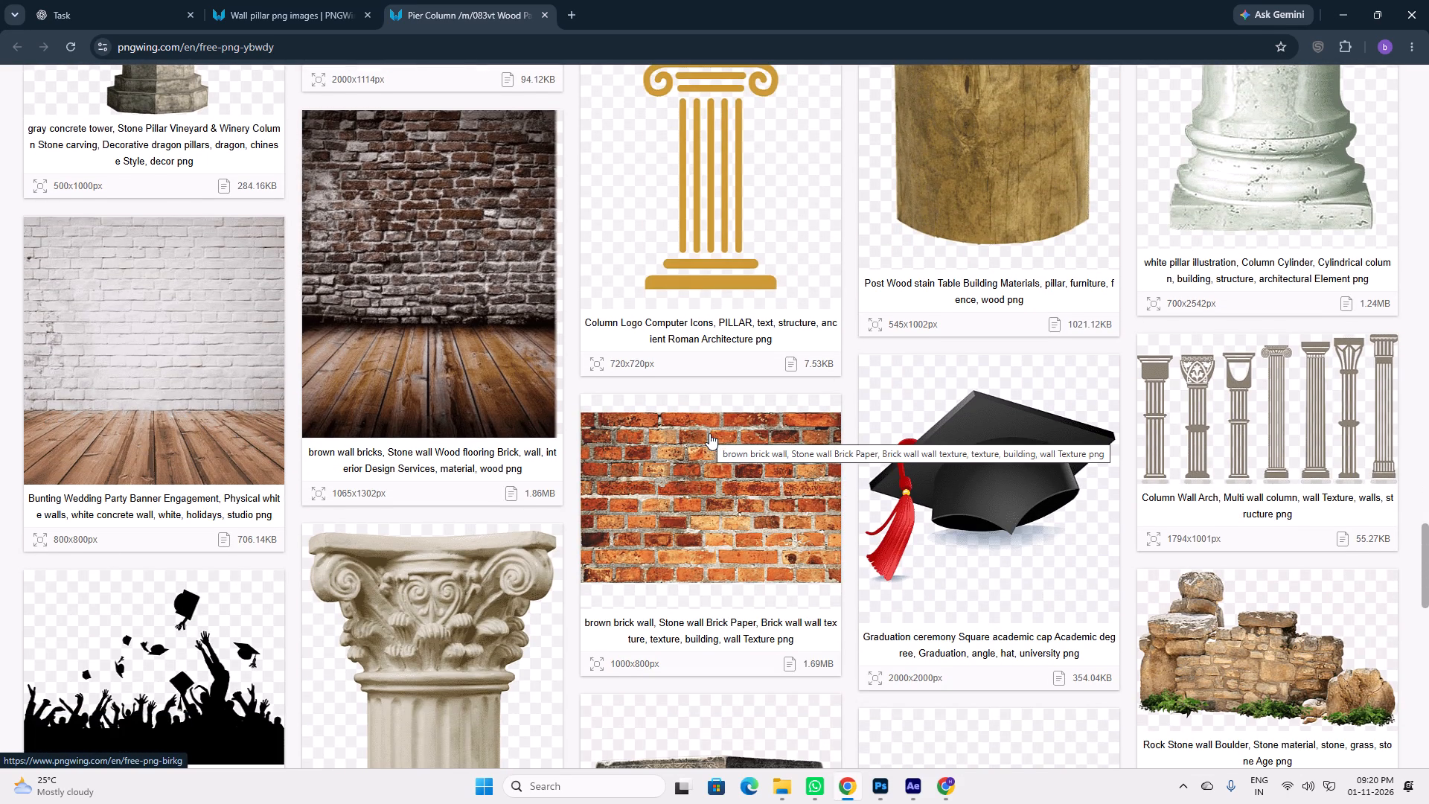
{"action": "scroll", "coordinate": [709, 433], "scroll_direction": "down", "scroll_amount": 3}
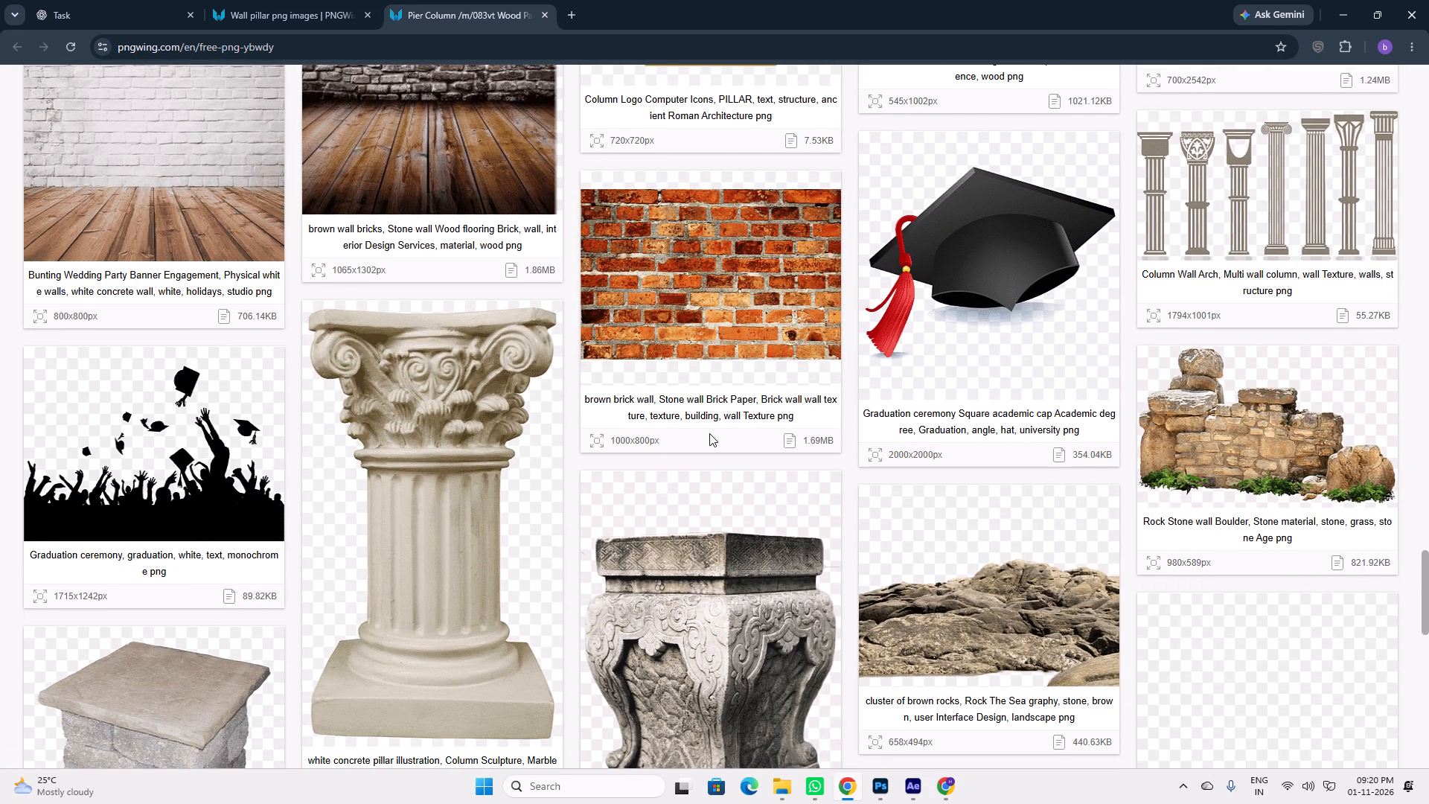
{"action": "scroll", "coordinate": [709, 433], "scroll_direction": "down", "scroll_amount": 10}
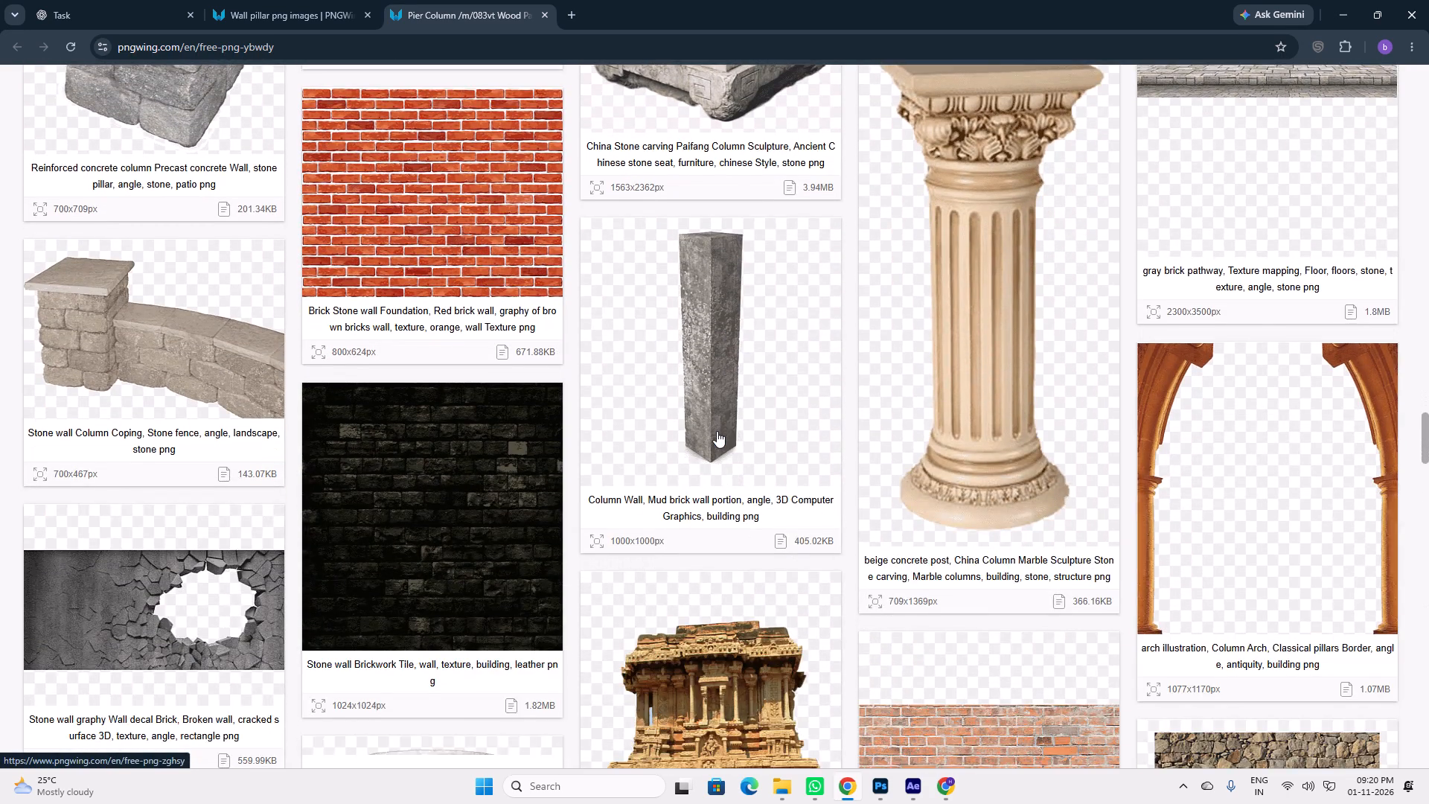
{"action": "scroll", "coordinate": [717, 431], "scroll_direction": "up", "scroll_amount": 5}
{"action": "scroll", "coordinate": [717, 432], "scroll_direction": "down", "scroll_amount": 7}
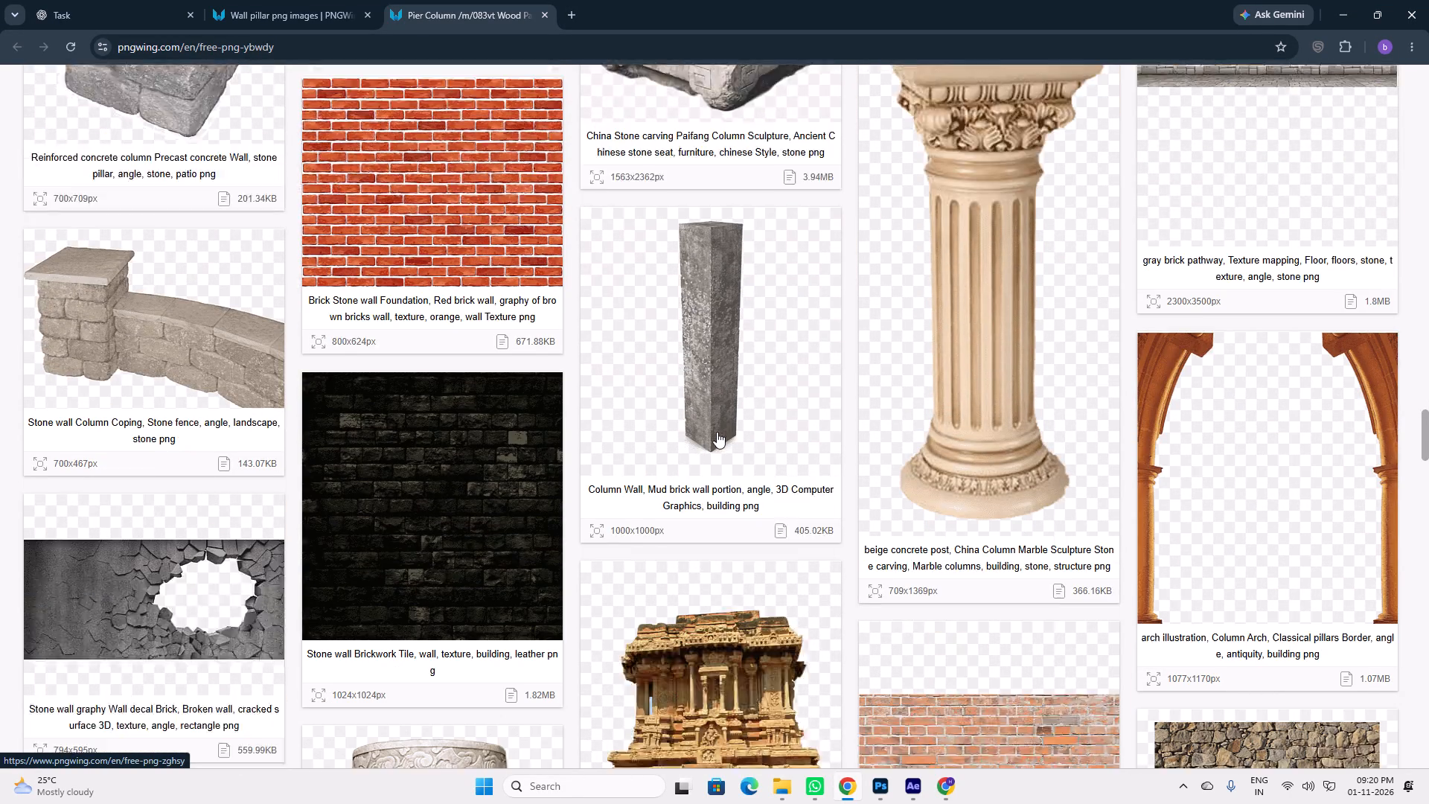
{"action": "scroll", "coordinate": [717, 432], "scroll_direction": "down", "scroll_amount": 2}
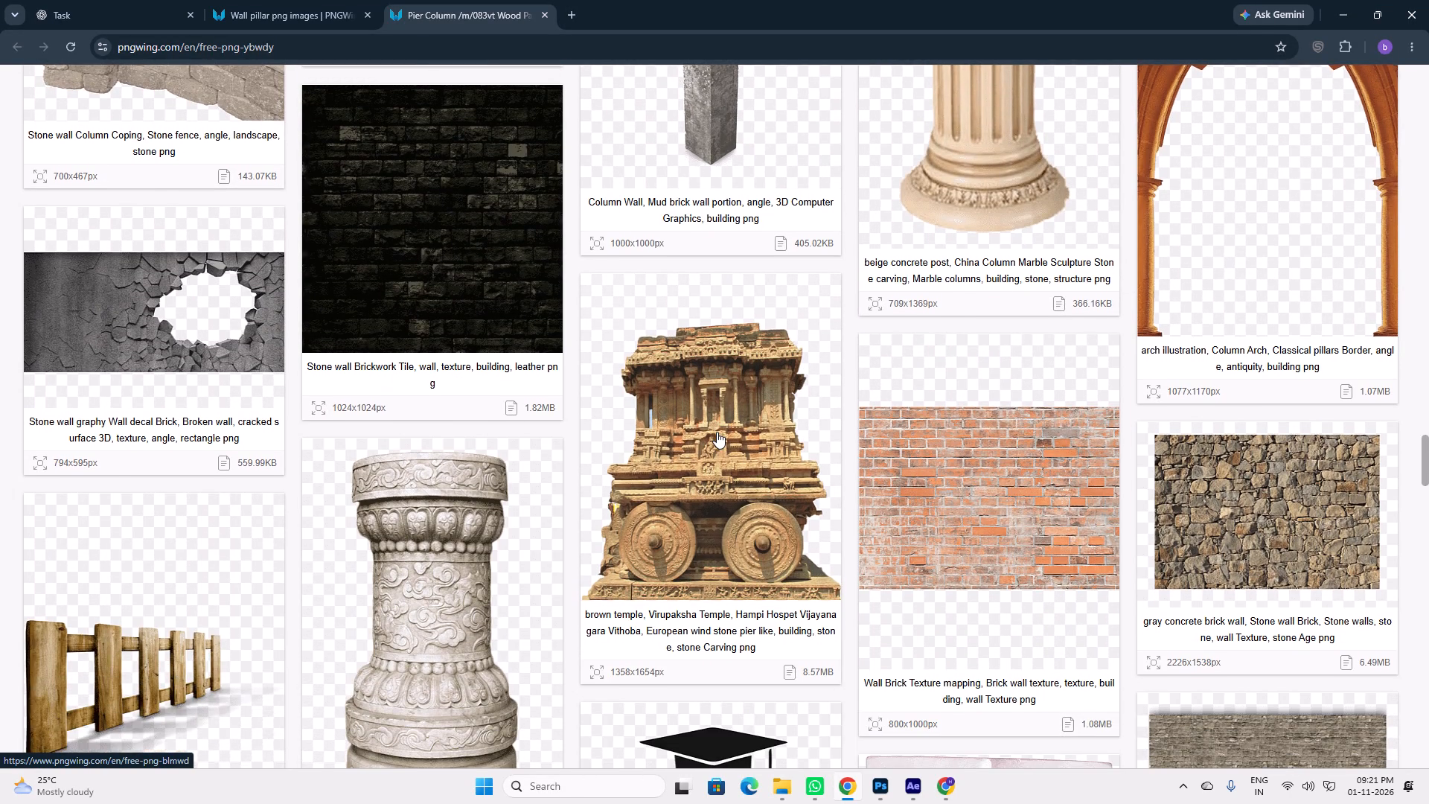
{"action": "scroll", "coordinate": [717, 432], "scroll_direction": "down", "scroll_amount": 3}
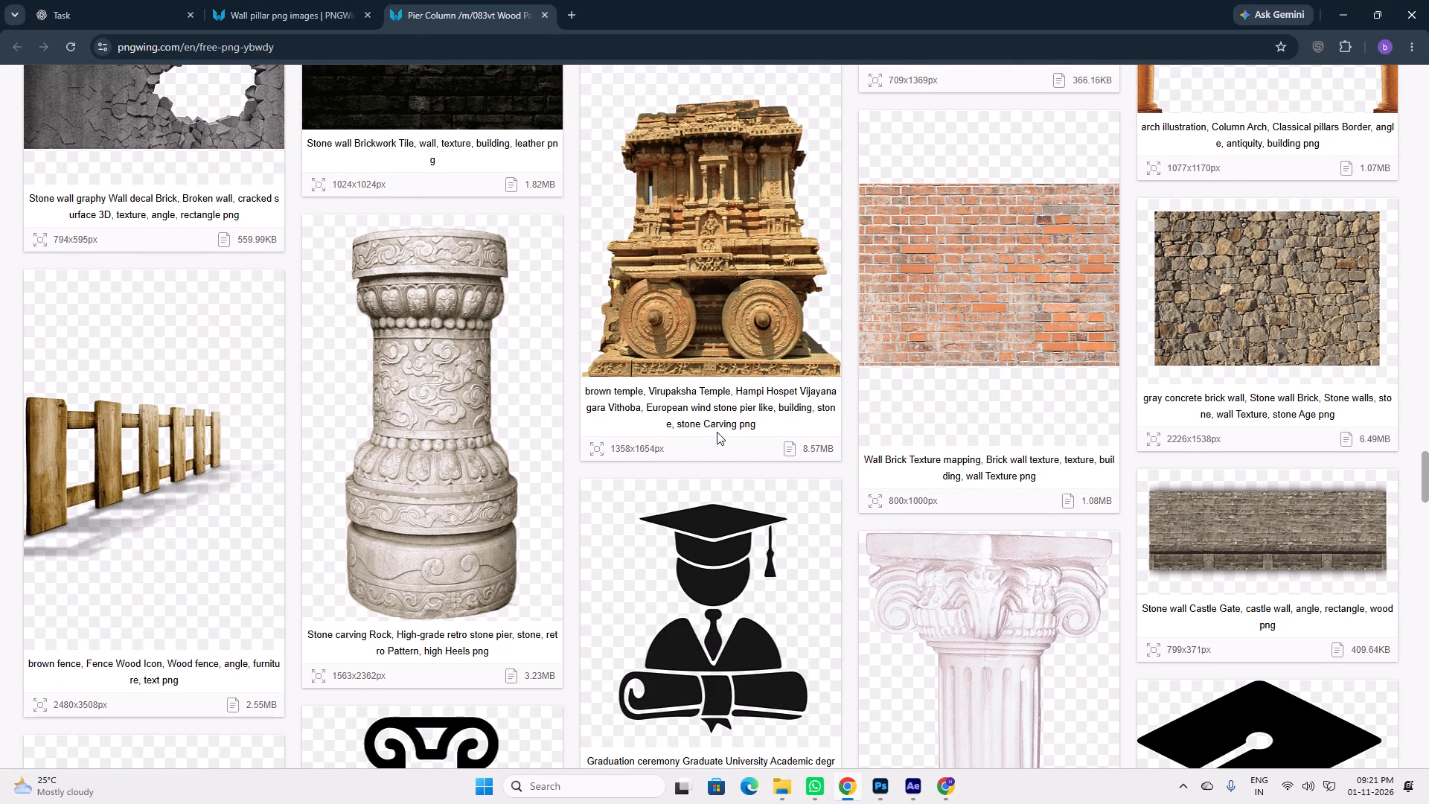
{"action": "scroll", "coordinate": [717, 432], "scroll_direction": "down", "scroll_amount": 3}
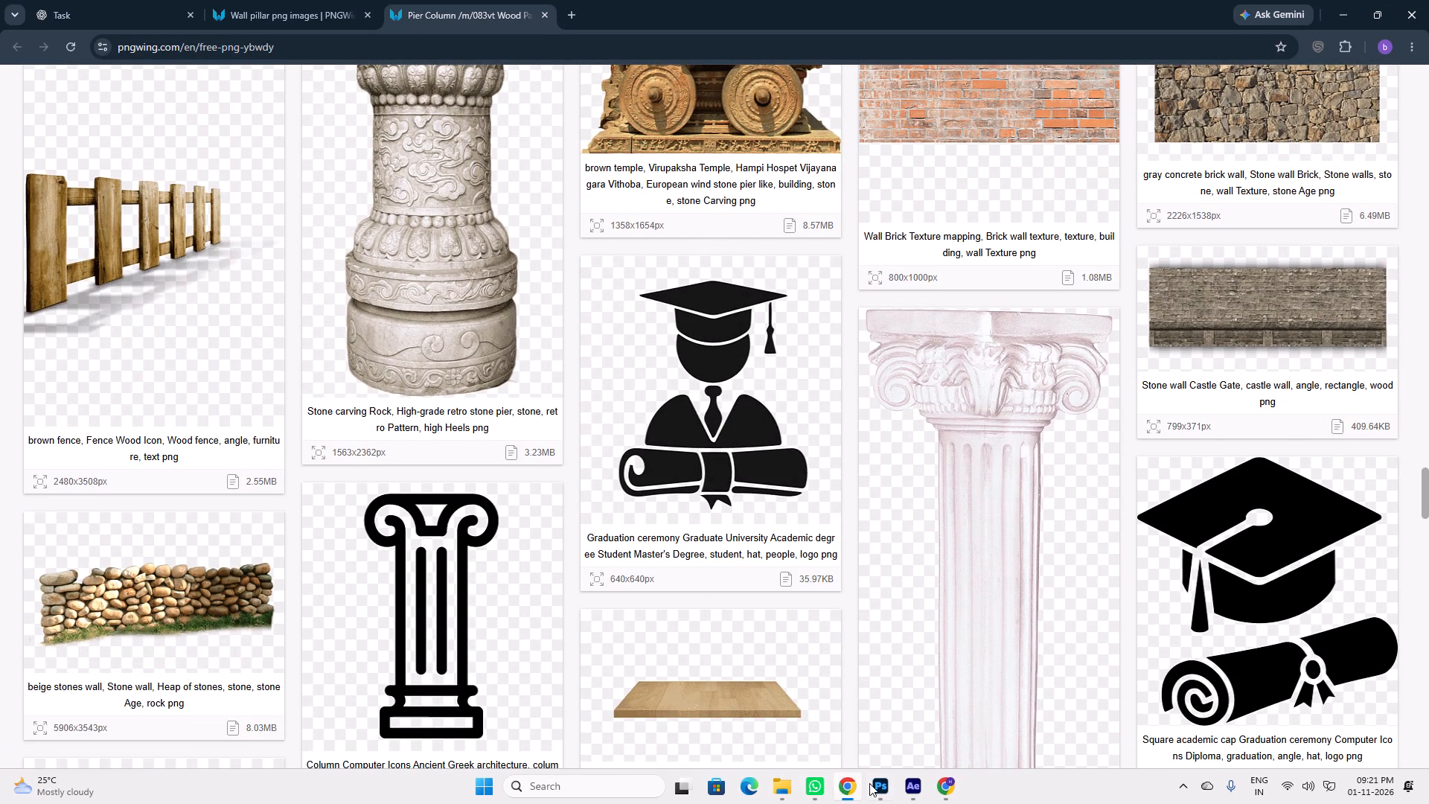
{"action": "left_click", "coordinate": [944, 790]}
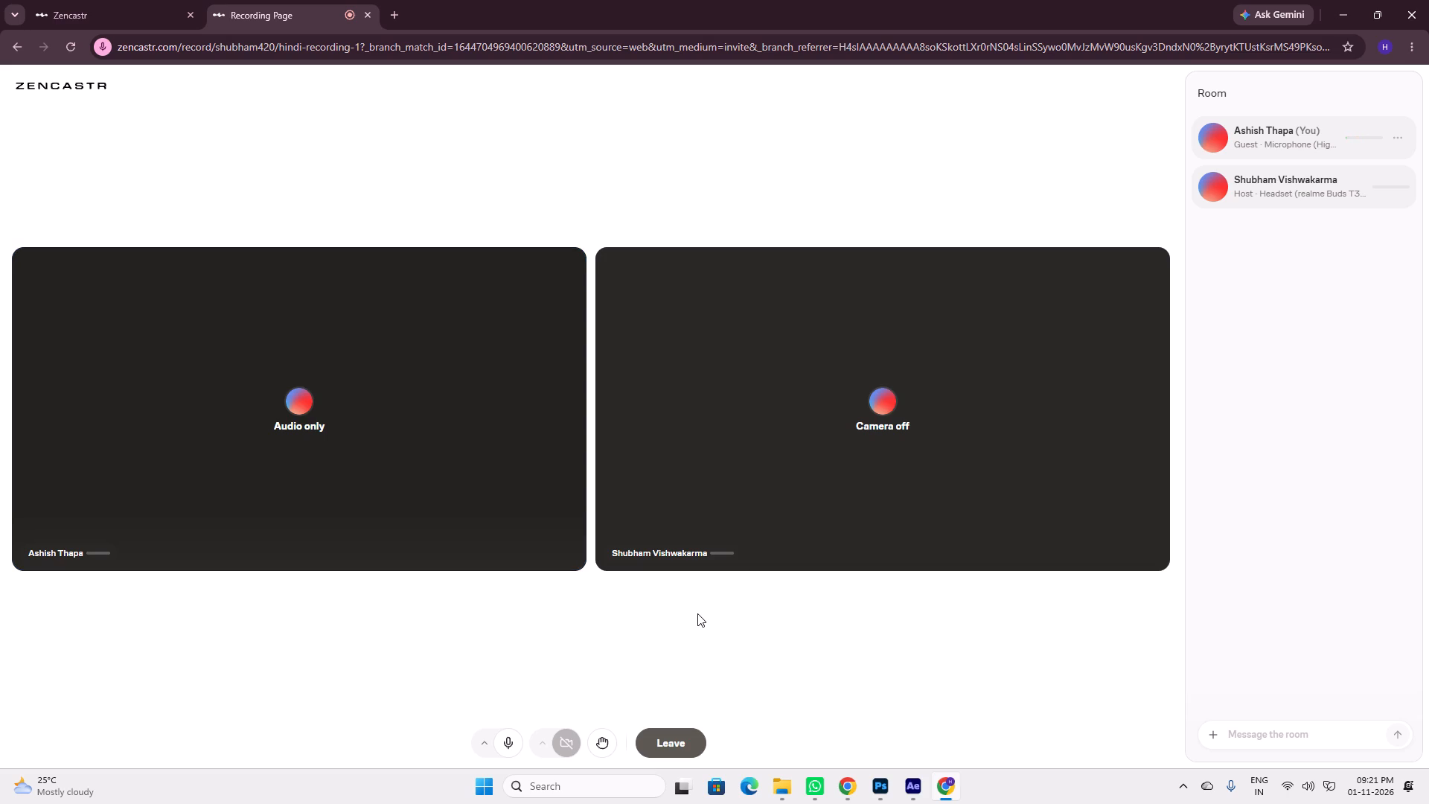